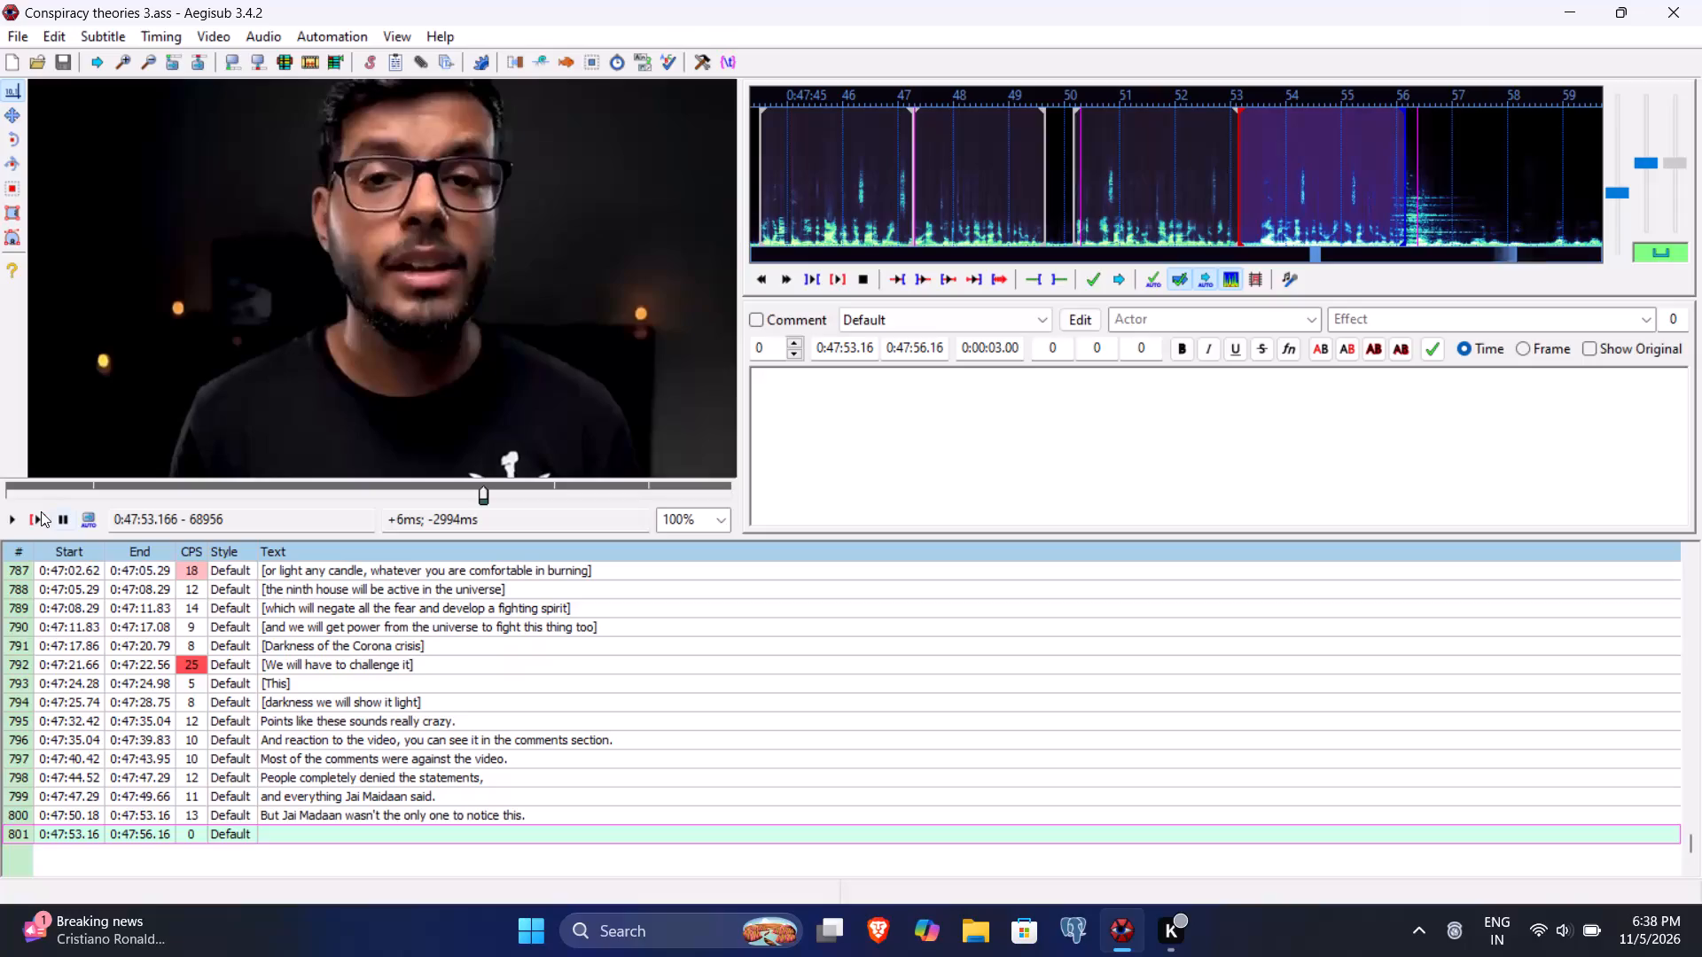
# Play line 801's segment and enter its subtitle text "There were many others who said the same thing.".
pyautogui.click(36, 520)
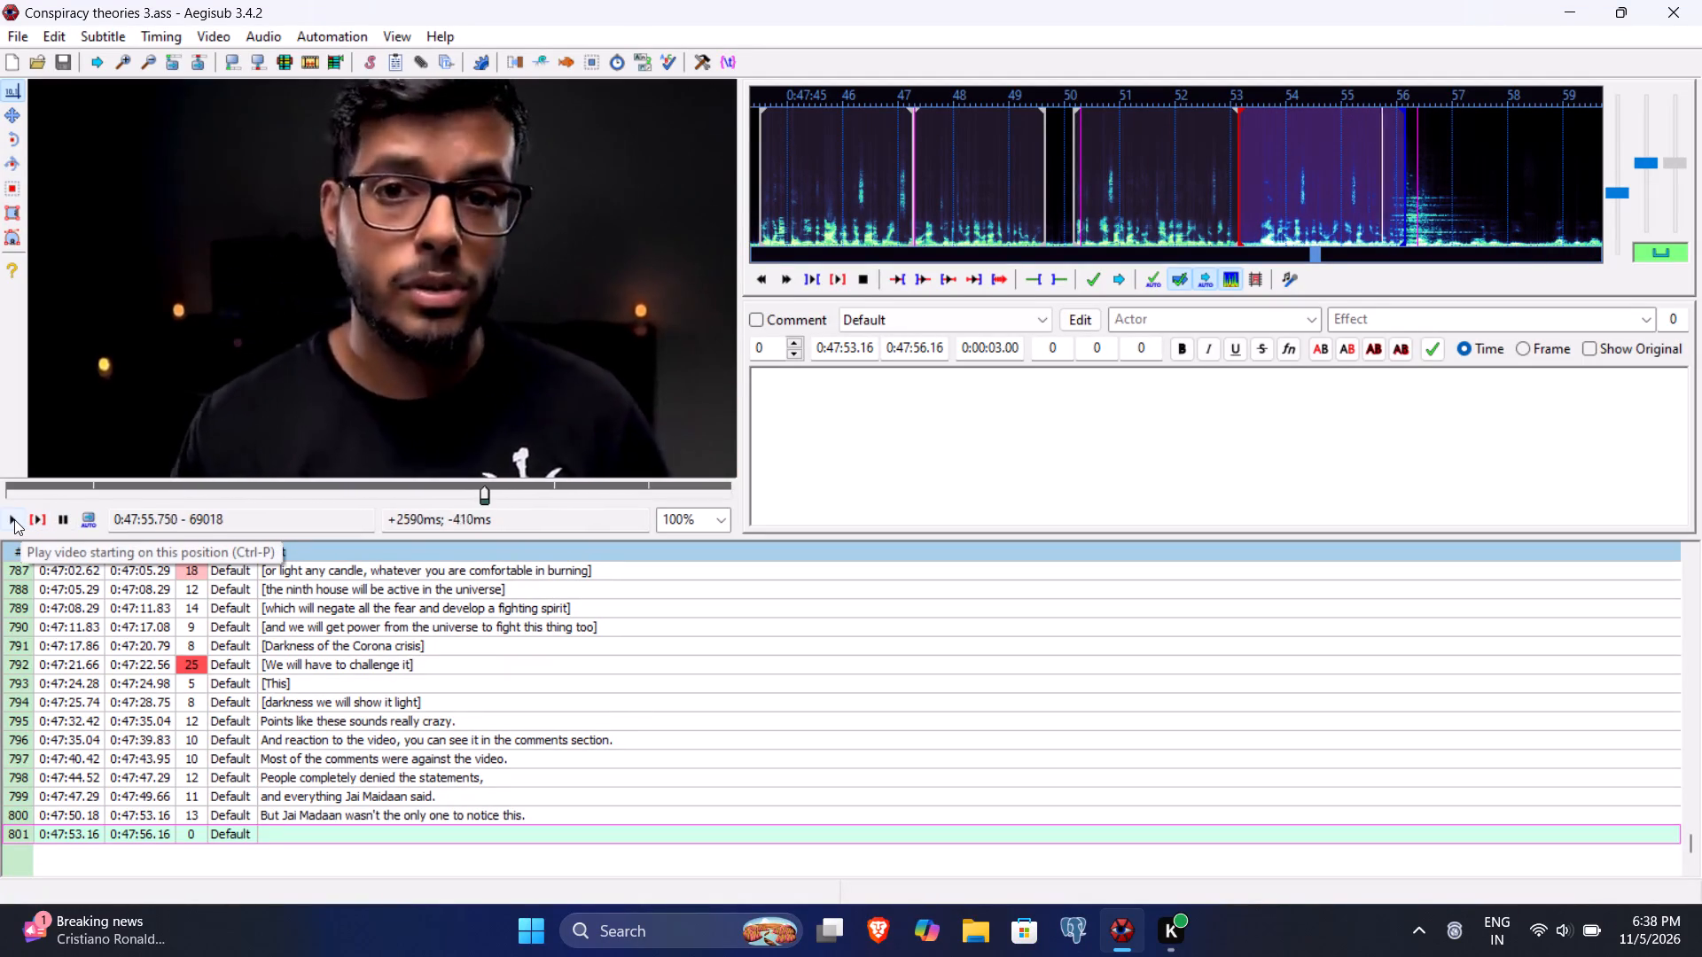
pyautogui.write('There were many others who d')
pyautogui.press('BackSpace')
pyautogui.write('said the same thing')
pyautogui.press('.')
pyautogui.press('Return')
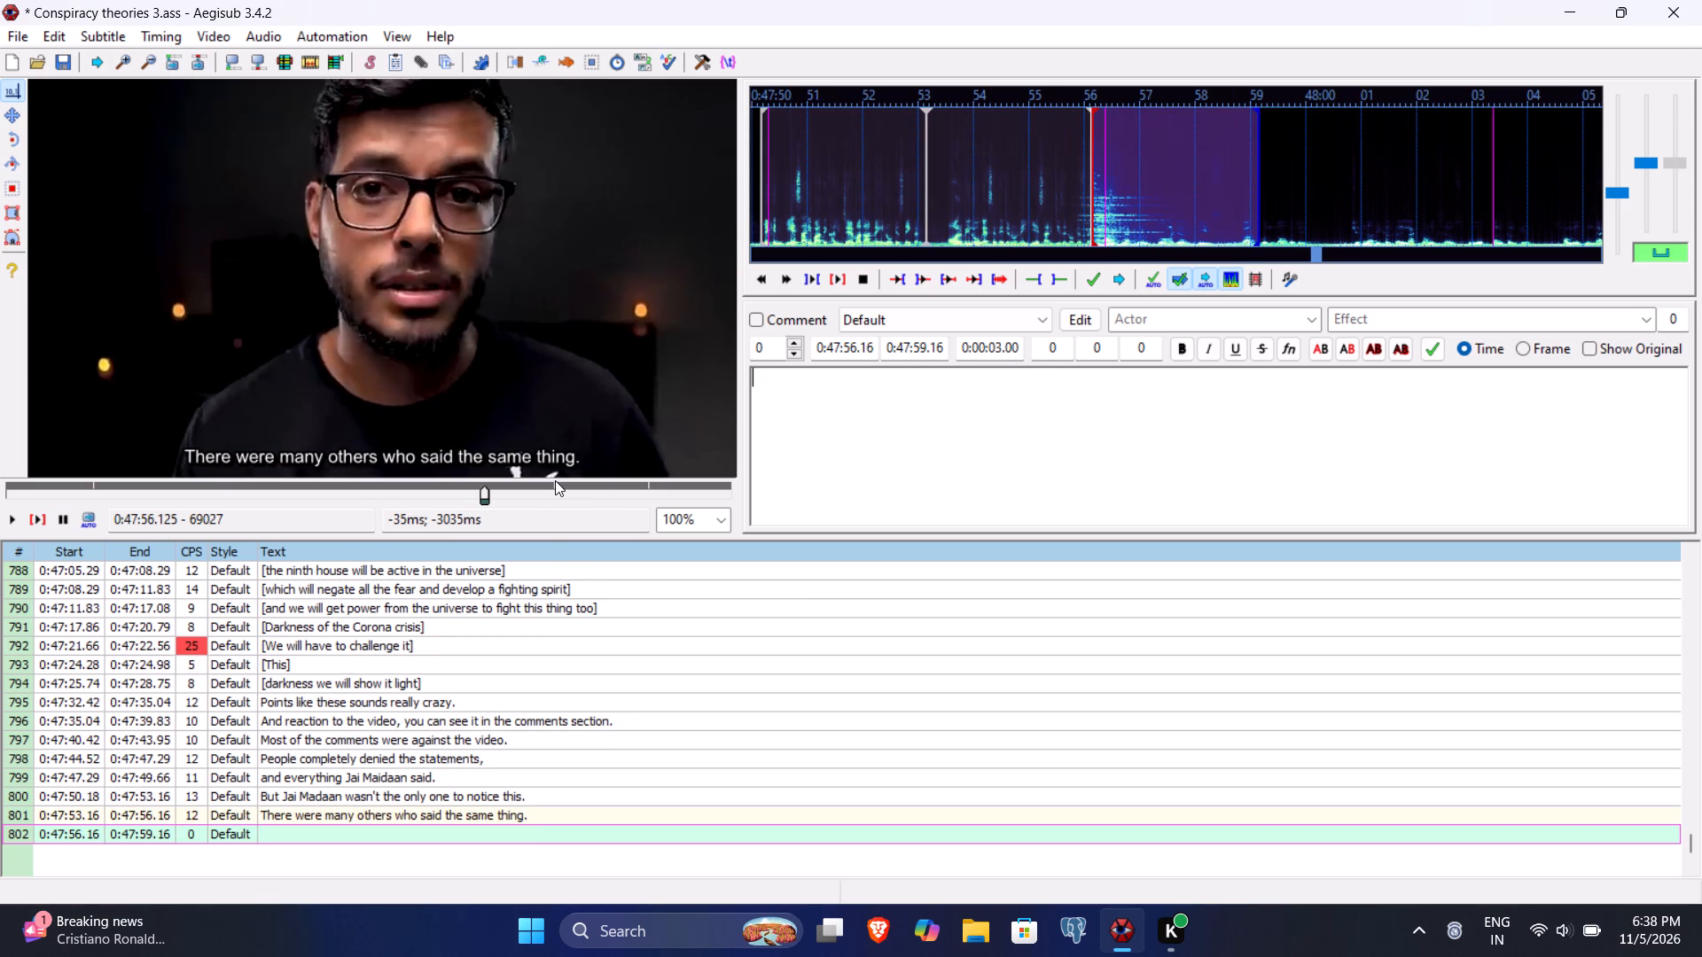
# Play the video through line 802's phrase and set the line's end time to 0:48:00.25.
pyautogui.click(37, 517)
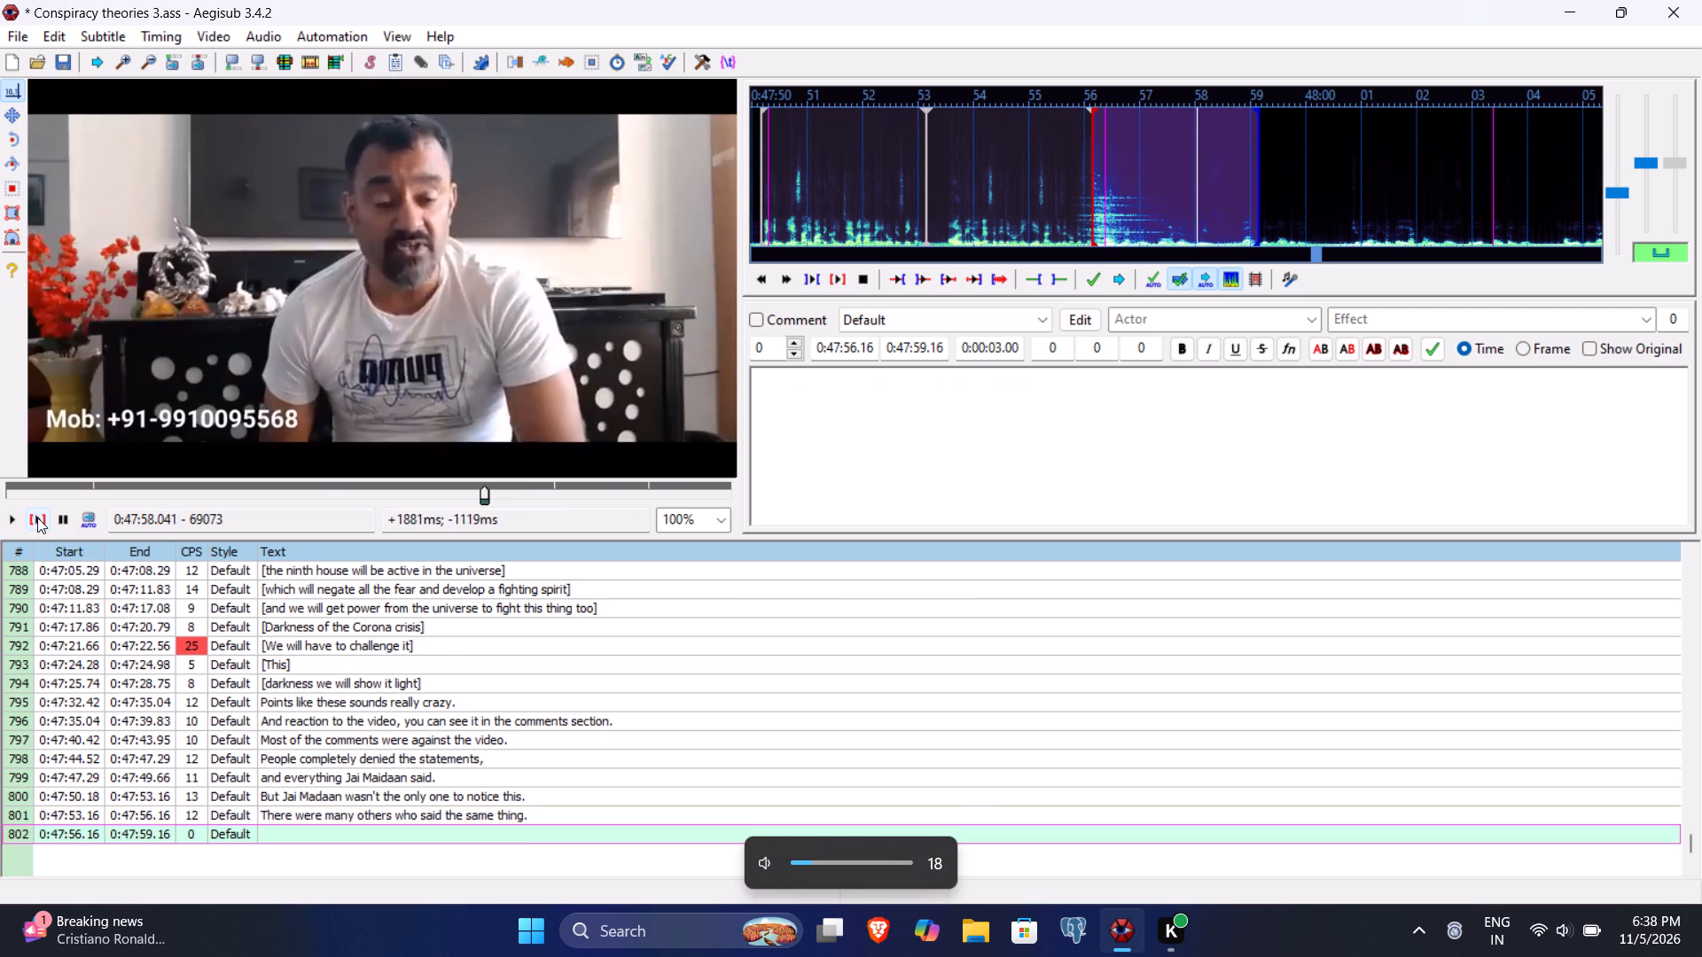
pyautogui.click(37, 517)
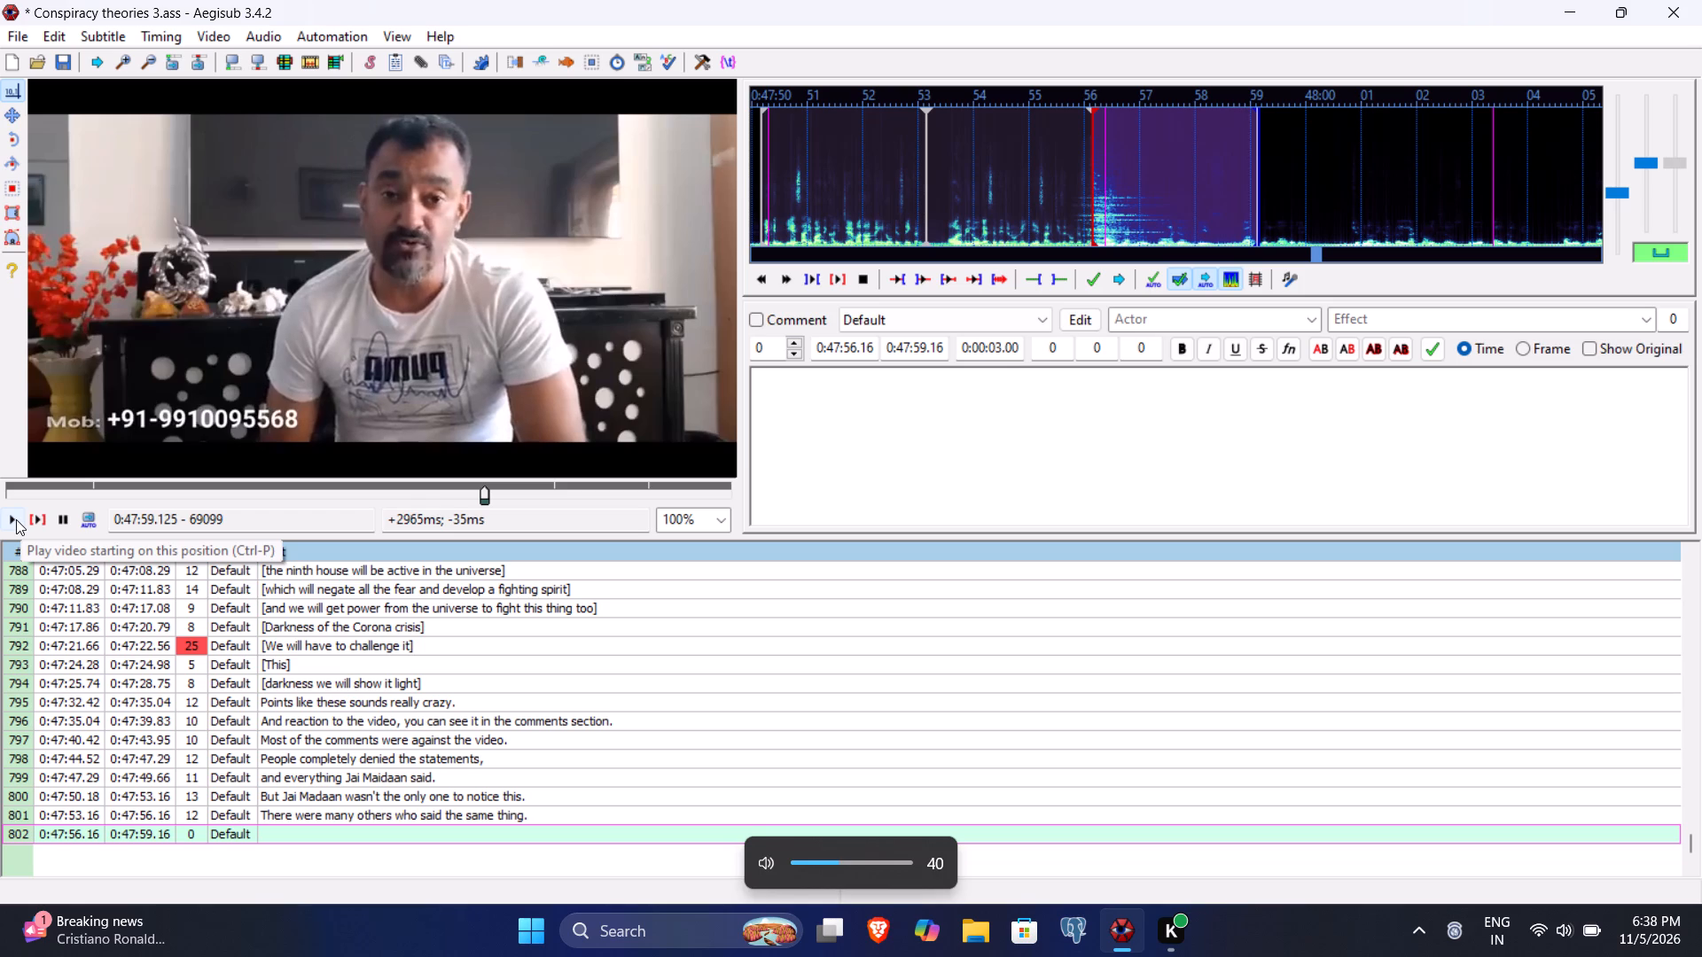
pyautogui.click(0, 521)
pyautogui.click(0, 521)
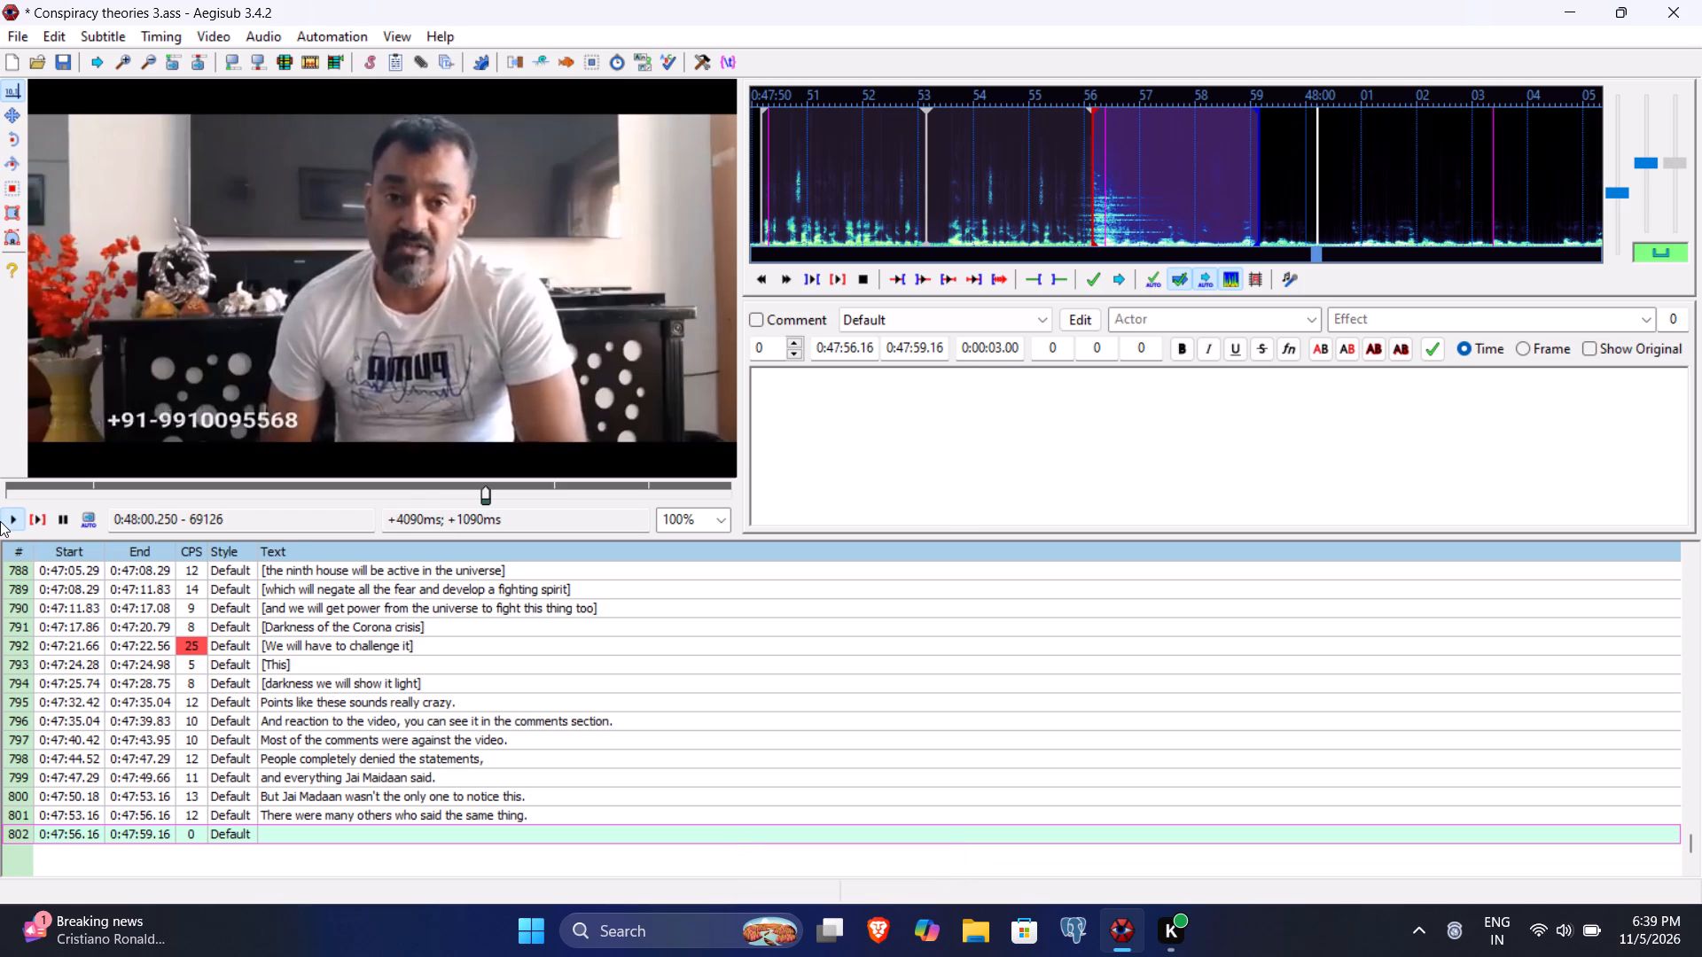
pyautogui.click(902, 347)
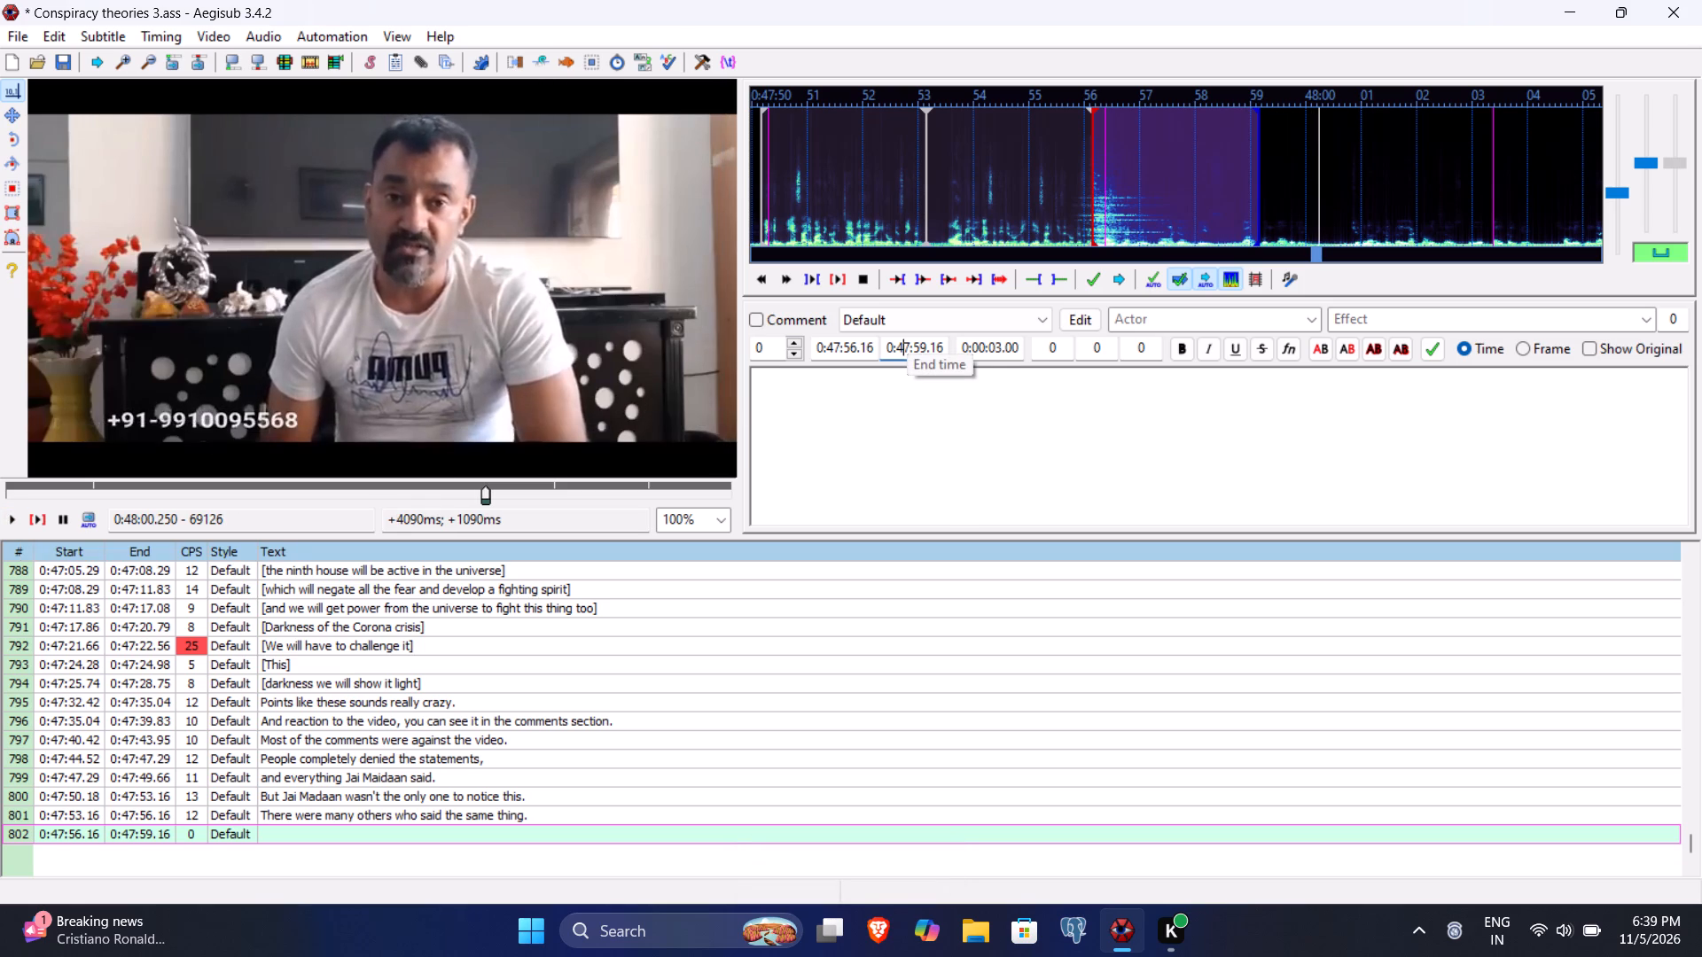
pyautogui.write('800')
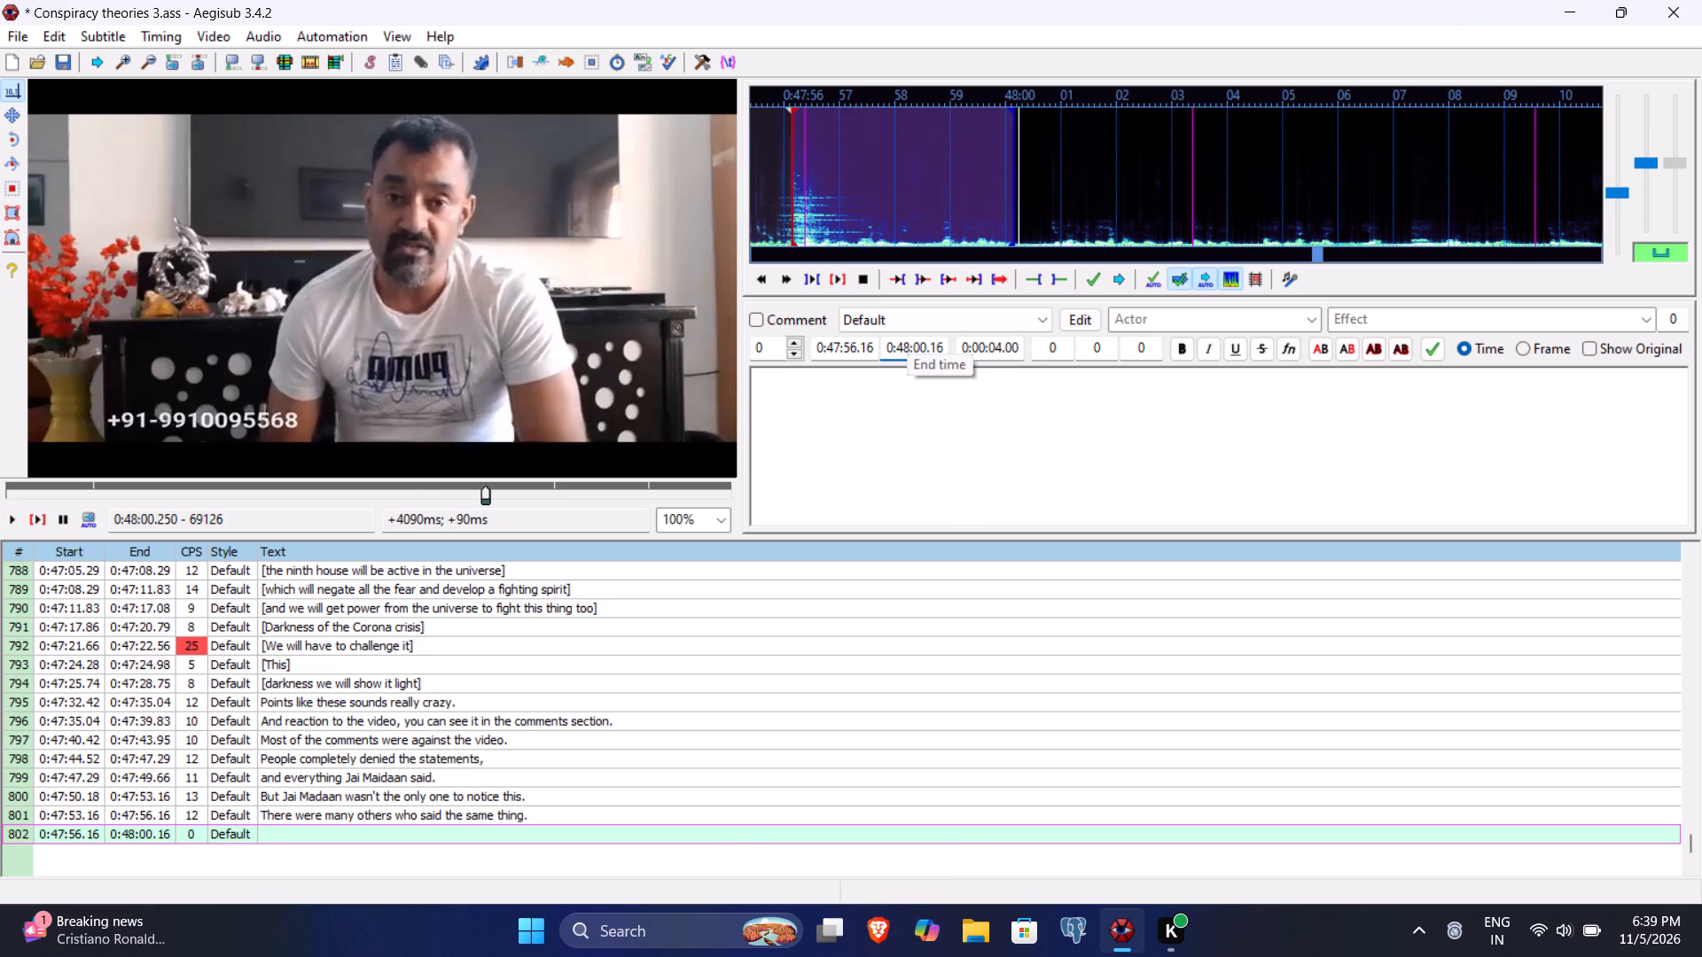
pyautogui.write('25')
# Enter "At 9 pm on 5th April" as line 802's subtitle text and commit the line.
pyautogui.click(892, 402)
pyautogui.write('At')
pyautogui.press('space')
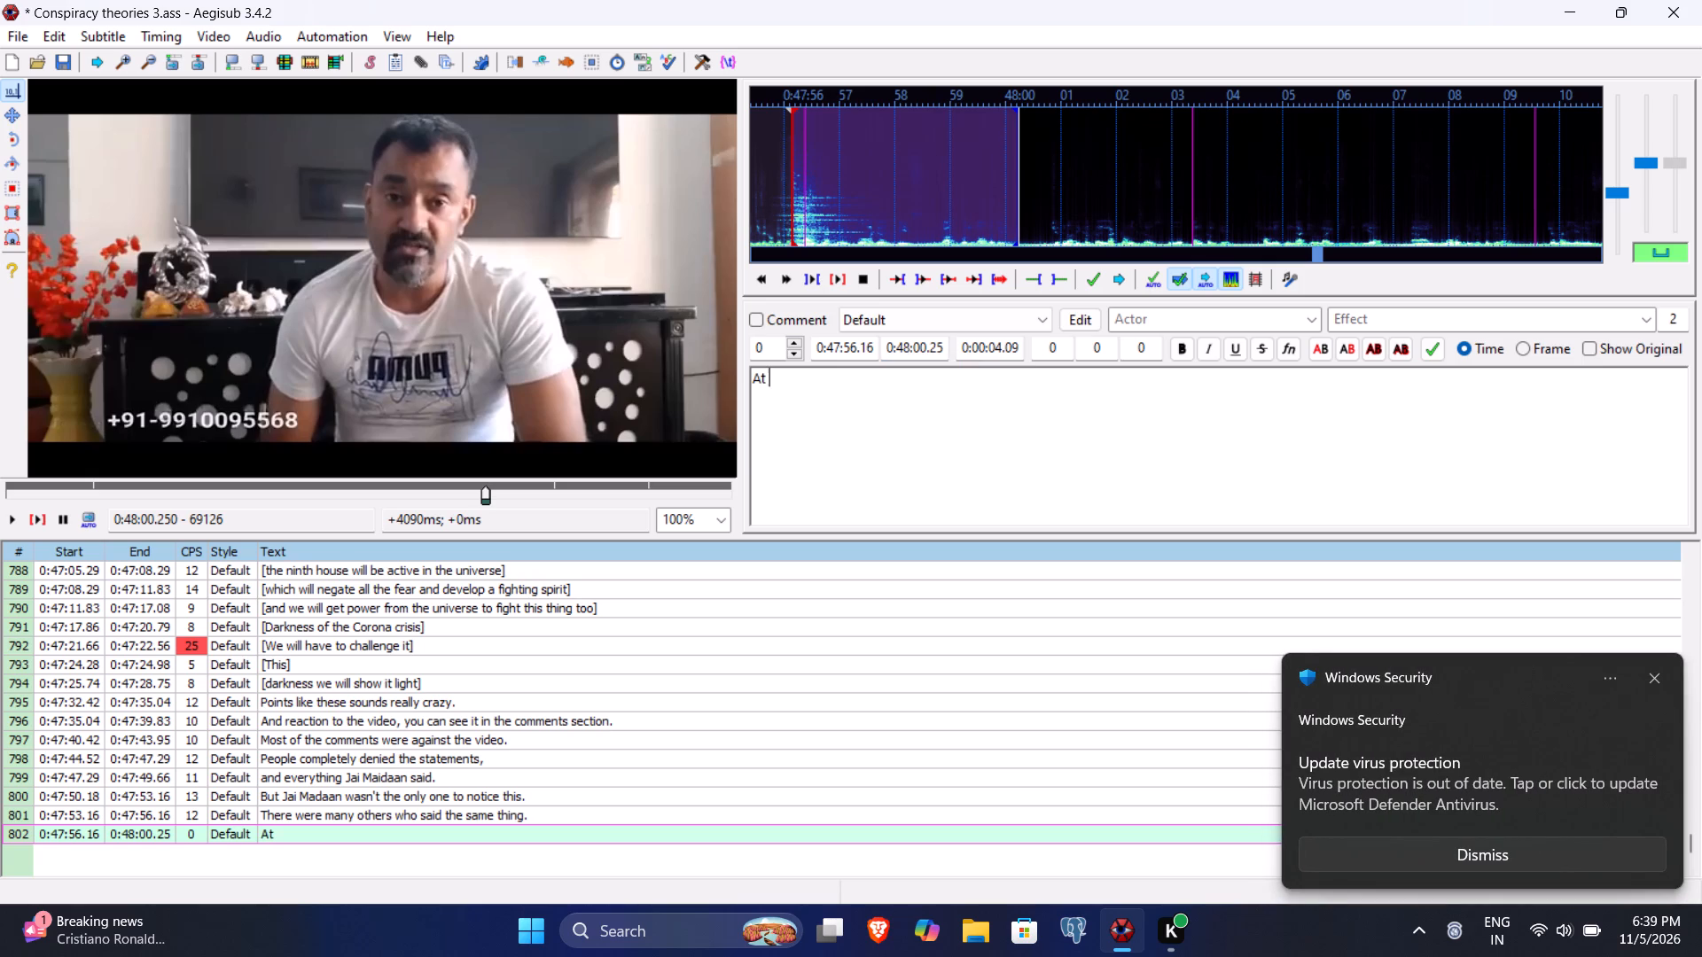
pyautogui.press('9')
pyautogui.press('o')
pyautogui.press('BackSpace')
pyautogui.press('space')
pyautogui.write('pm on')
pyautogui.press('space')
pyautogui.write('5th APri')
pyautogui.press('BackSpace')
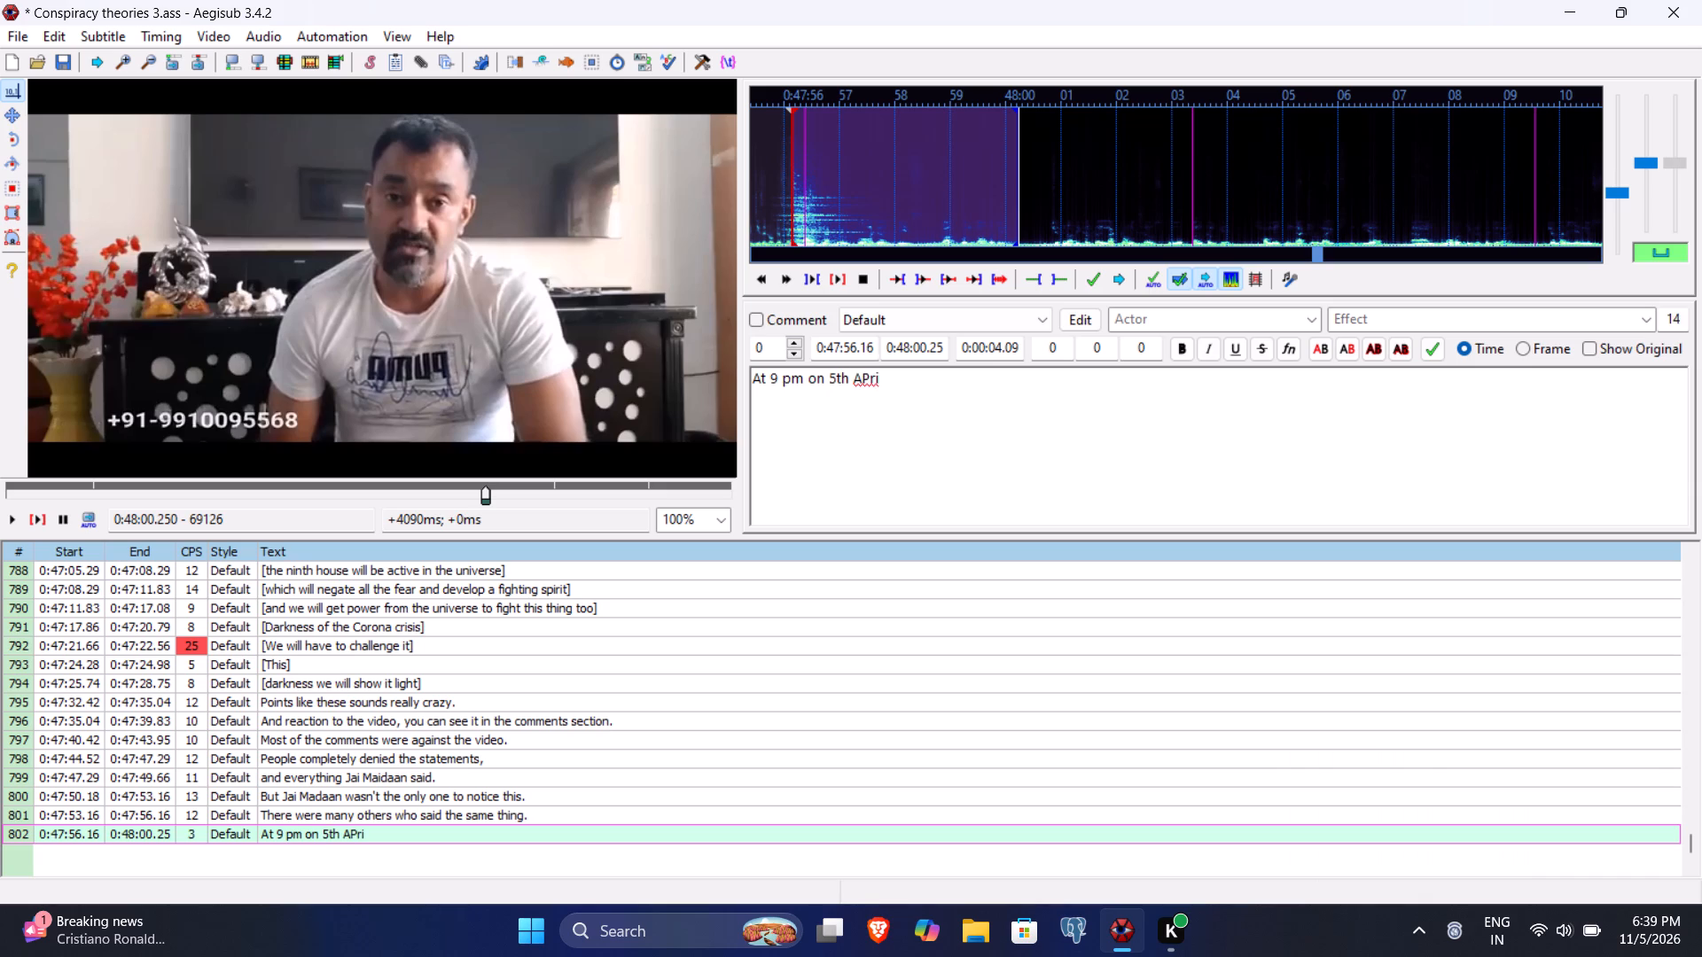
pyautogui.press('BackSpace')
pyautogui.press('BackSpace')
pyautogui.write('pril night')
pyautogui.press('BackSpace')
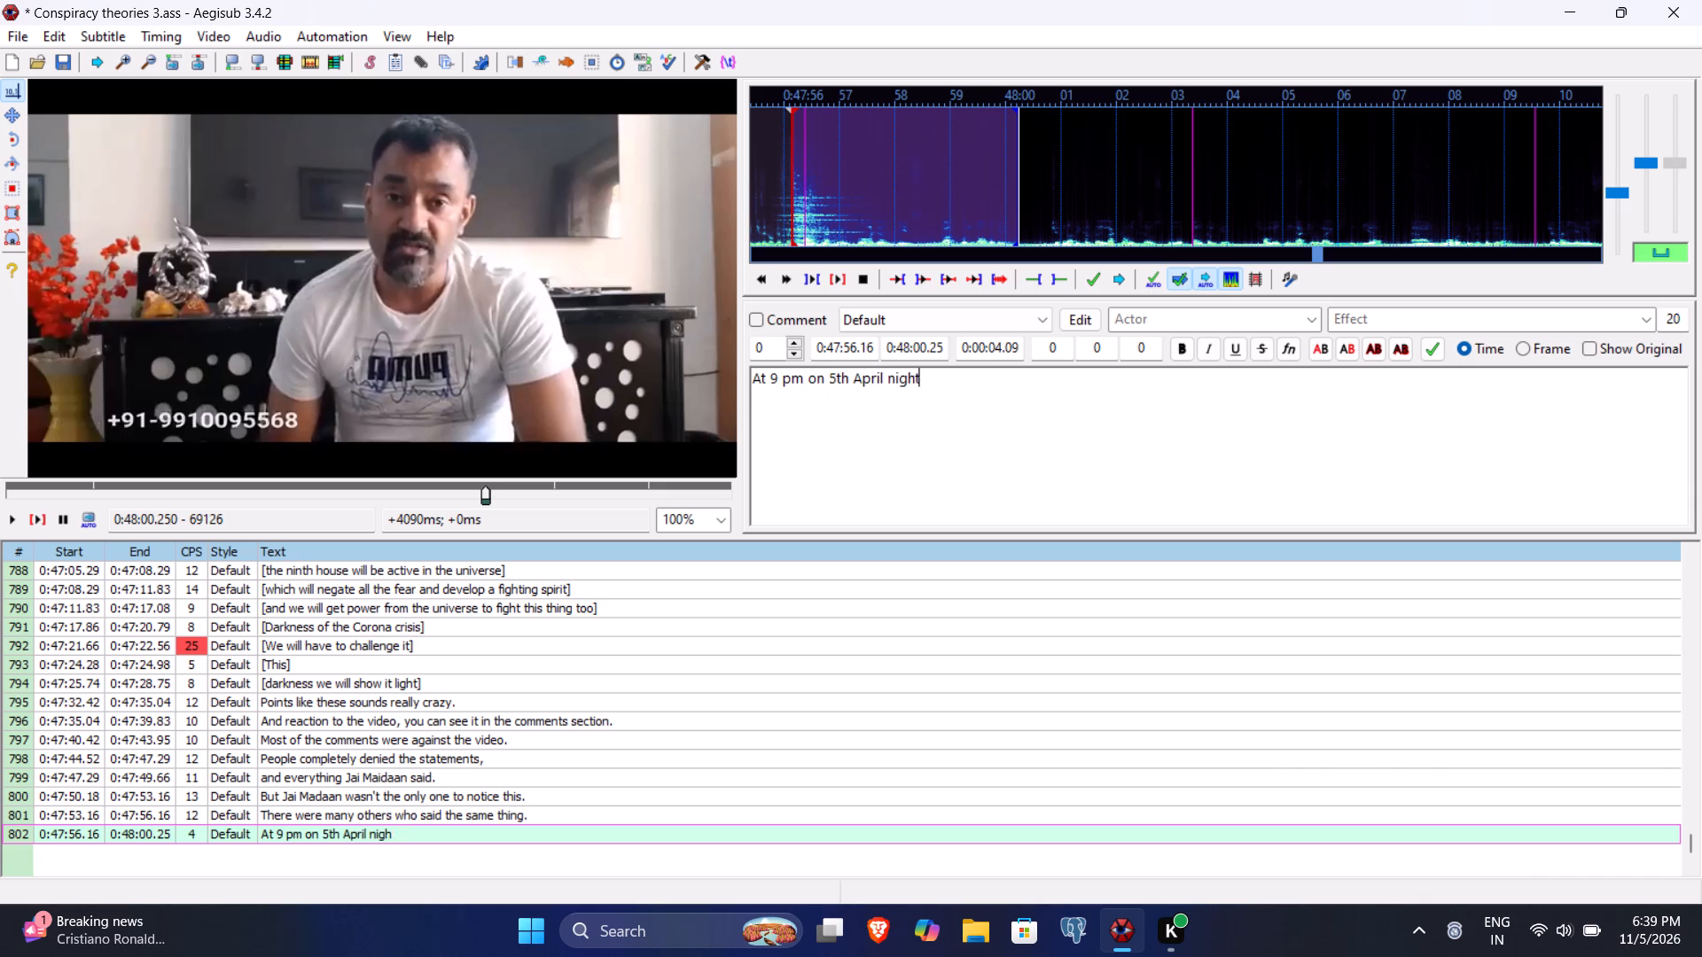
pyautogui.press('BackSpace')
pyautogui.press('BackSpace')
pyautogui.press('BackSpace')
pyautogui.press('BackSpace')
pyautogui.press('BackSpace')
pyautogui.press('Return')
# Play the video through line 803's phrase and set the line's end time to 0:48:04.16.
pyautogui.click(38, 518)
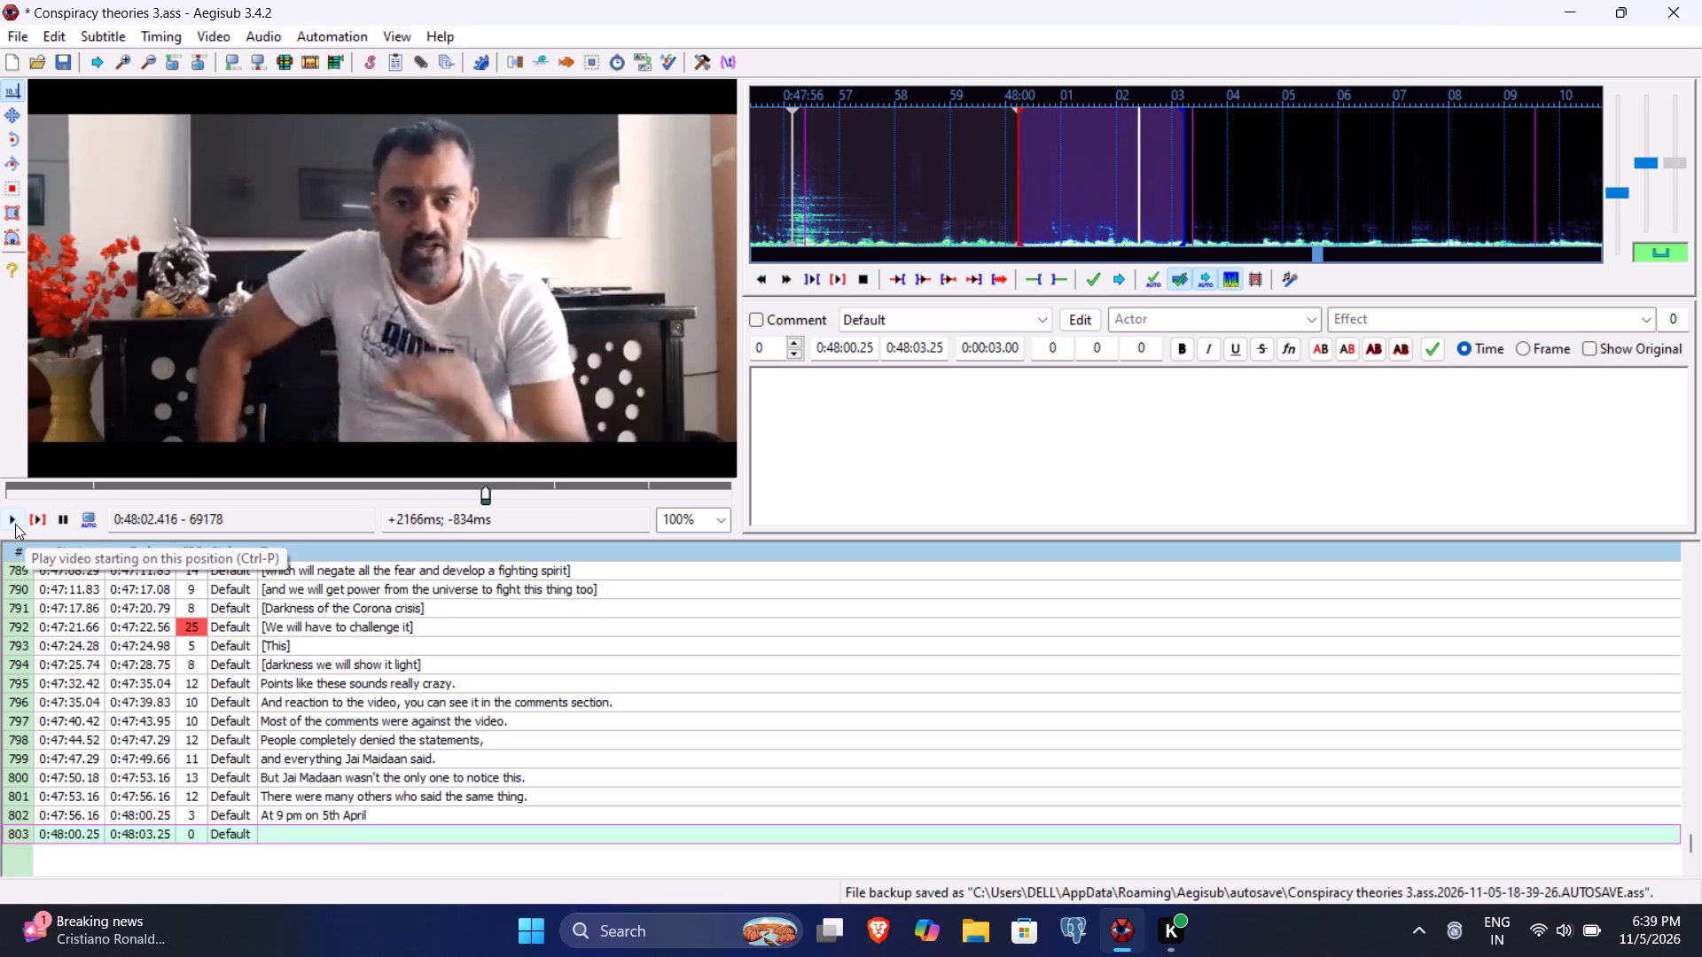
pyautogui.click(15, 516)
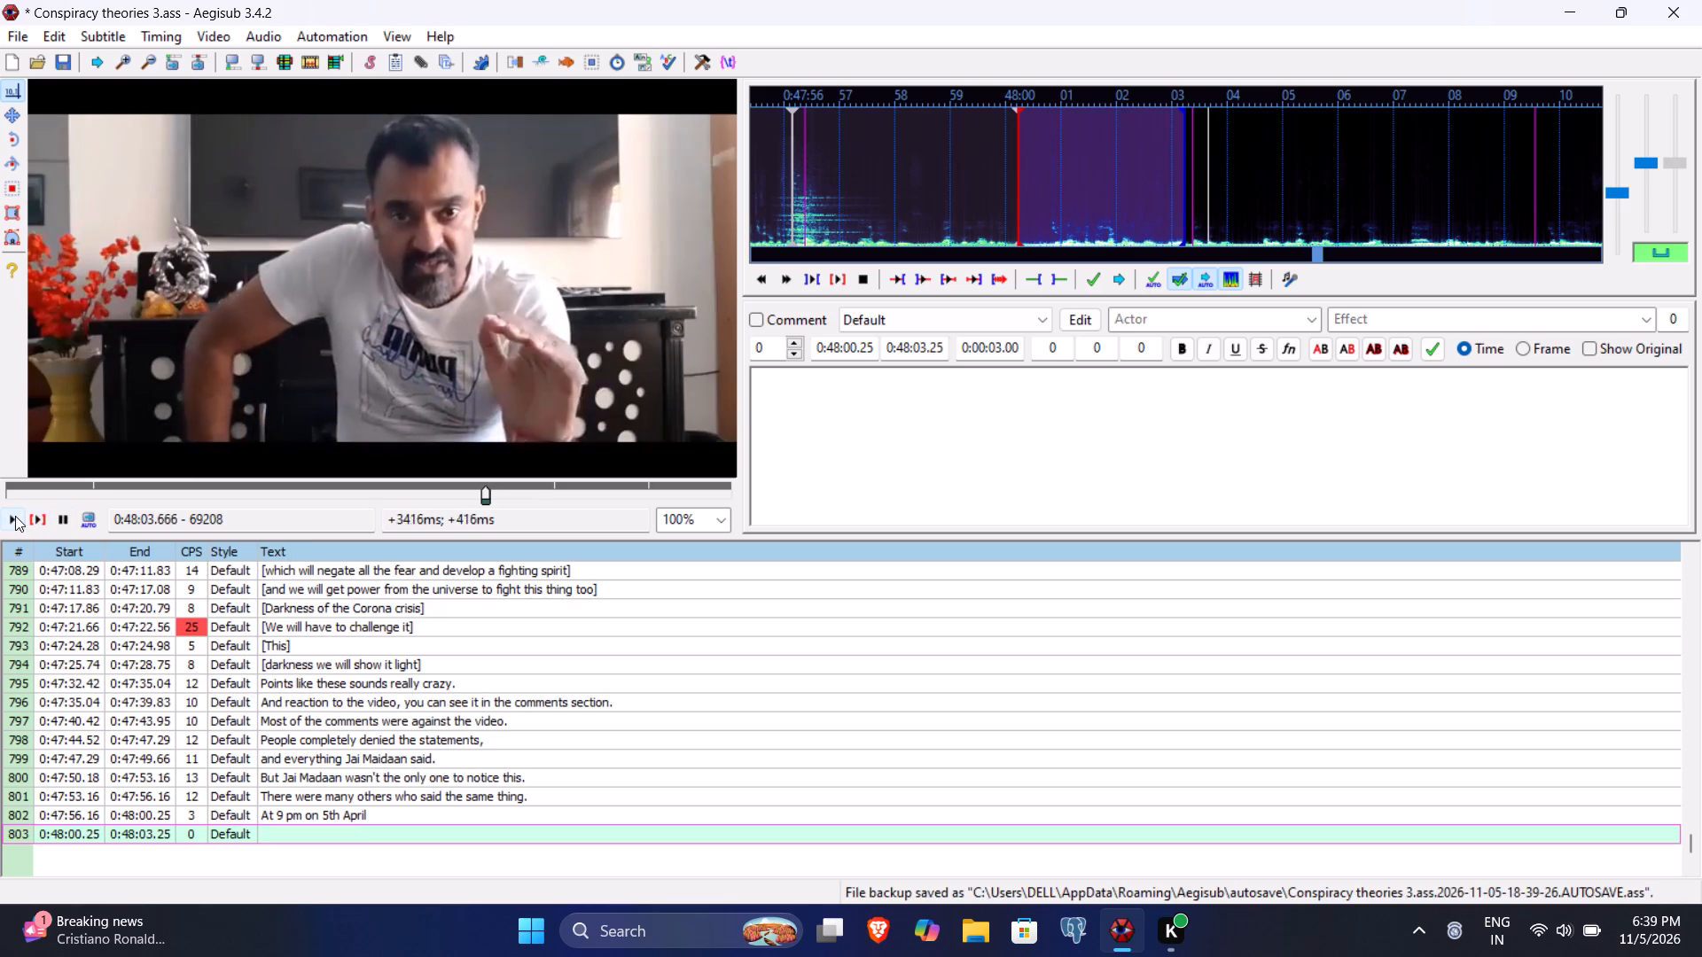
pyautogui.click(15, 516)
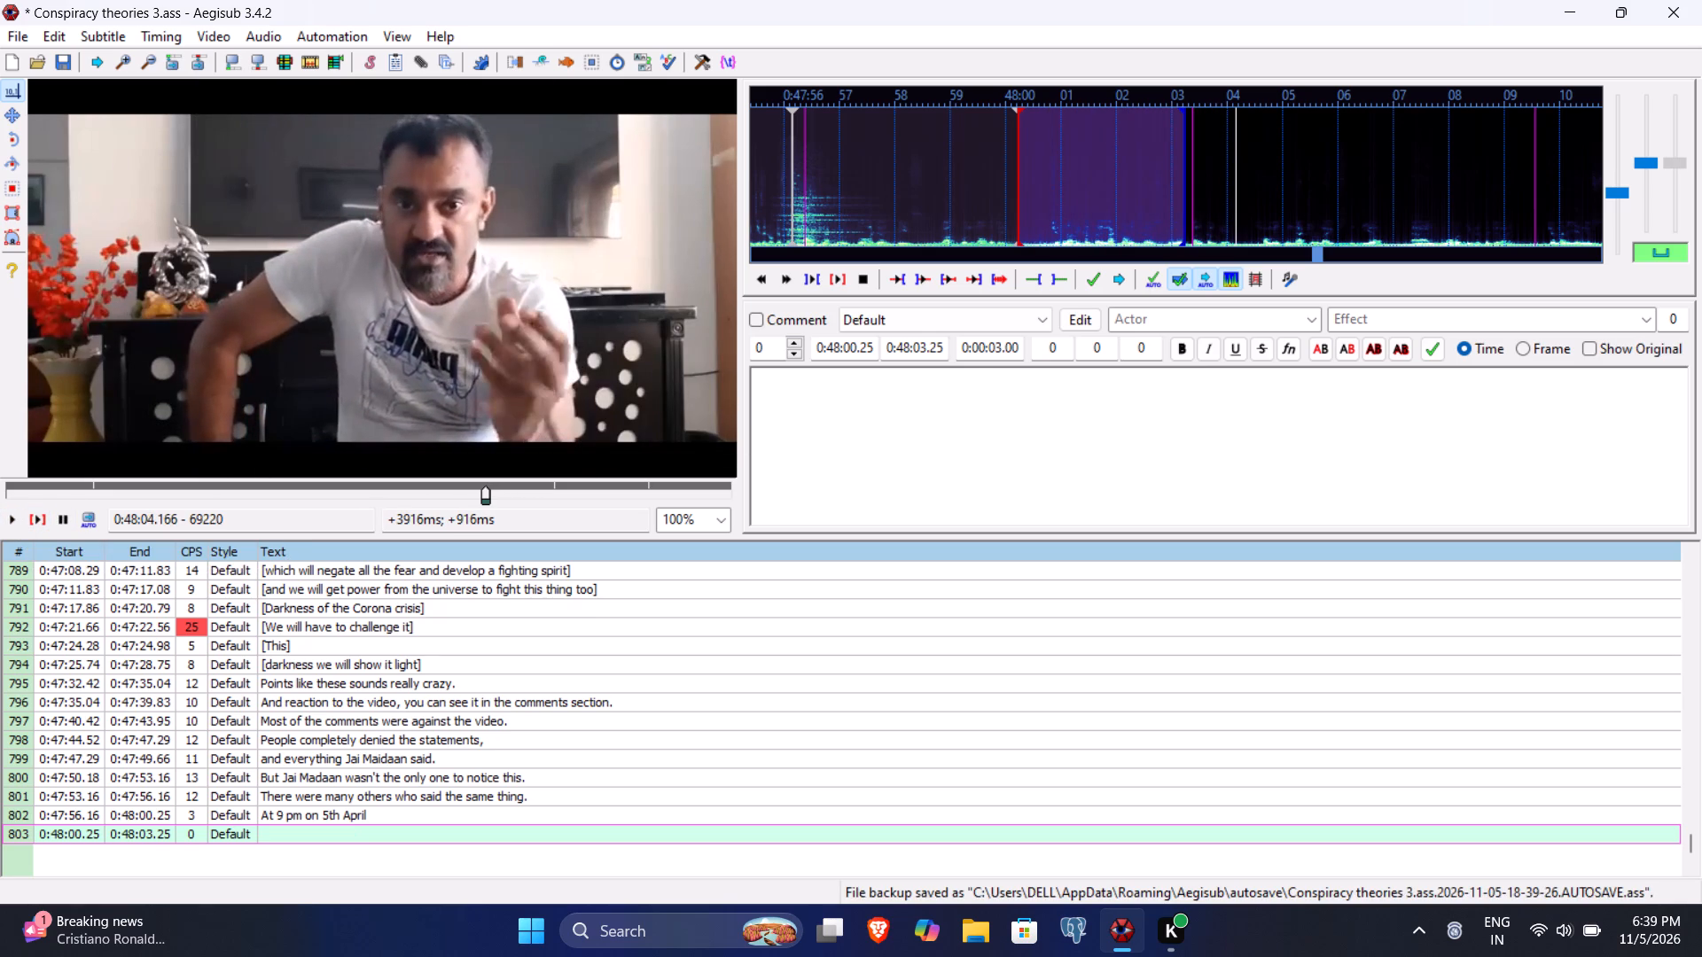
pyautogui.click(917, 350)
pyautogui.write('4166')
# Enter "[turning off all the electronics]" as line 803's subtitle text.
pyautogui.click(905, 407)
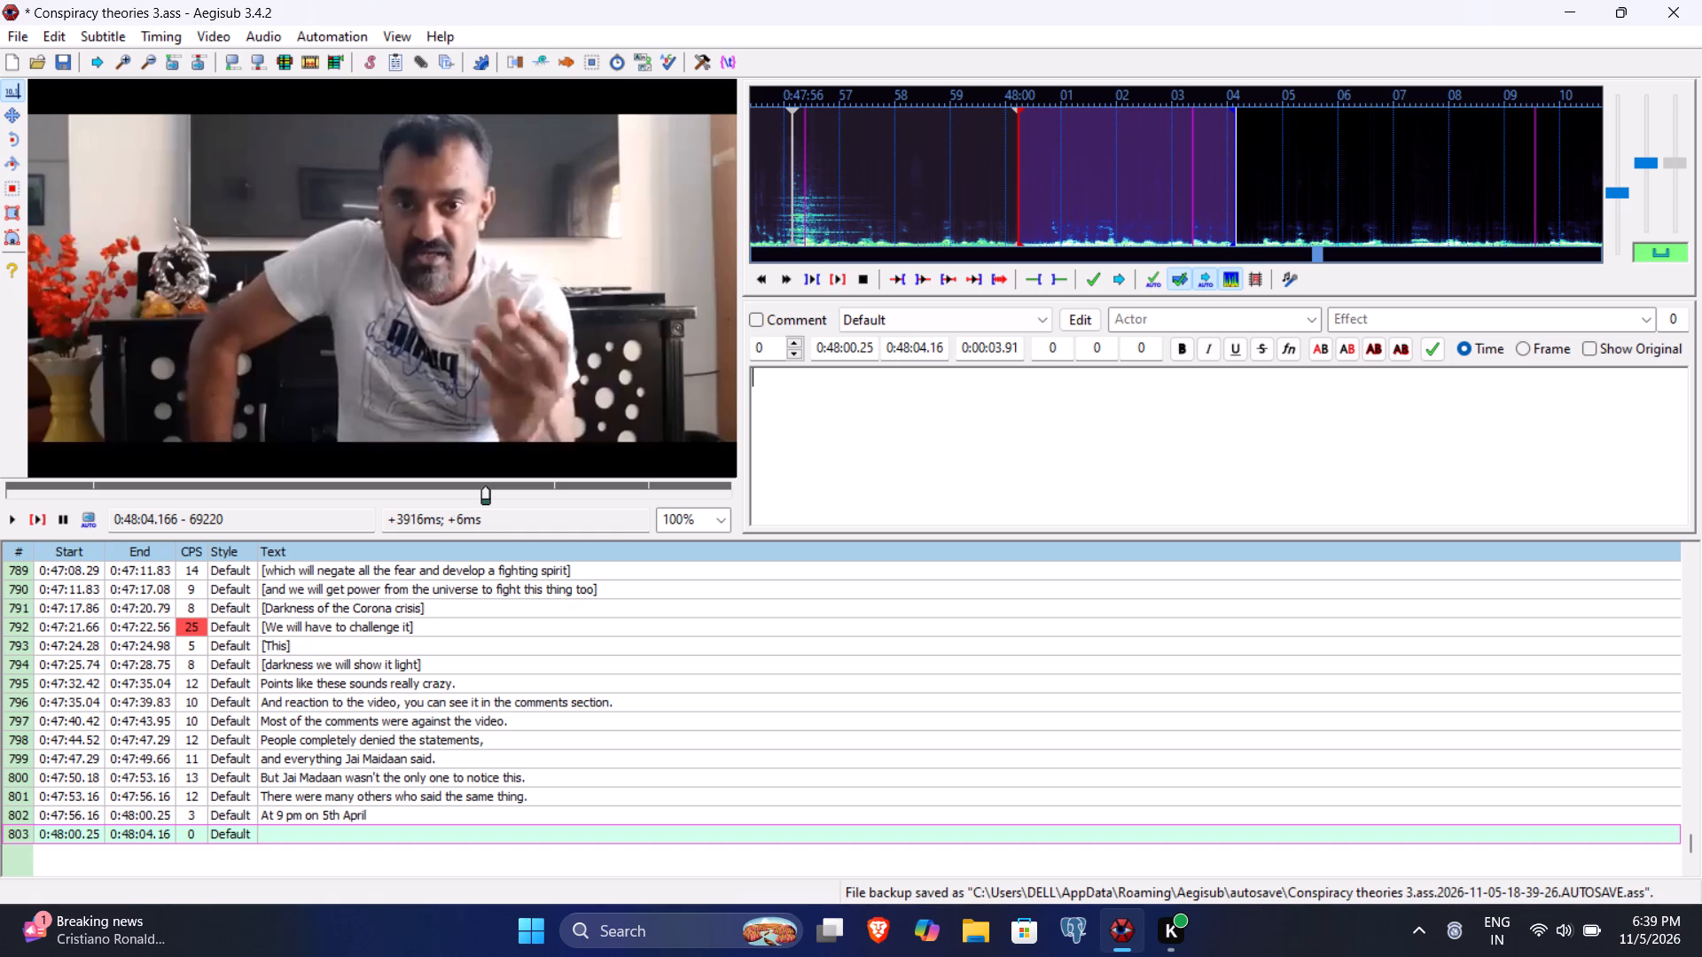
pyautogui.write('tun')
pyautogui.press('BackSpace')
pyautogui.press('BackSpace')
pyautogui.press('BackSpace')
pyautogui.press('BackSpace')
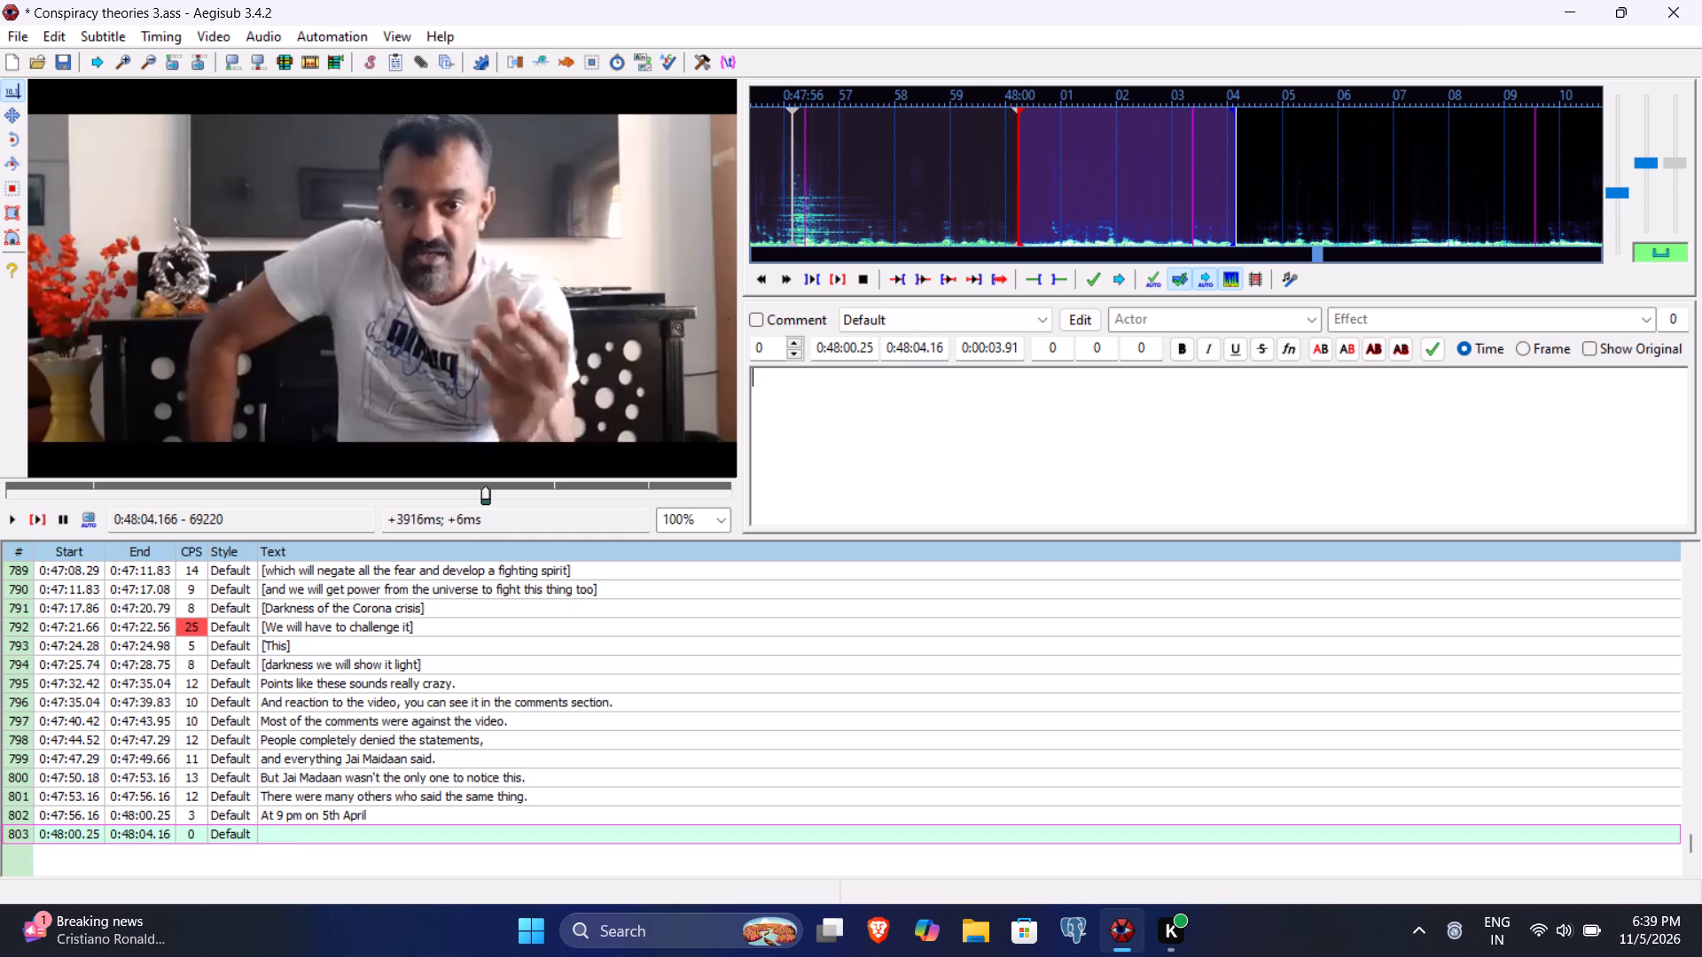
pyautogui.write('[tu')
pyautogui.press('BackSpace')
pyautogui.press('BackSpace')
pyautogui.press('r')
pyautogui.press('BackSpace')
pyautogui.write('turning off all tthe')
pyautogui.press('BackSpace')
pyautogui.press('BackSpace')
pyautogui.press('BackSpace')
pyautogui.write('he electronics')
pyautogui.press(']')
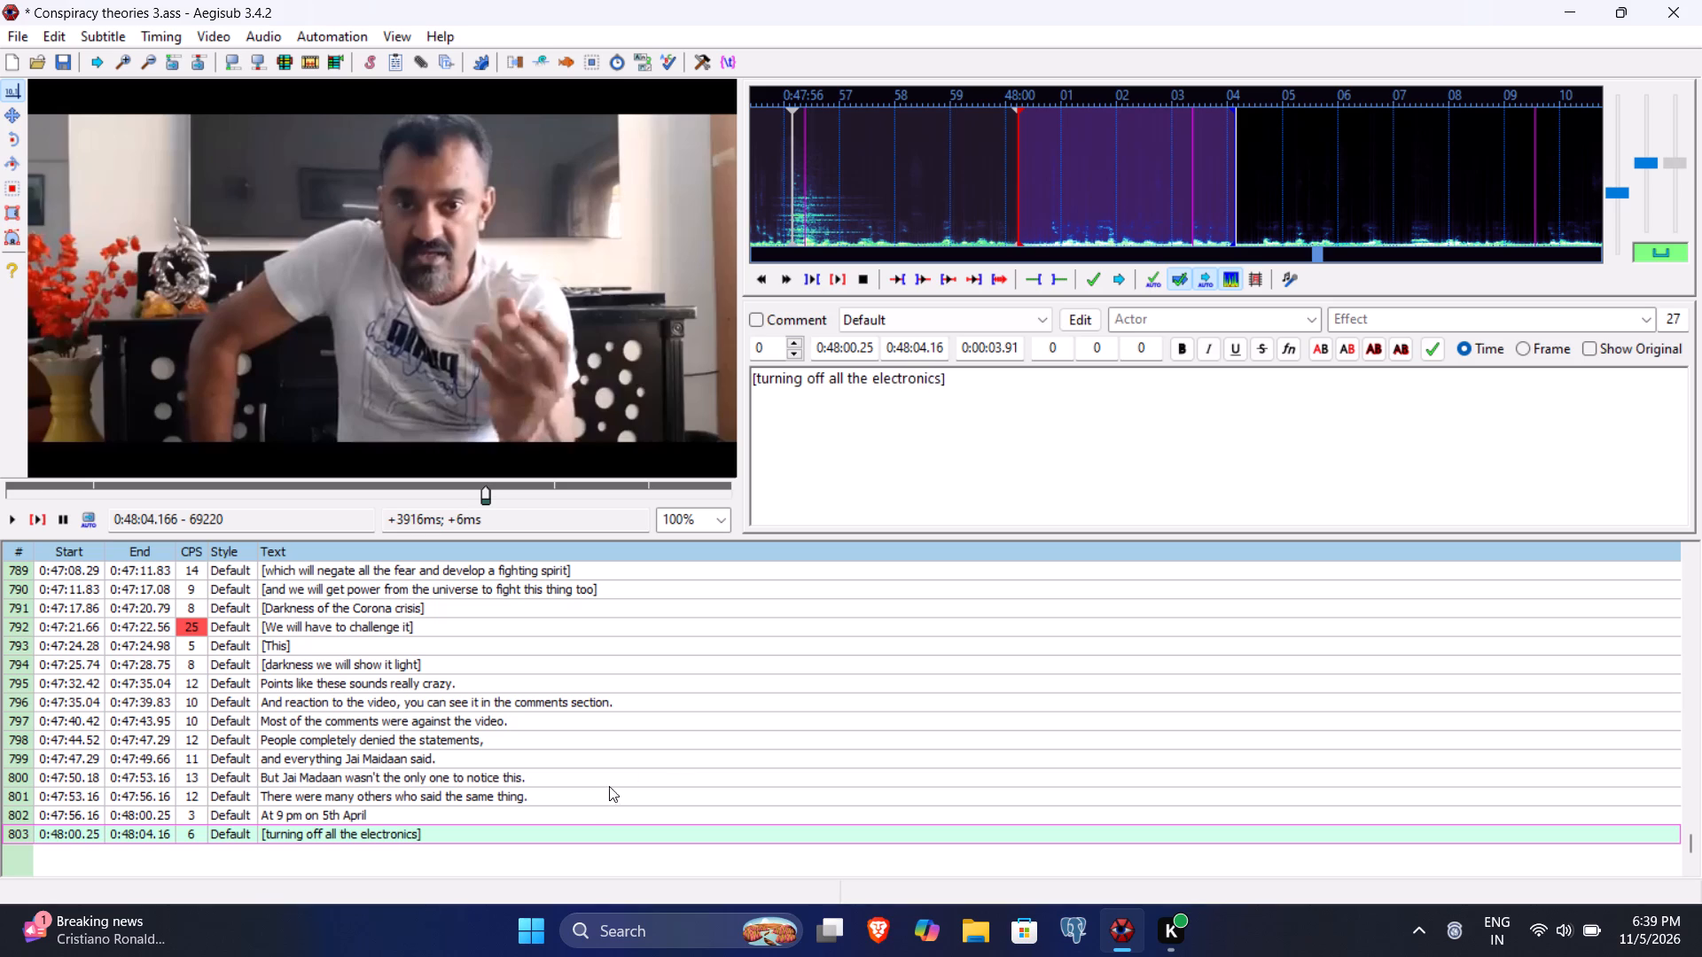
# Enclose line 802's text in square brackets so it reads "[At 9 pm on 5th April]" and commit it.
pyautogui.click(582, 813)
pyautogui.click(1042, 411)
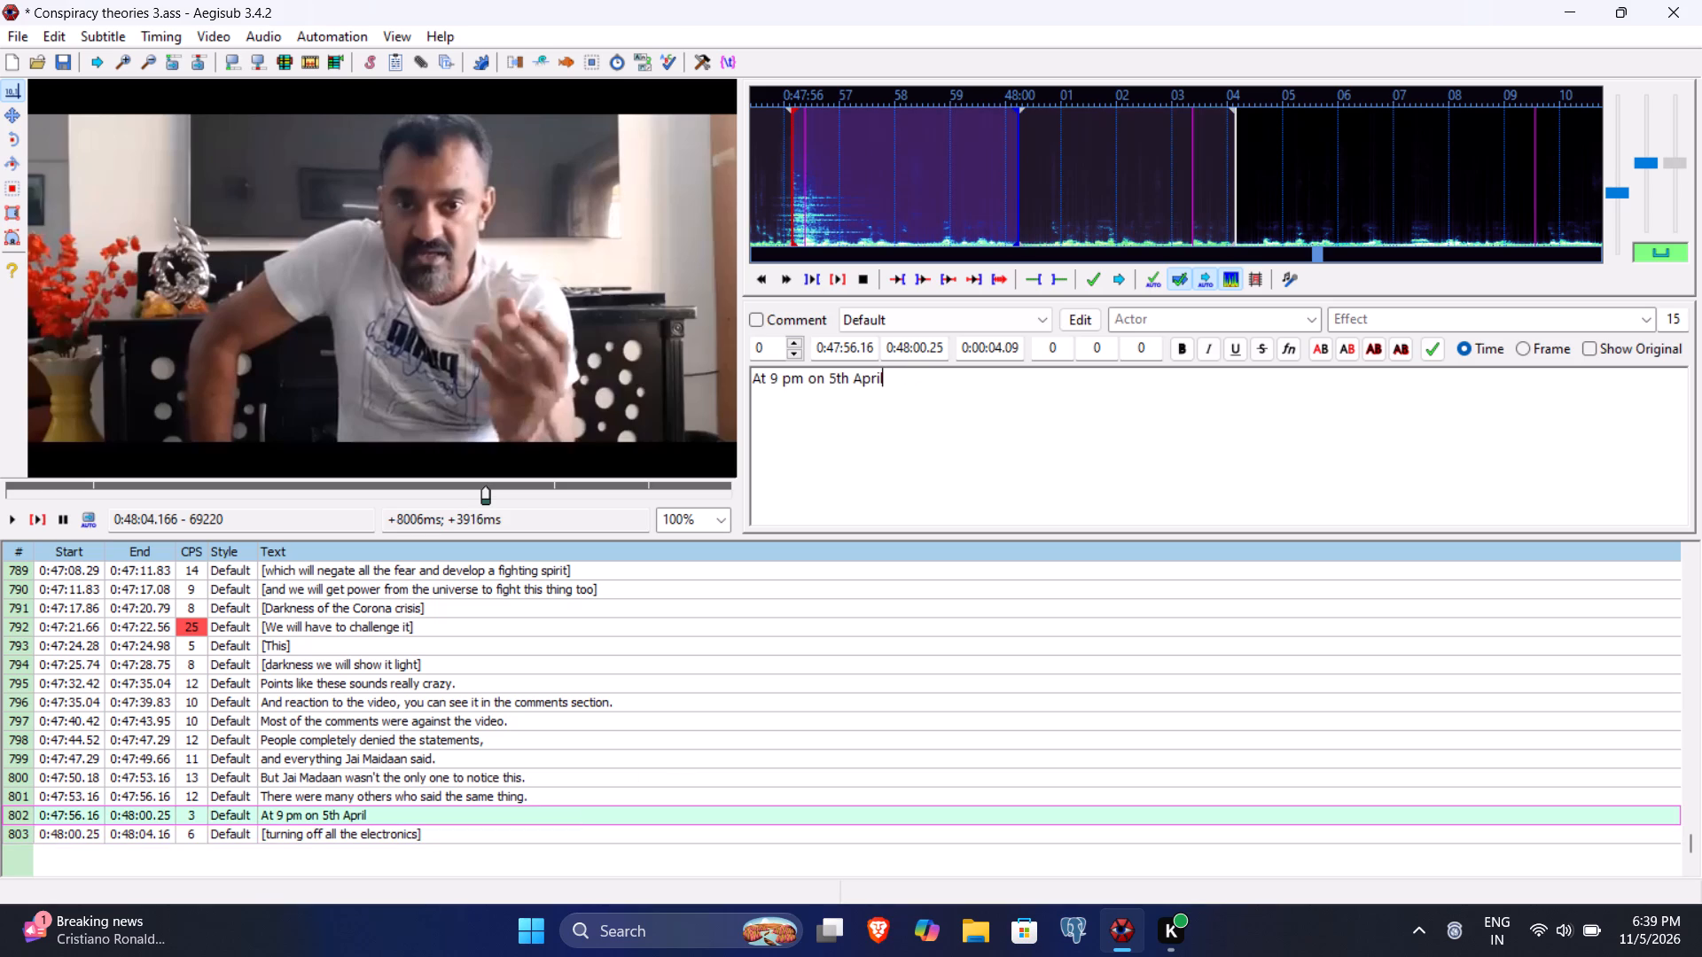
pyautogui.press(']')
pyautogui.press('Up')
pyautogui.press('[')
pyautogui.press('Return')
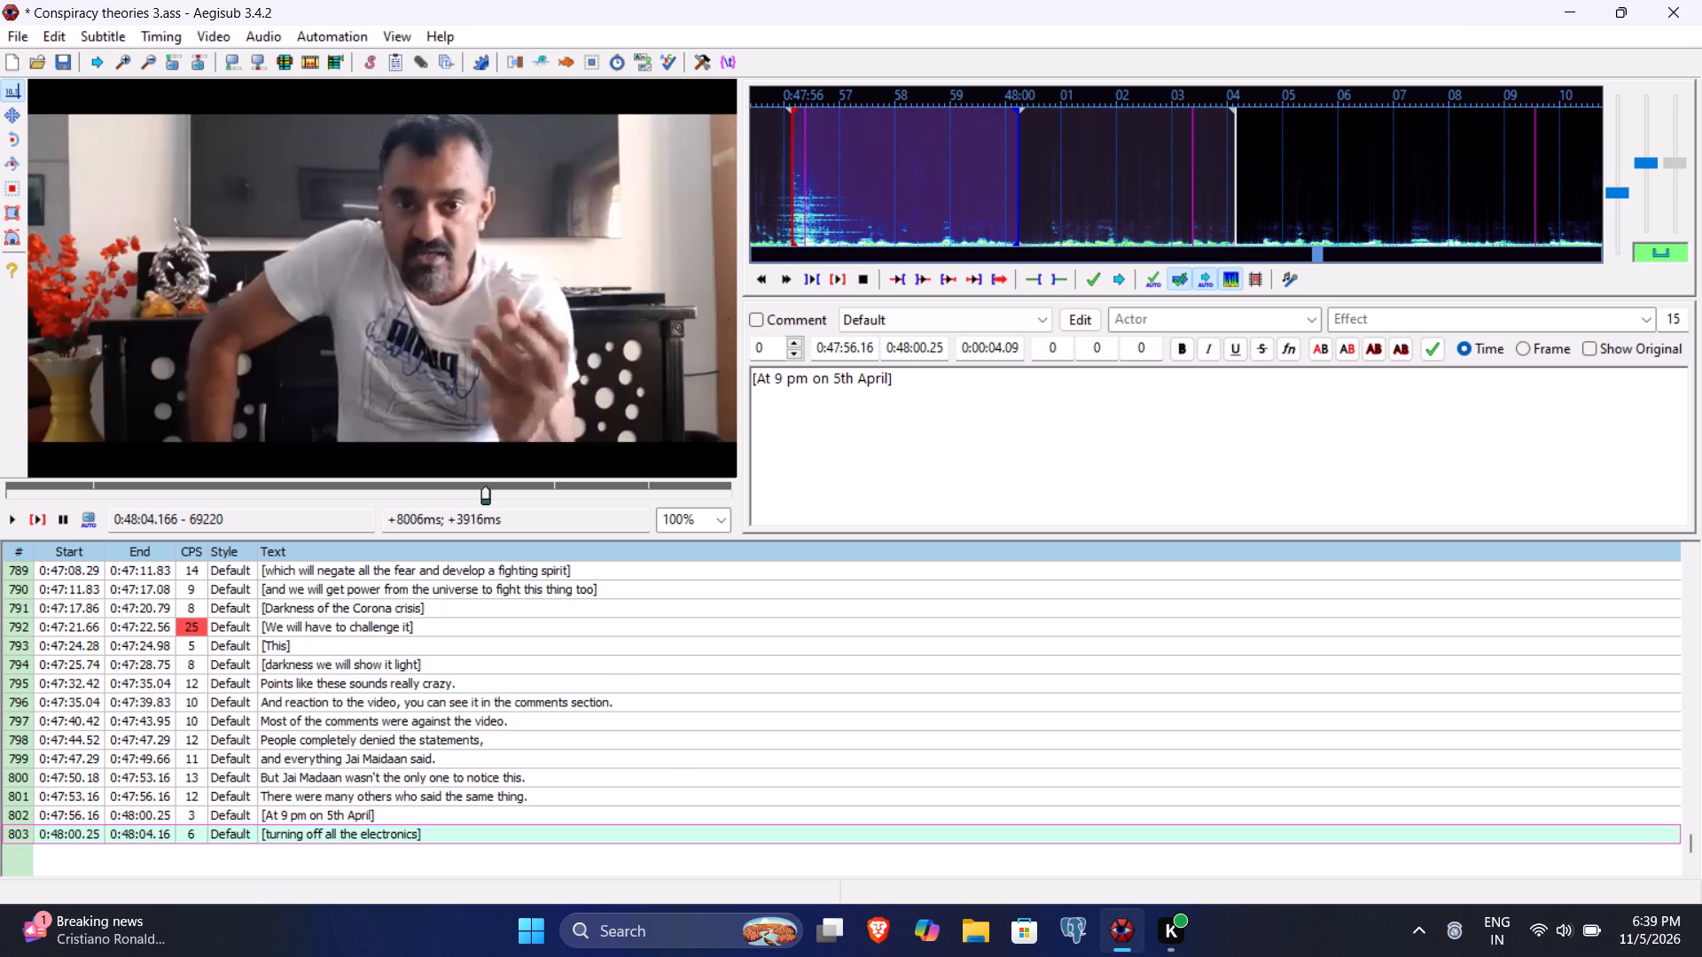
# Commit line 803, play the new line 804's segment and set its start time to 0:48:04.64.
pyautogui.press('Return')
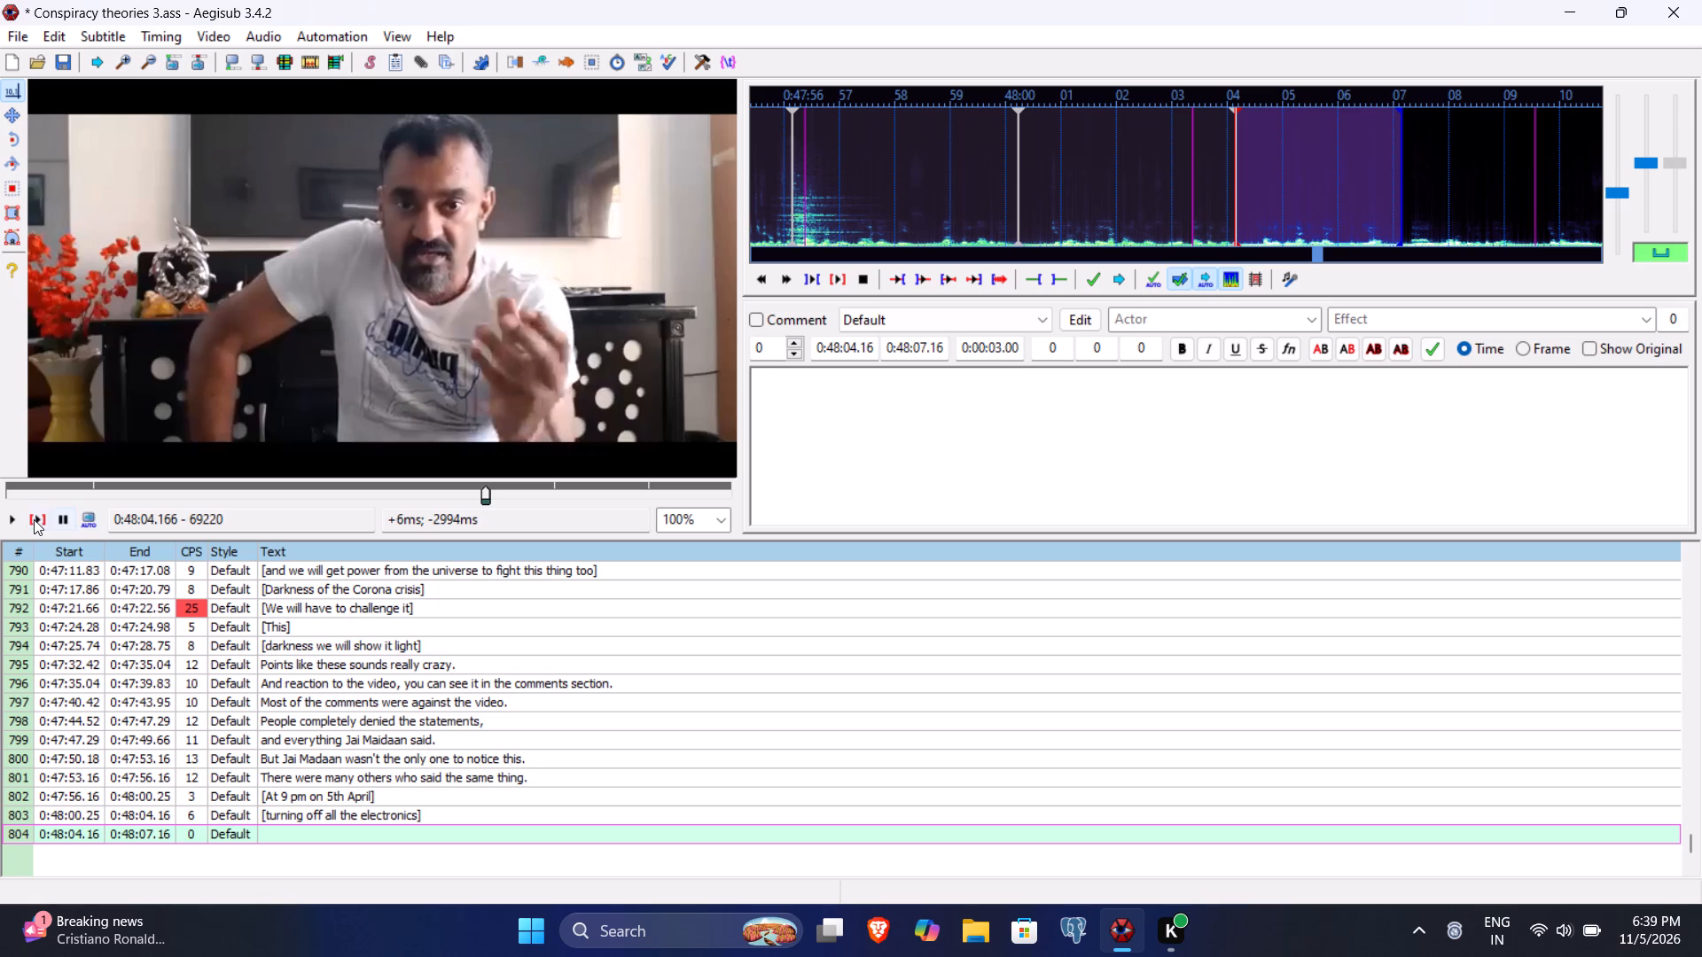
pyautogui.click(34, 519)
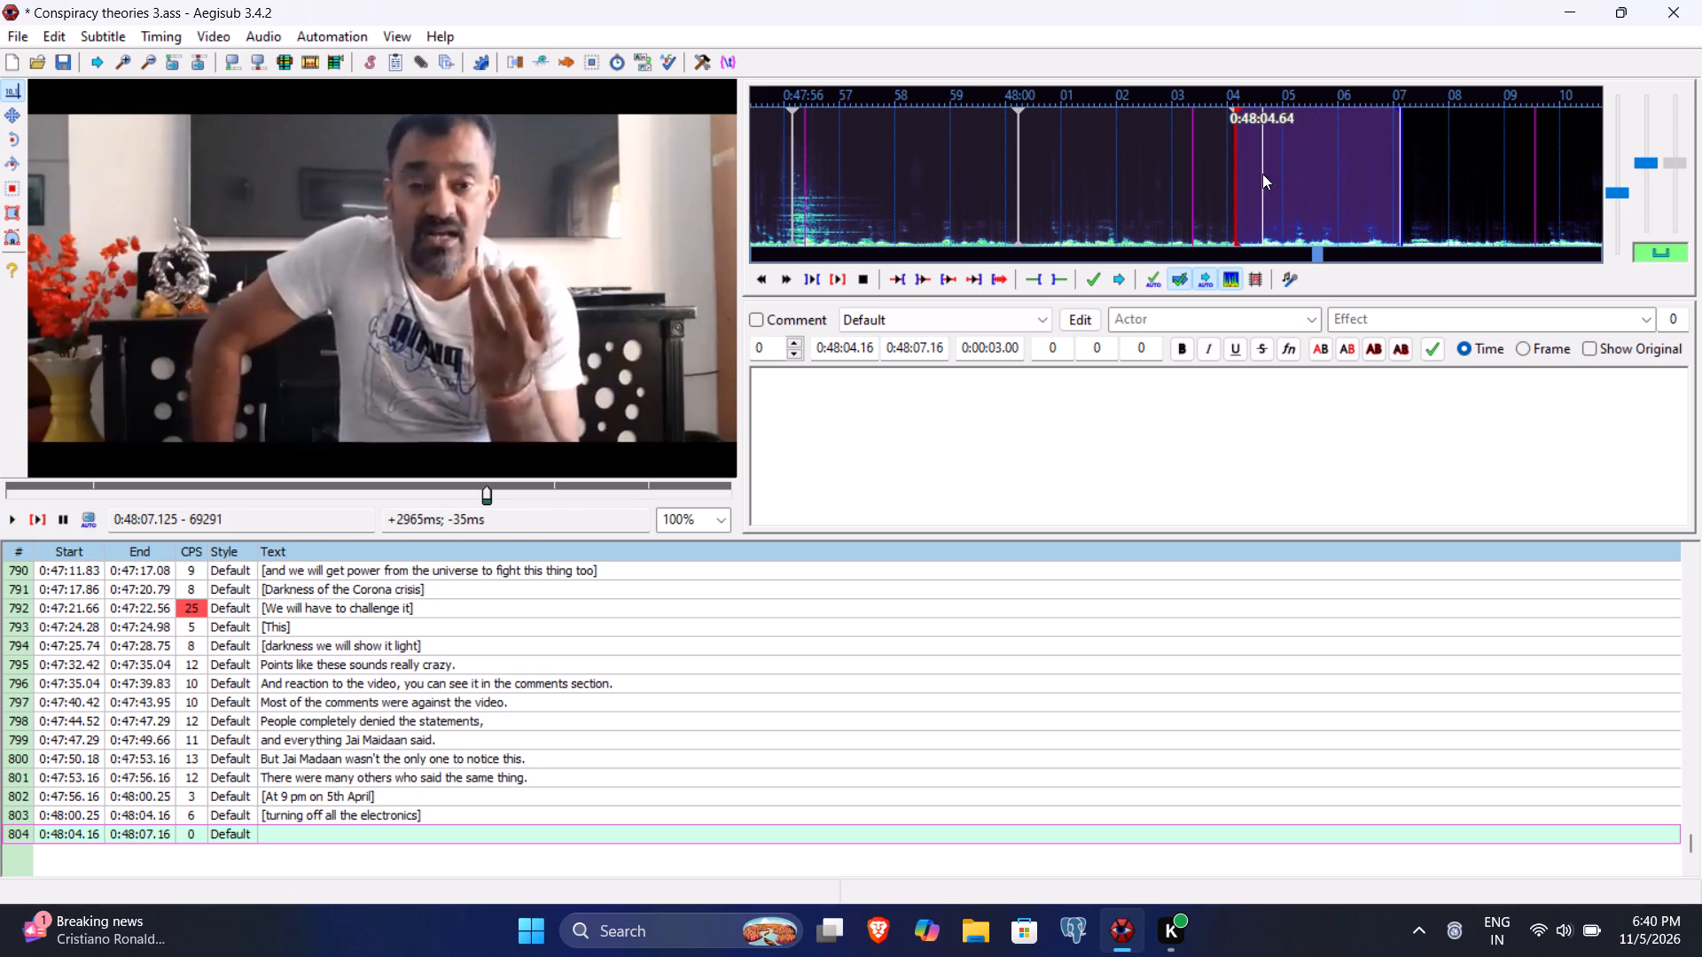
pyautogui.click(864, 358)
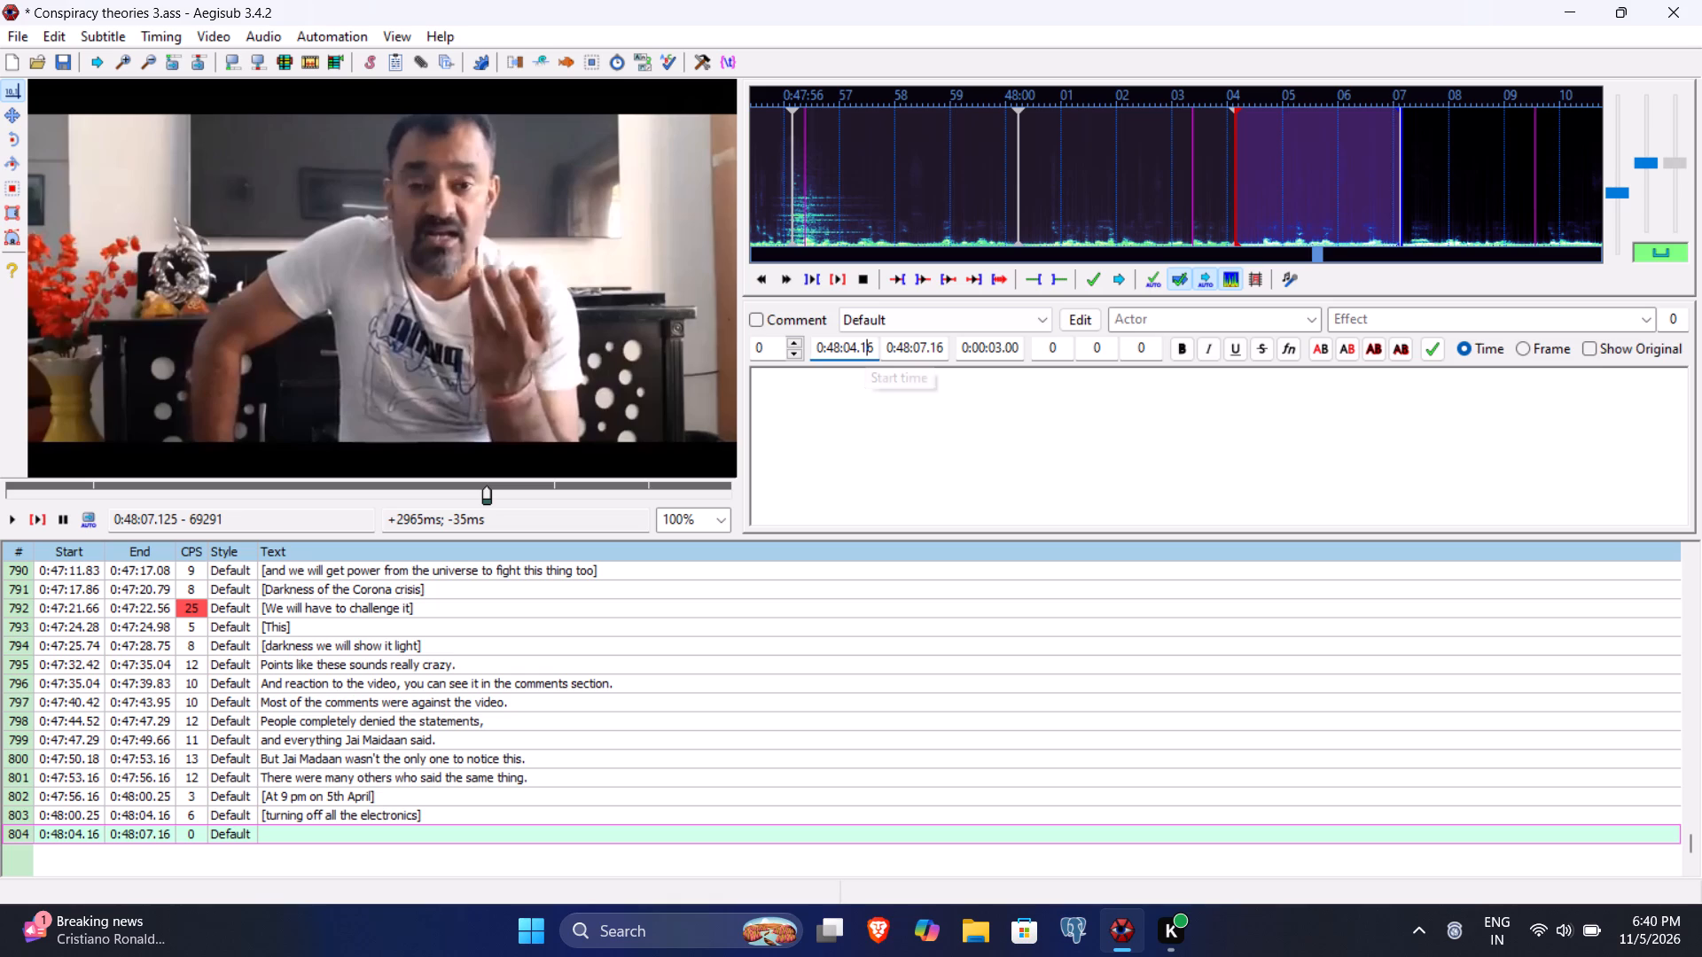
pyautogui.press('BackSpace')
pyautogui.write('64')
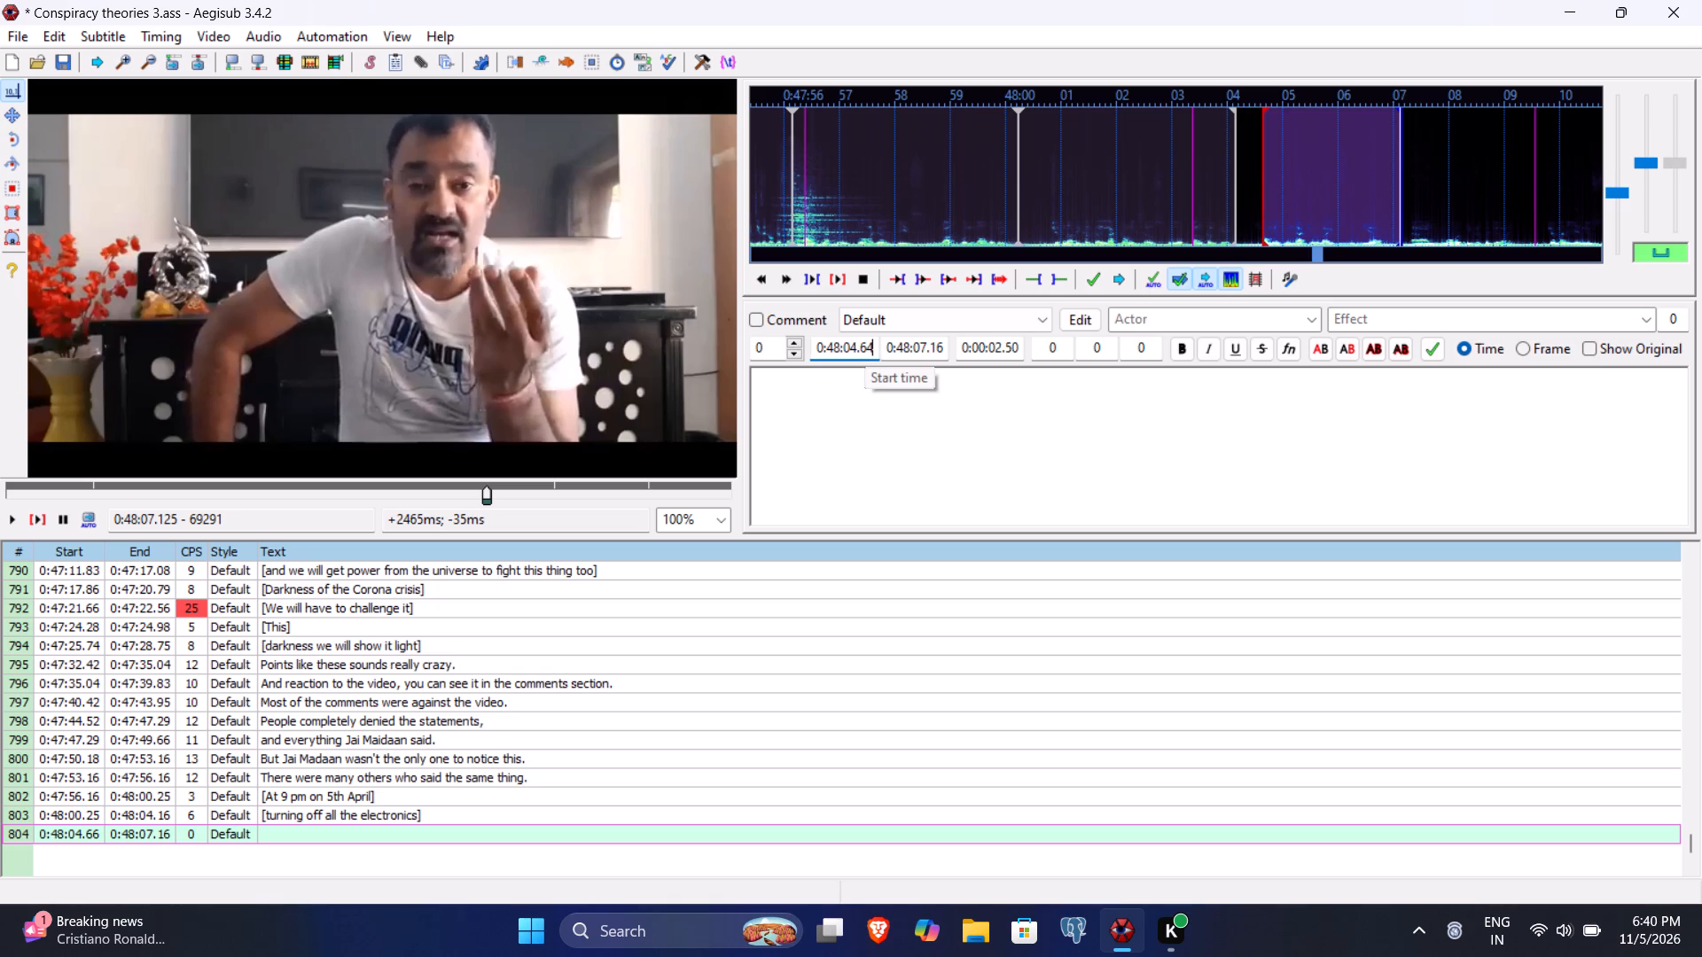
# Enter "[we'll light natural lights like diya]" as line 804's subtitle text and commit the line.
pyautogui.click(852, 428)
pyautogui.write('[we')
pyautogui.press('space')
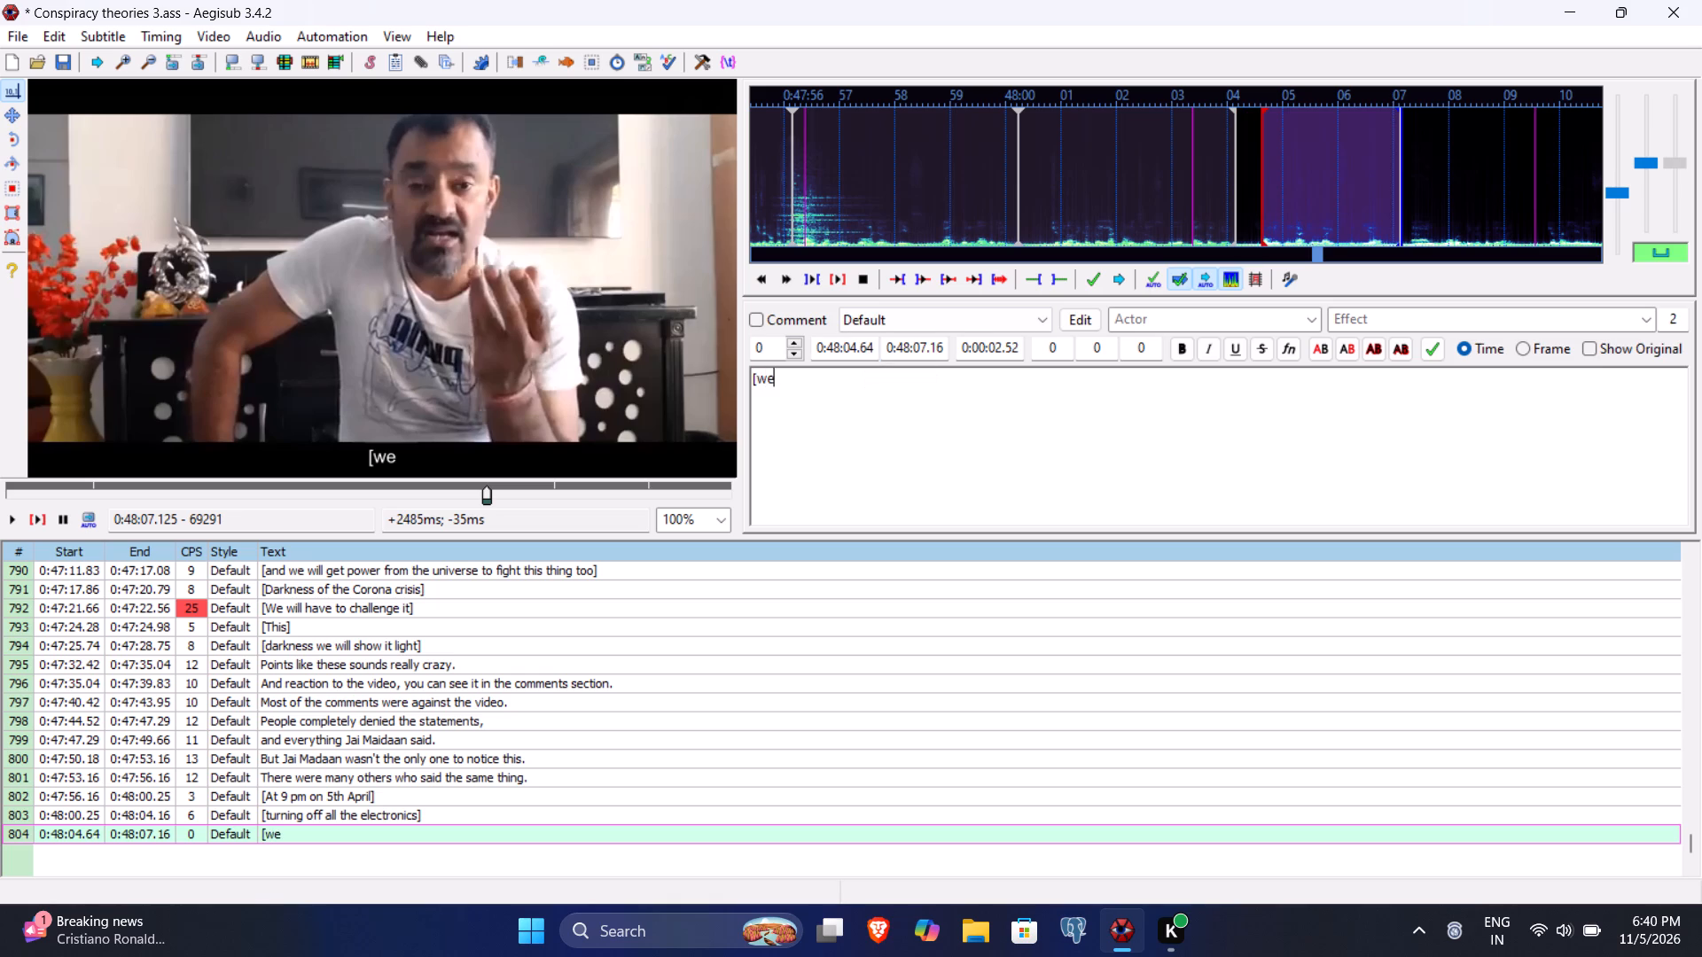
pyautogui.press('BackSpace')
pyautogui.write("'ll lit")
pyautogui.press('space')
pyautogui.press('BackSpace')
pyautogui.press('BackSpace')
pyautogui.press('g')
pyautogui.write('ht natua')
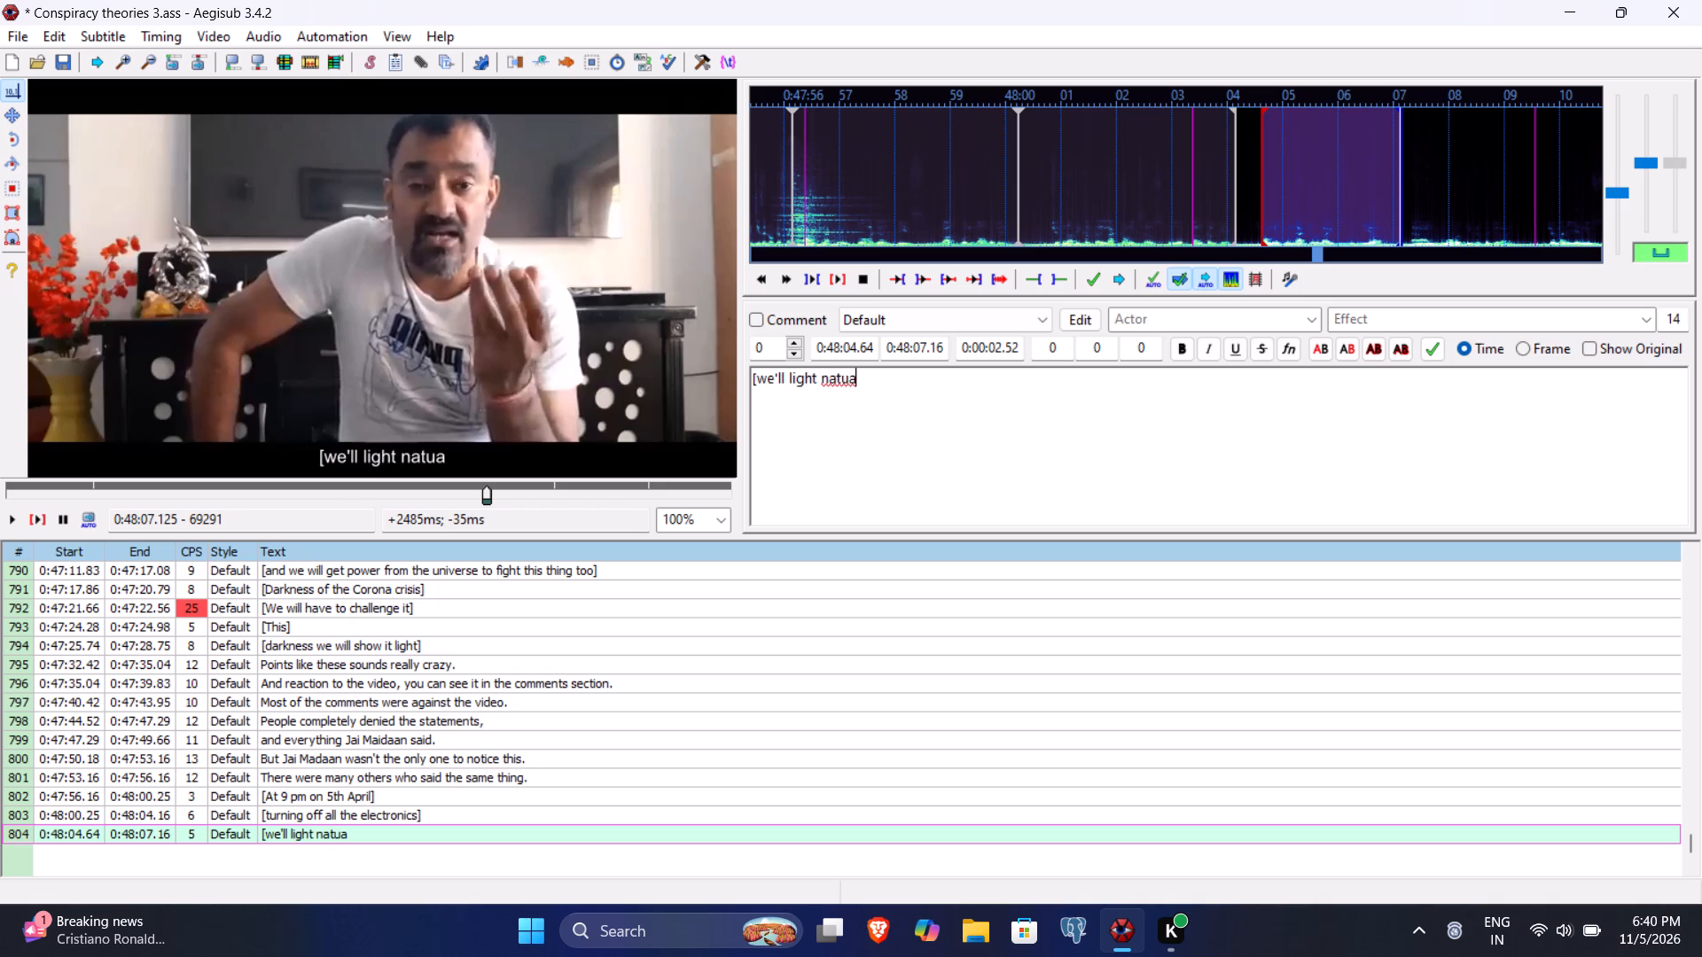
pyautogui.press('BackSpace')
pyautogui.write('ral ligth')
pyautogui.press('BackSpace')
pyautogui.press('BackSpace')
pyautogui.write('hts like diya]')
pyautogui.press('Return')
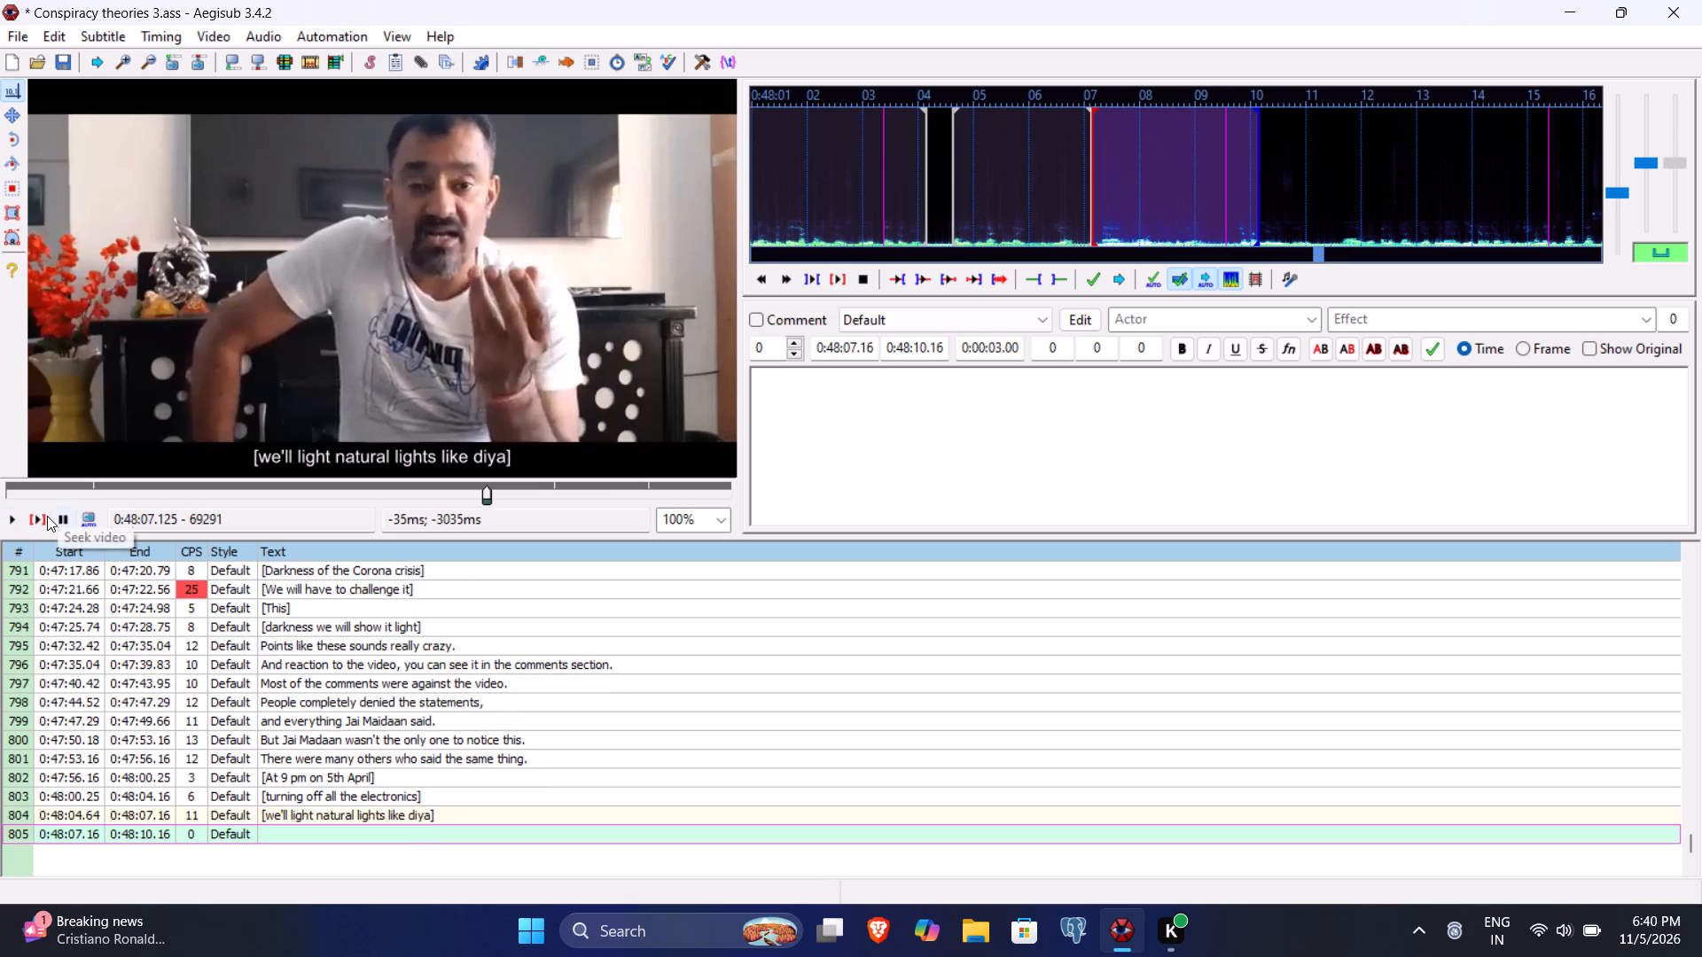
# Play and replay line 805's segment to find the phrase end, and set the line's end time to 0:48:09.20.
pyautogui.click(45, 516)
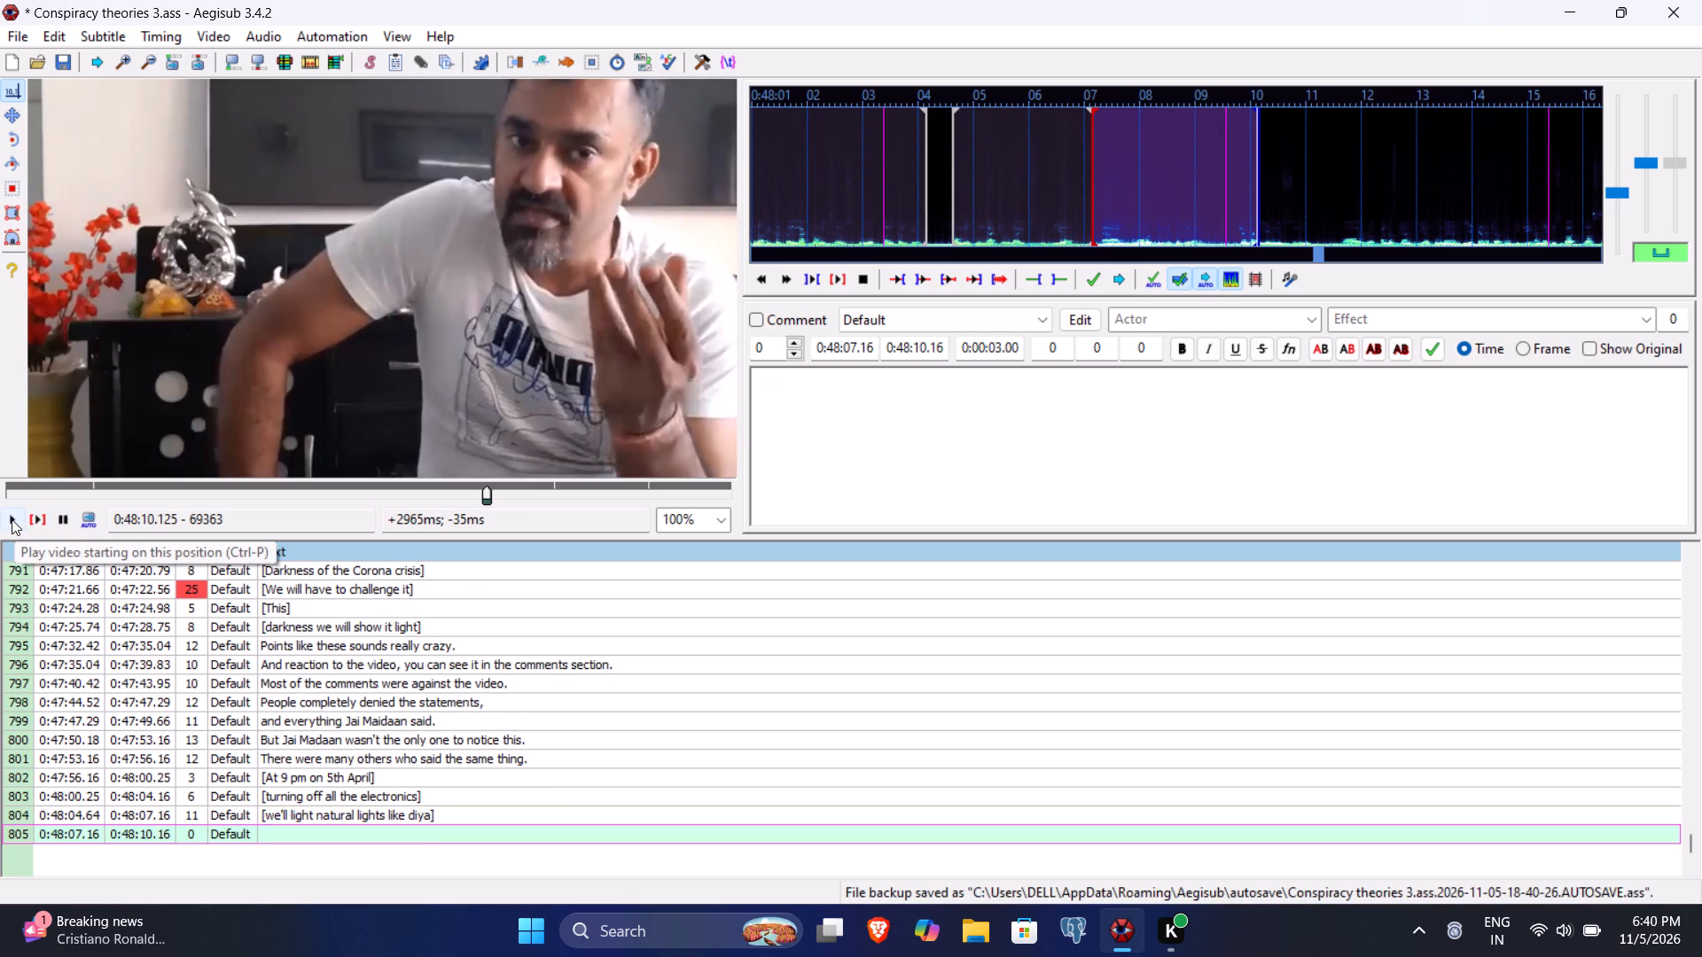
pyautogui.click(12, 519)
pyautogui.click(12, 519)
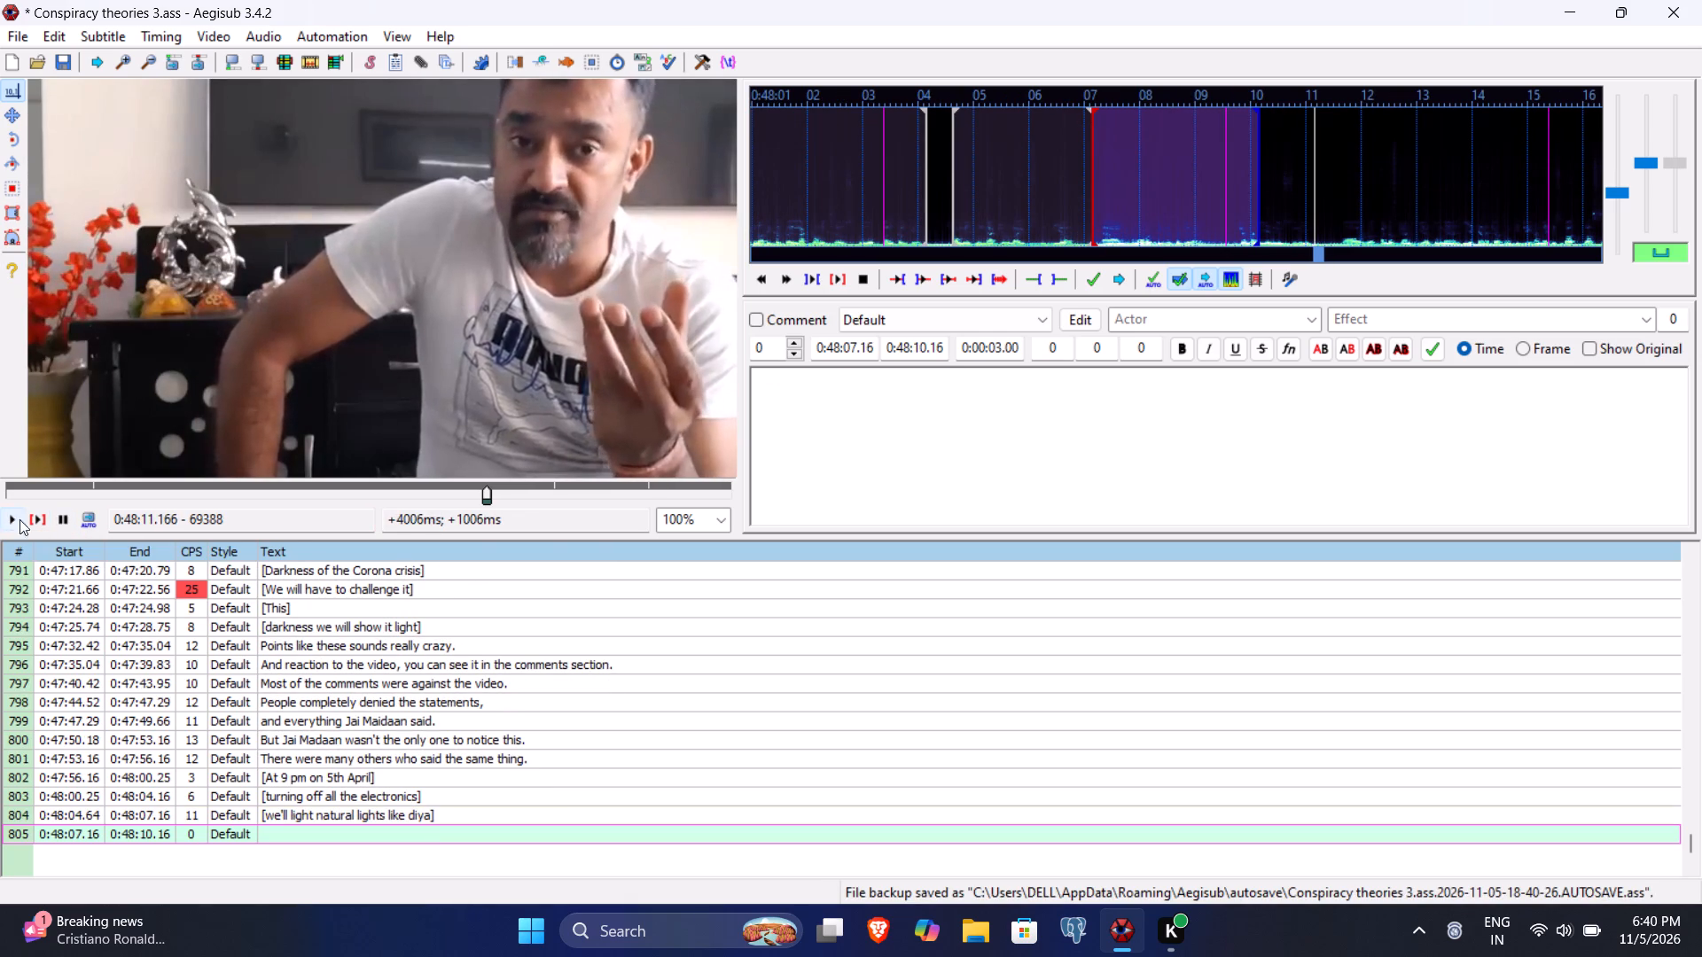
pyautogui.click(38, 519)
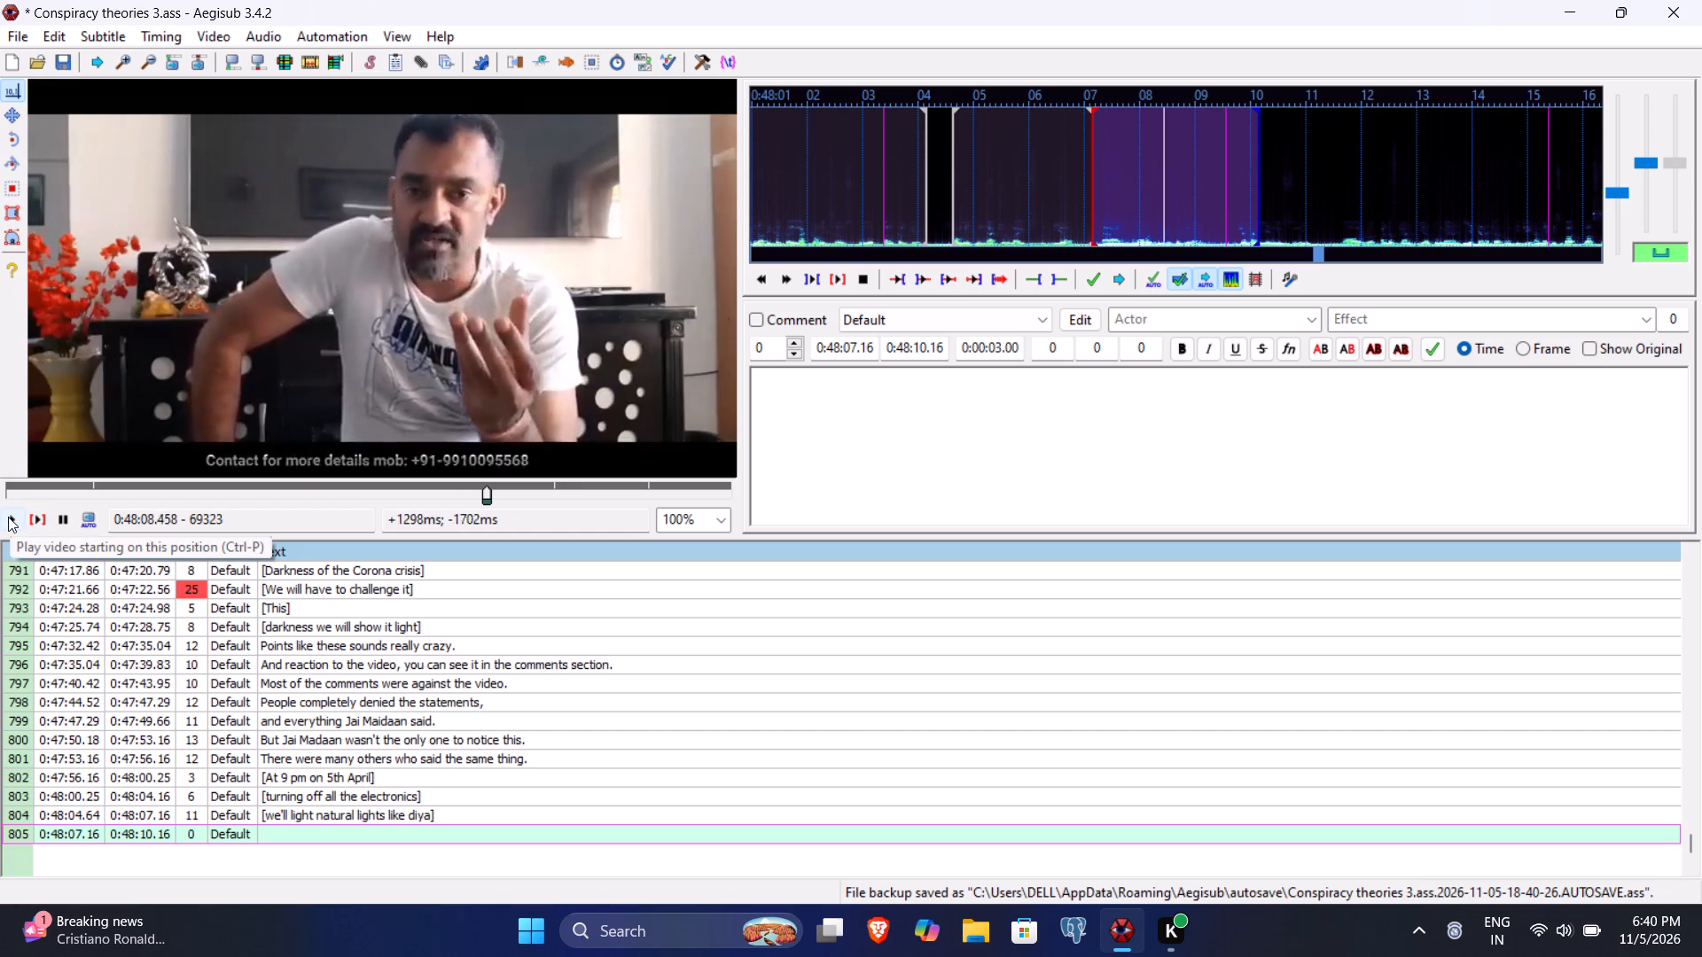
pyautogui.click(8, 517)
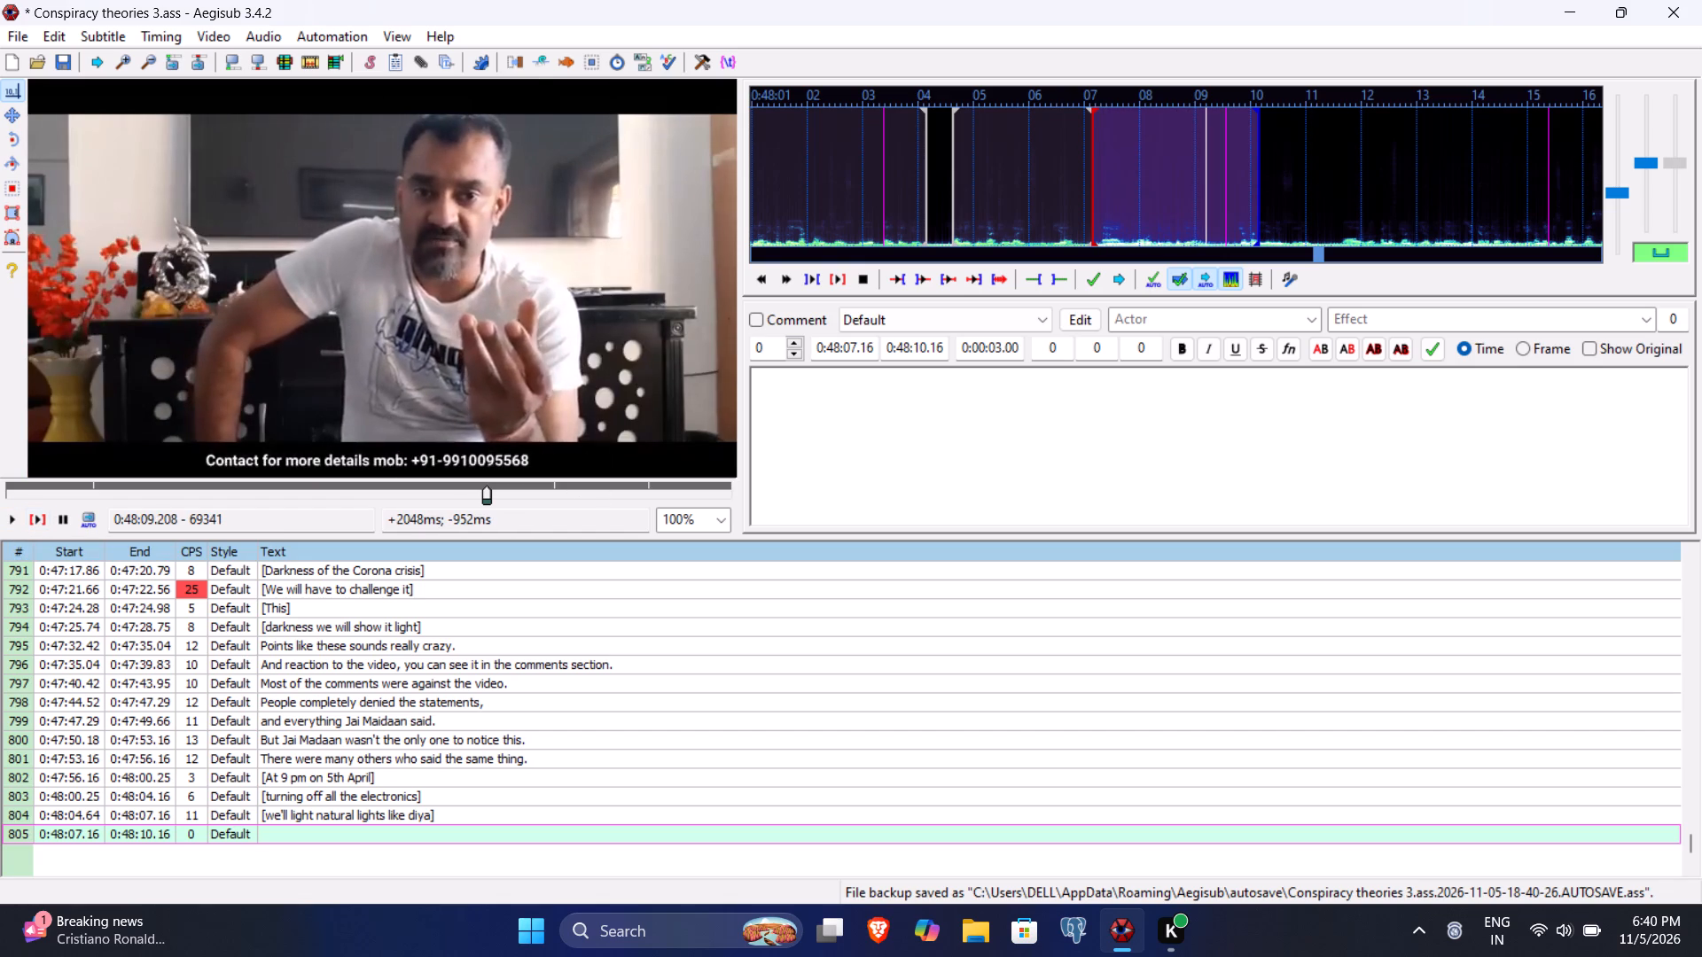
pyautogui.click(913, 350)
pyautogui.write('09')
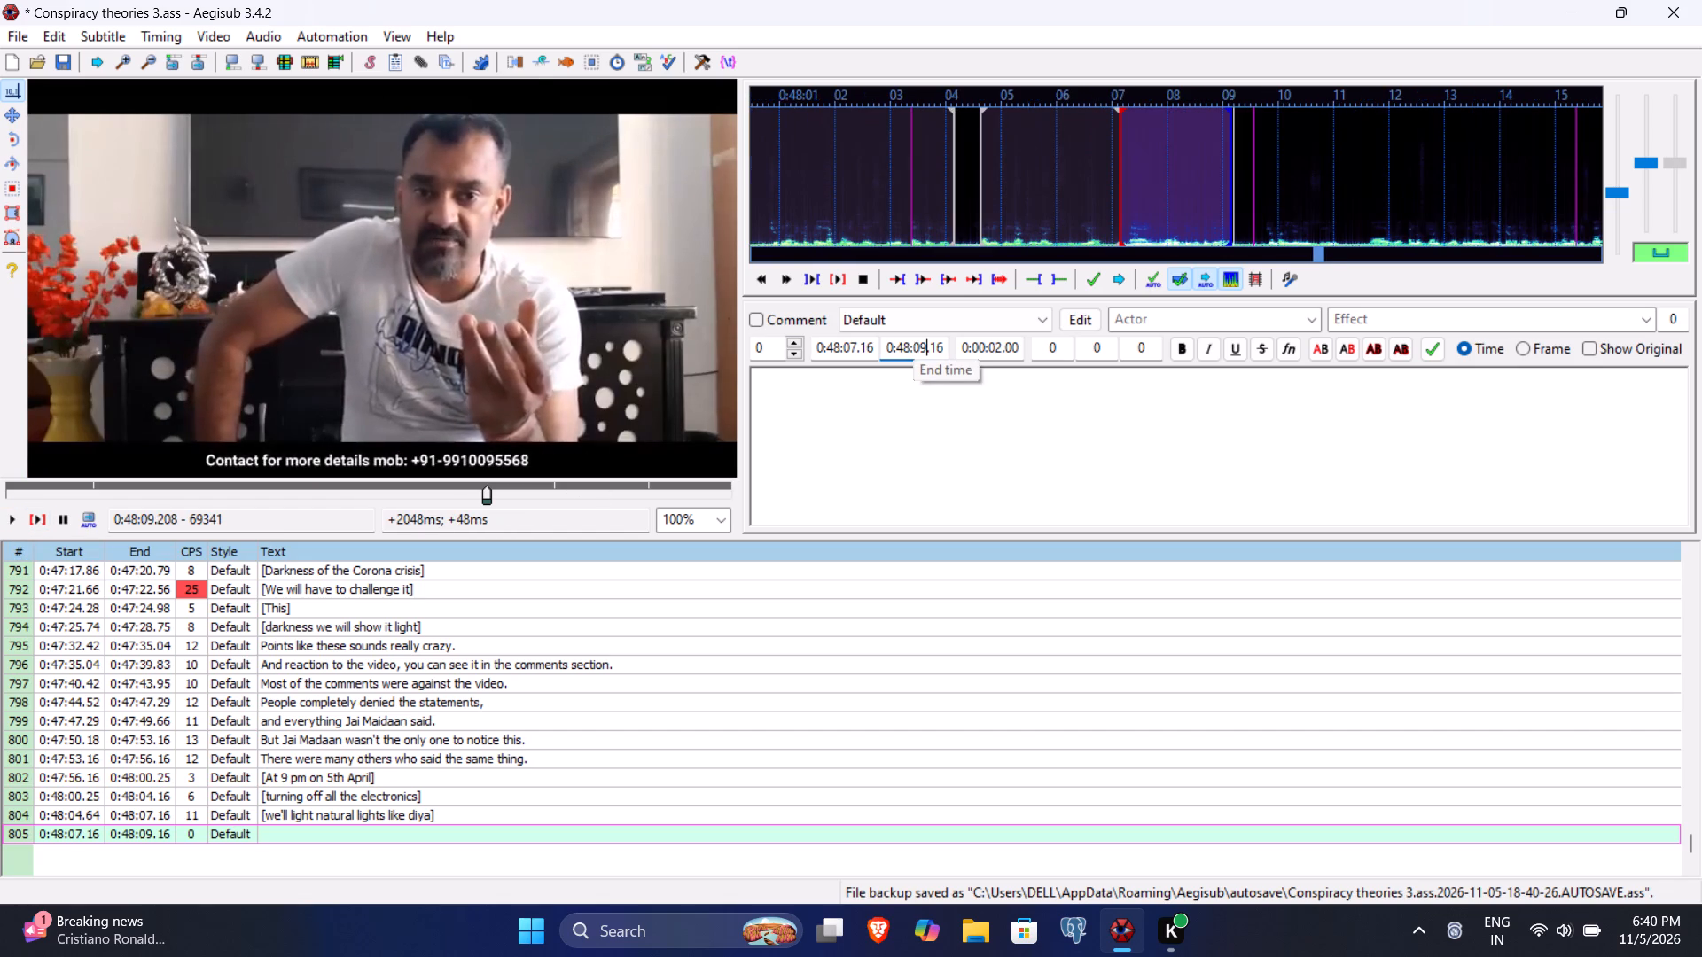
pyautogui.write('20')
# Enter "[and candles]" as line 805's subtitle text and commit the line.
pyautogui.click(861, 458)
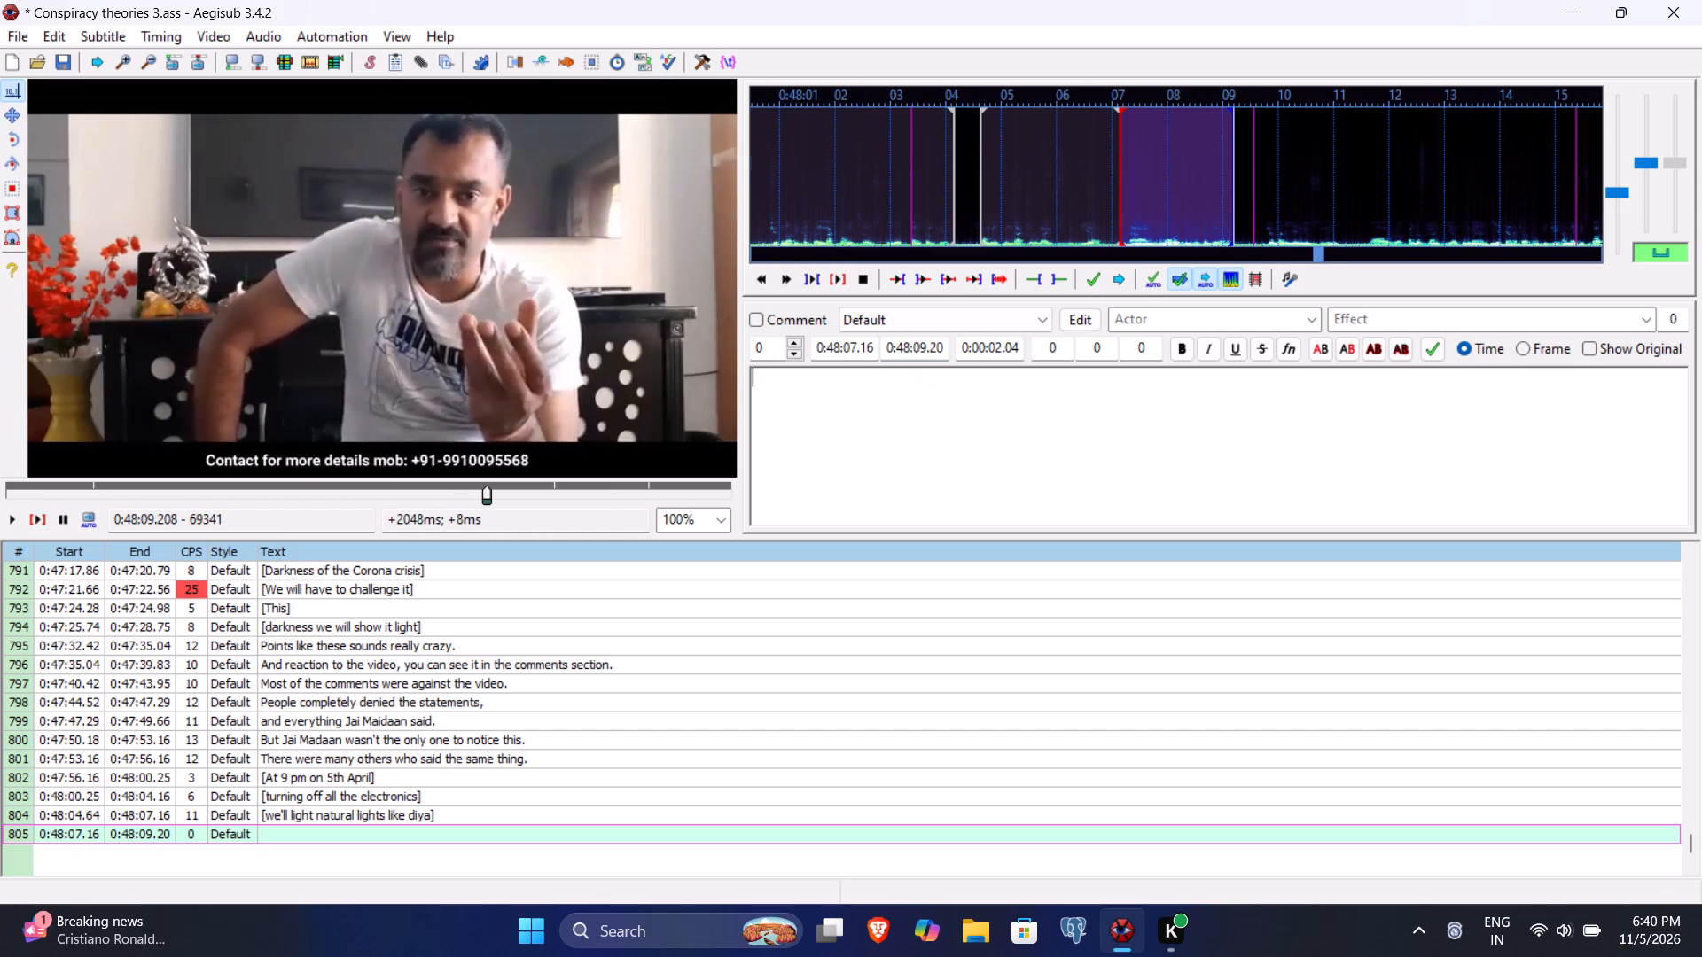
pyautogui.write('[and candles]')
pyautogui.press('Return')
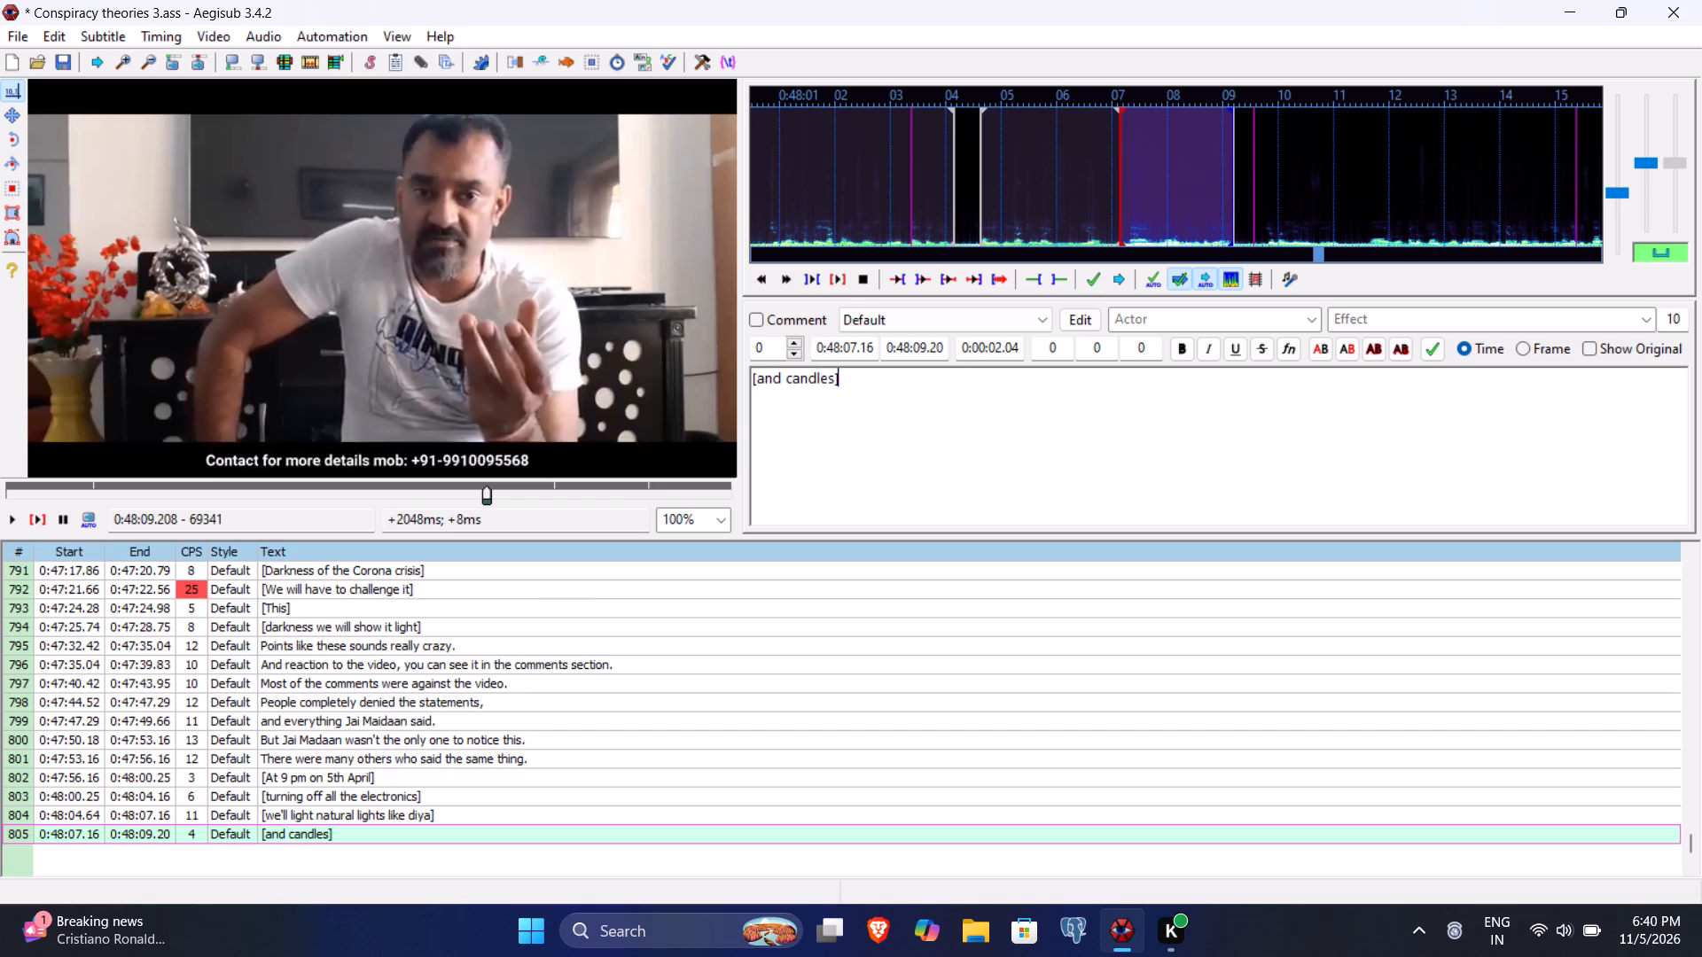
# Play line 806's segment and set its end time to 0:48:11.08 and start time to 0:48:09.76.
pyautogui.click(42, 516)
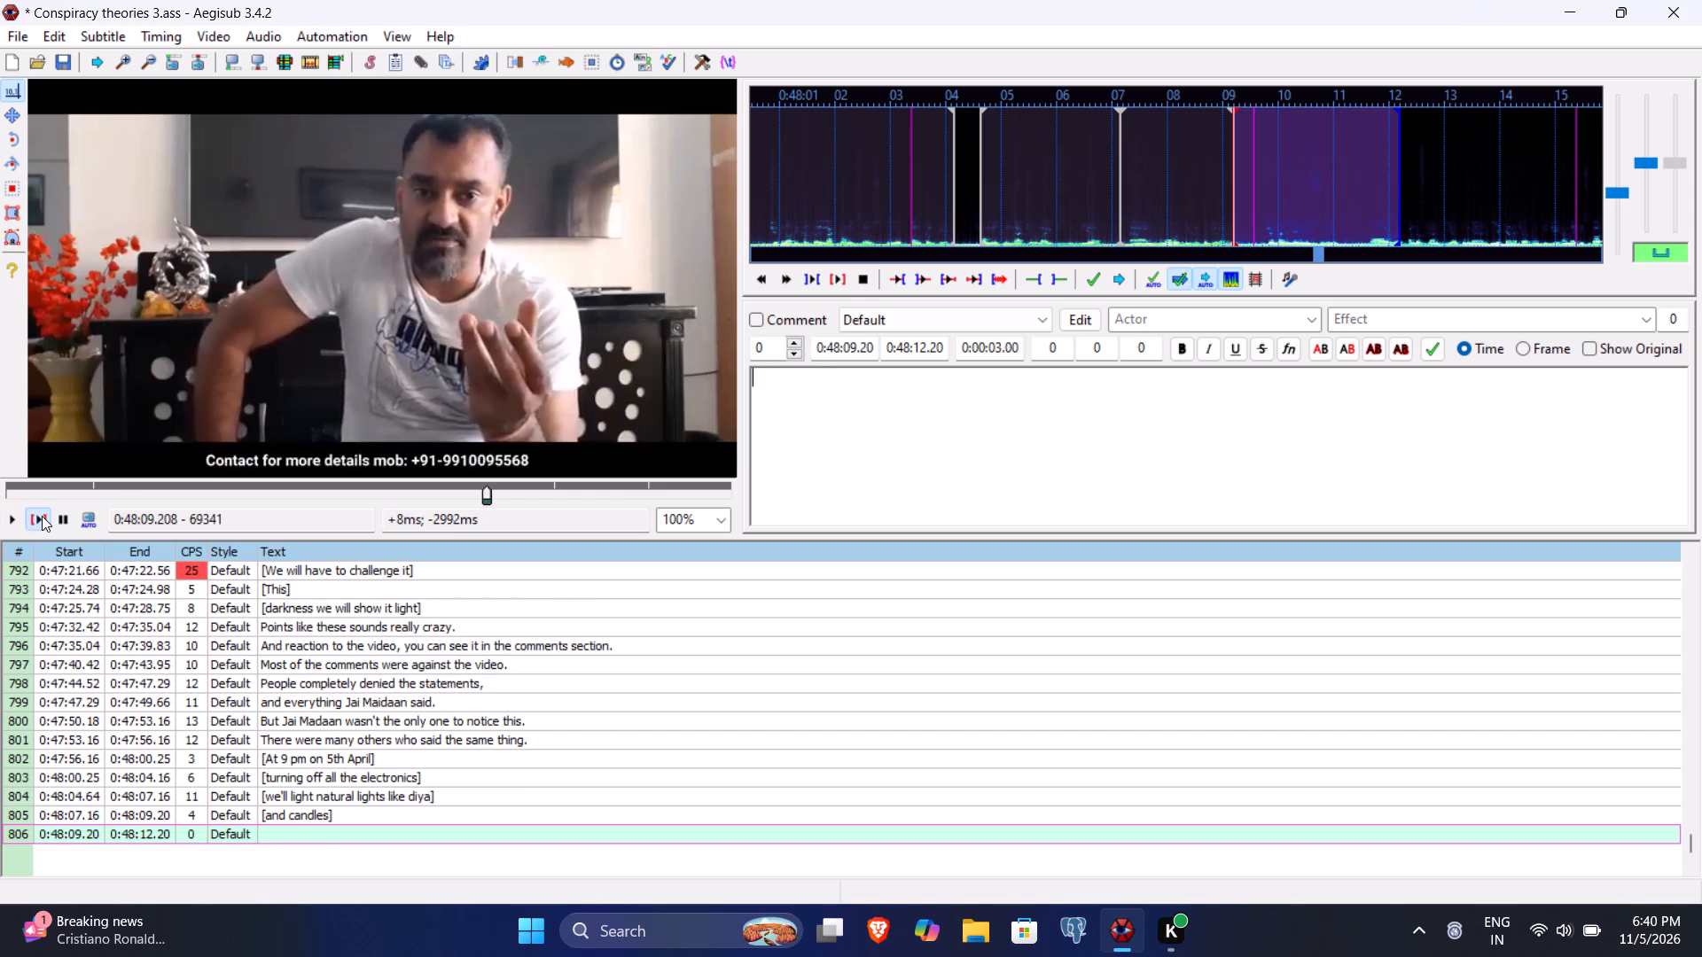
pyautogui.click(13, 517)
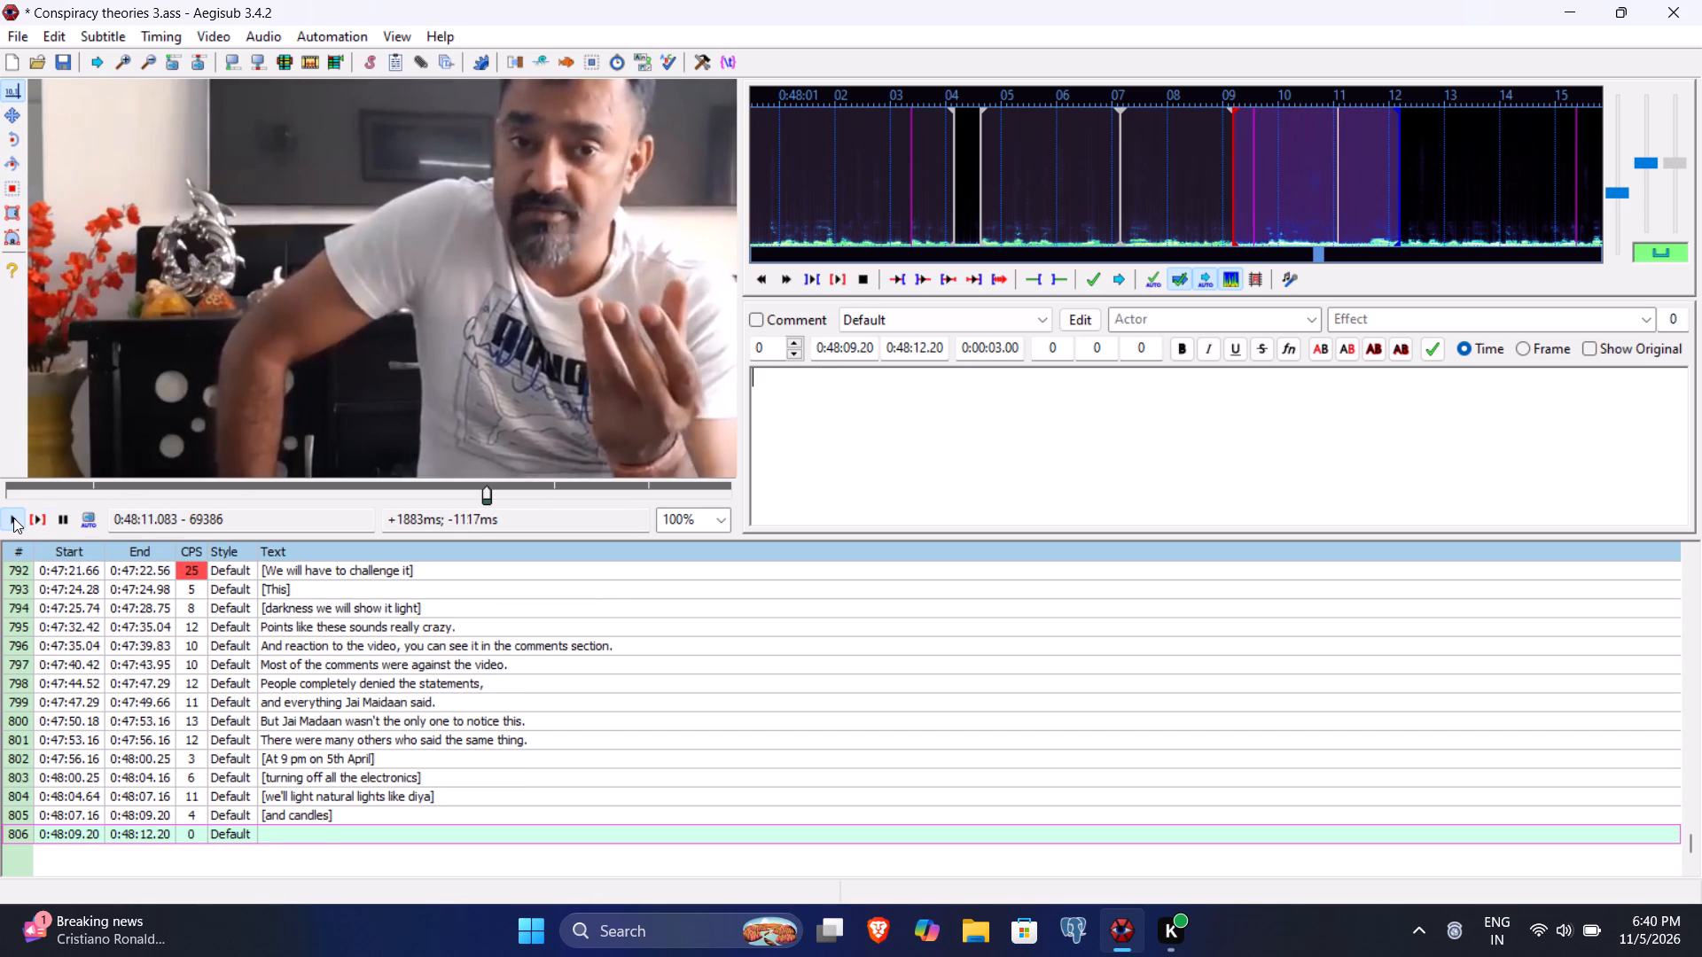
pyautogui.click(918, 350)
pyautogui.press('1')
pyautogui.write('08')
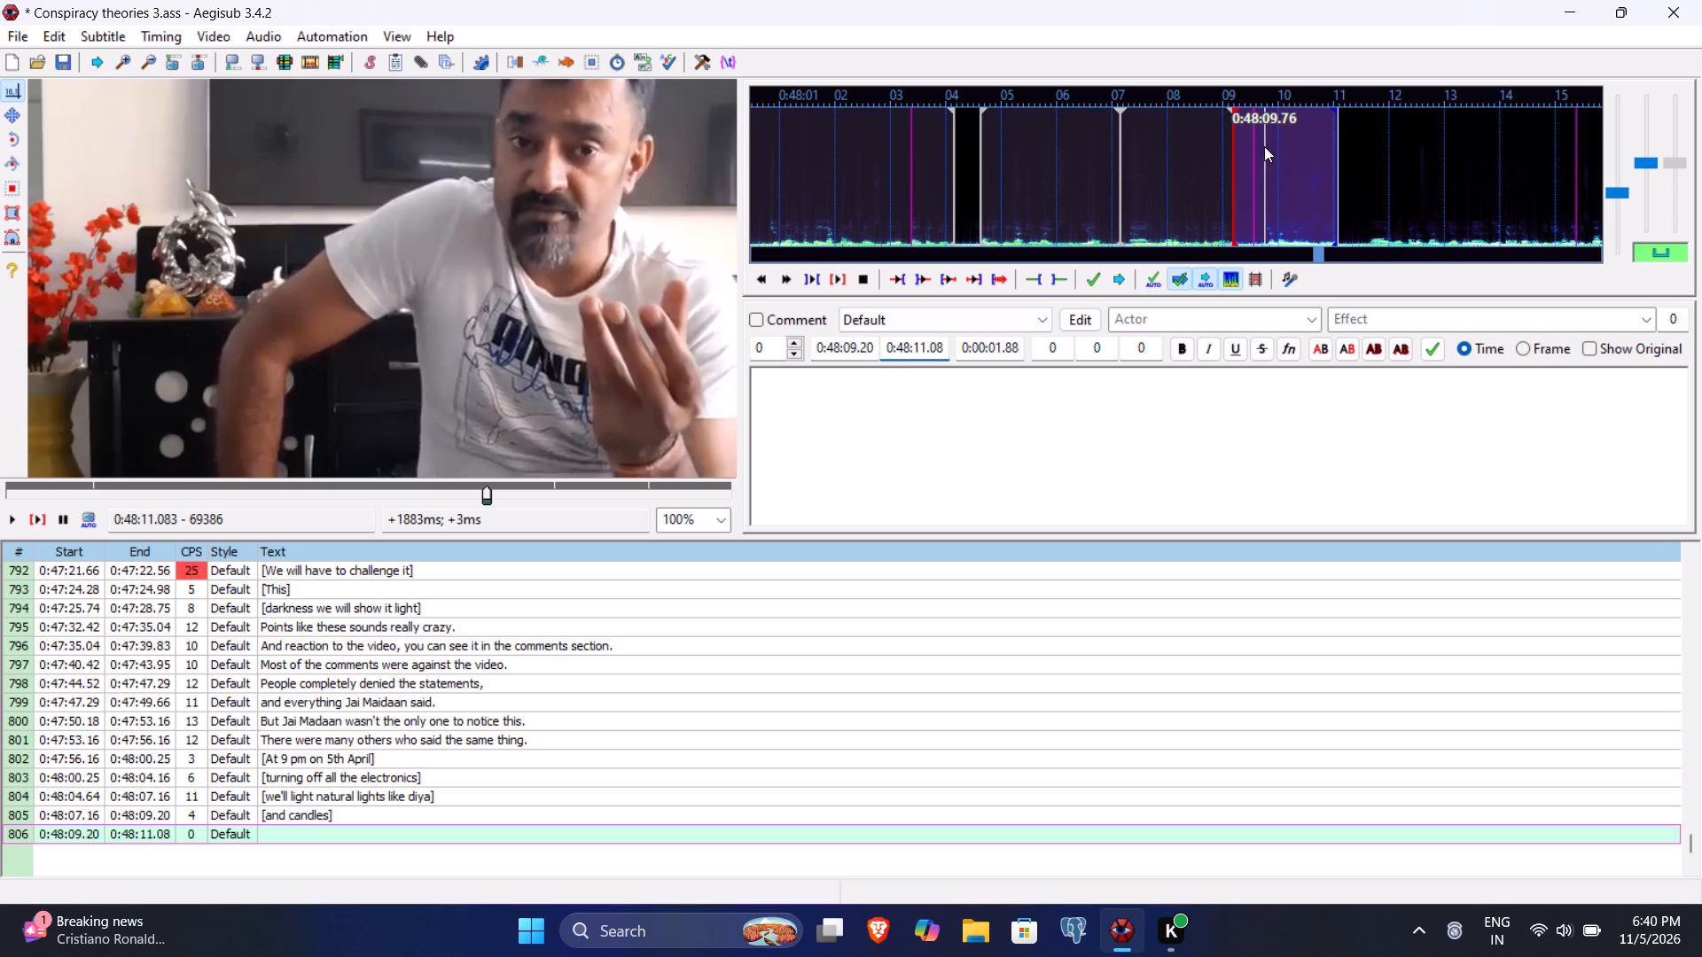
pyautogui.click(855, 345)
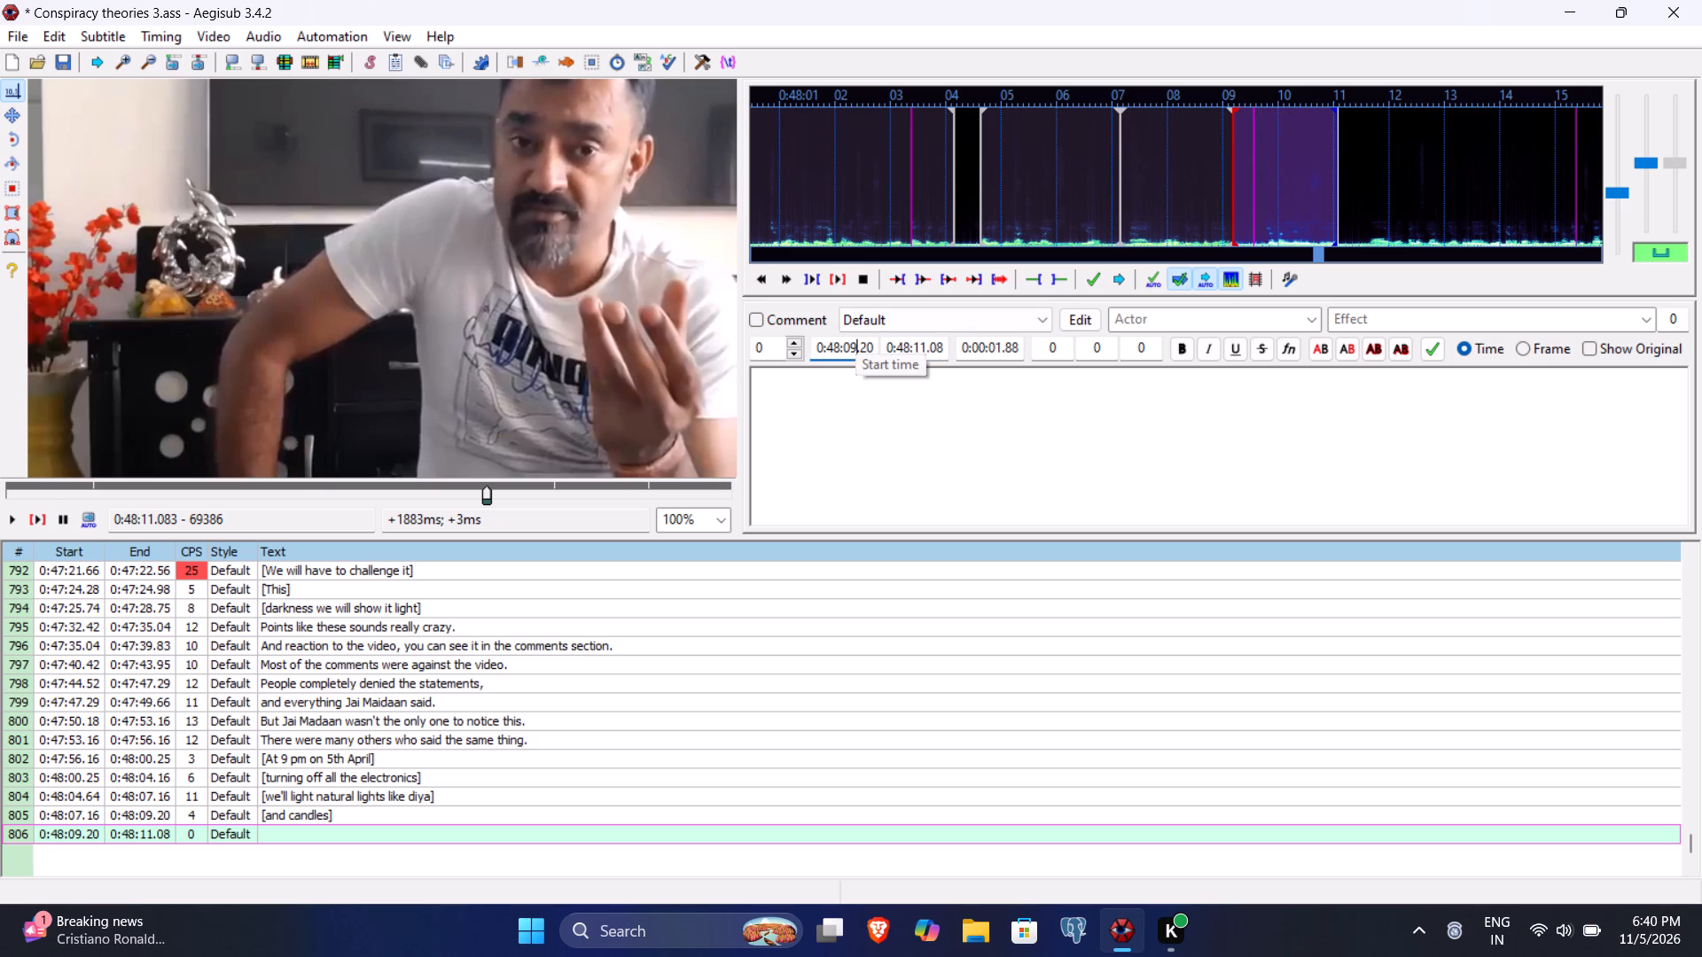
pyautogui.write('76')
# Enter "[When I heard the news]" as line 806's subtitle text and commit the line.
pyautogui.click(837, 422)
pyautogui.write('[we')
pyautogui.press('BackSpace')
pyautogui.press('BackSpace')
pyautogui.write('When I heard the news]')
pyautogui.press('Return')
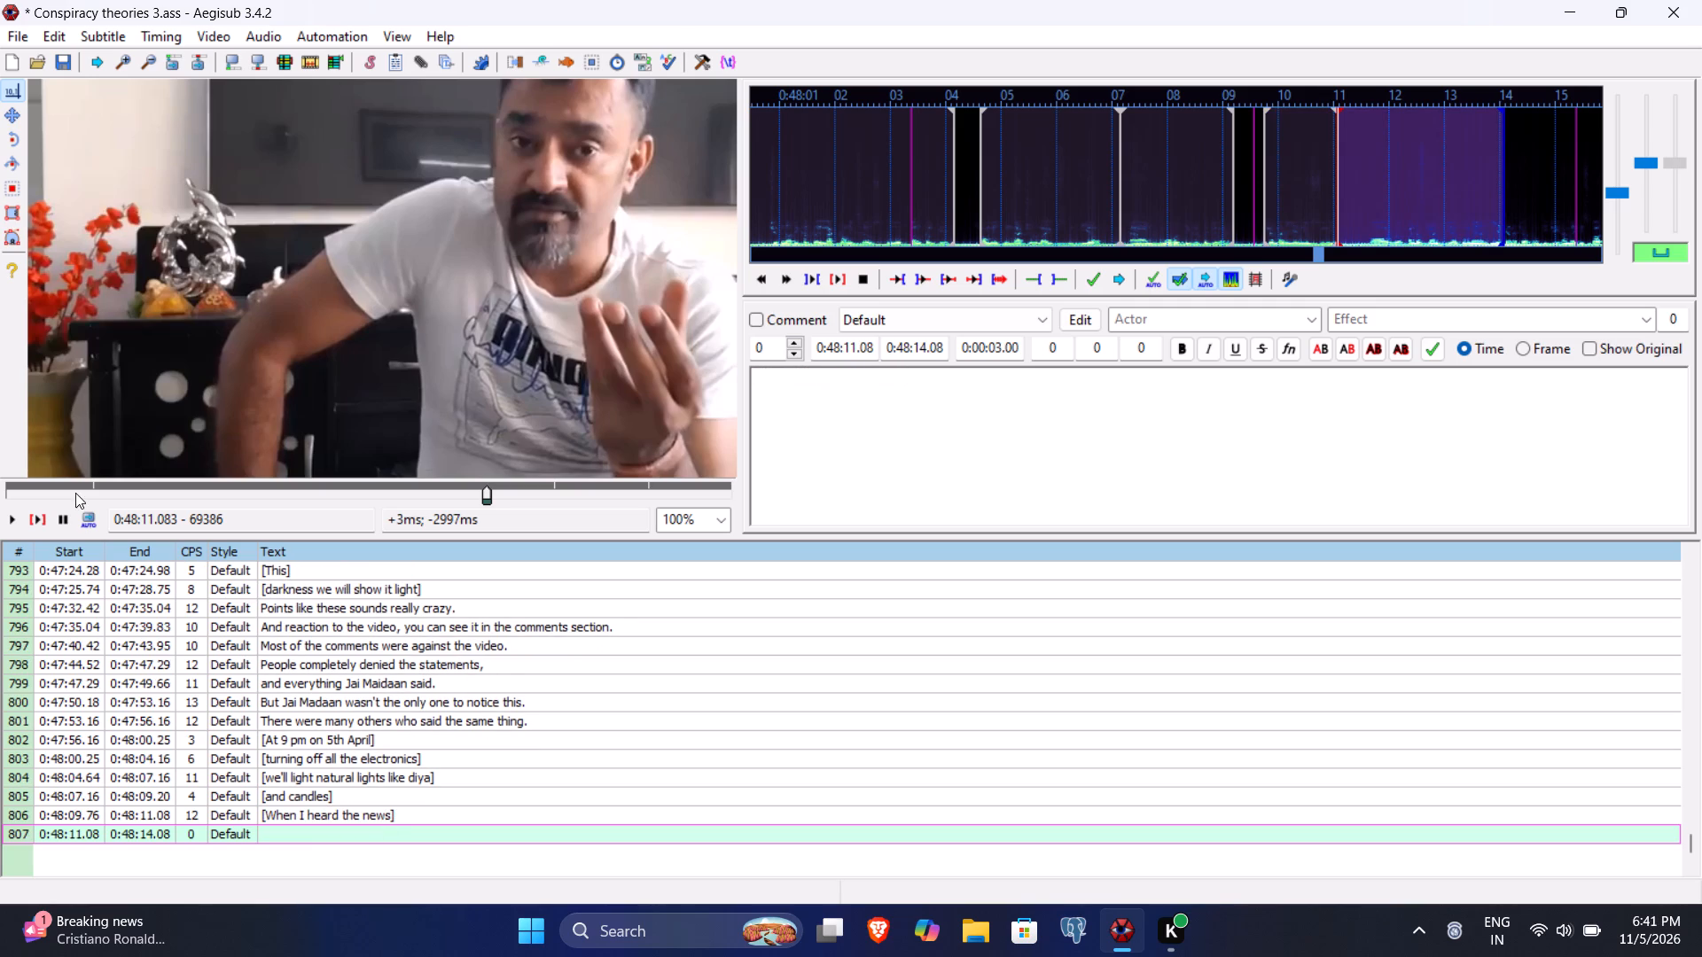
# Play line 807's segment to the phrase end and set its end time to 0:48:15.58 and start time to 0:48:11.62.
pyautogui.click(41, 520)
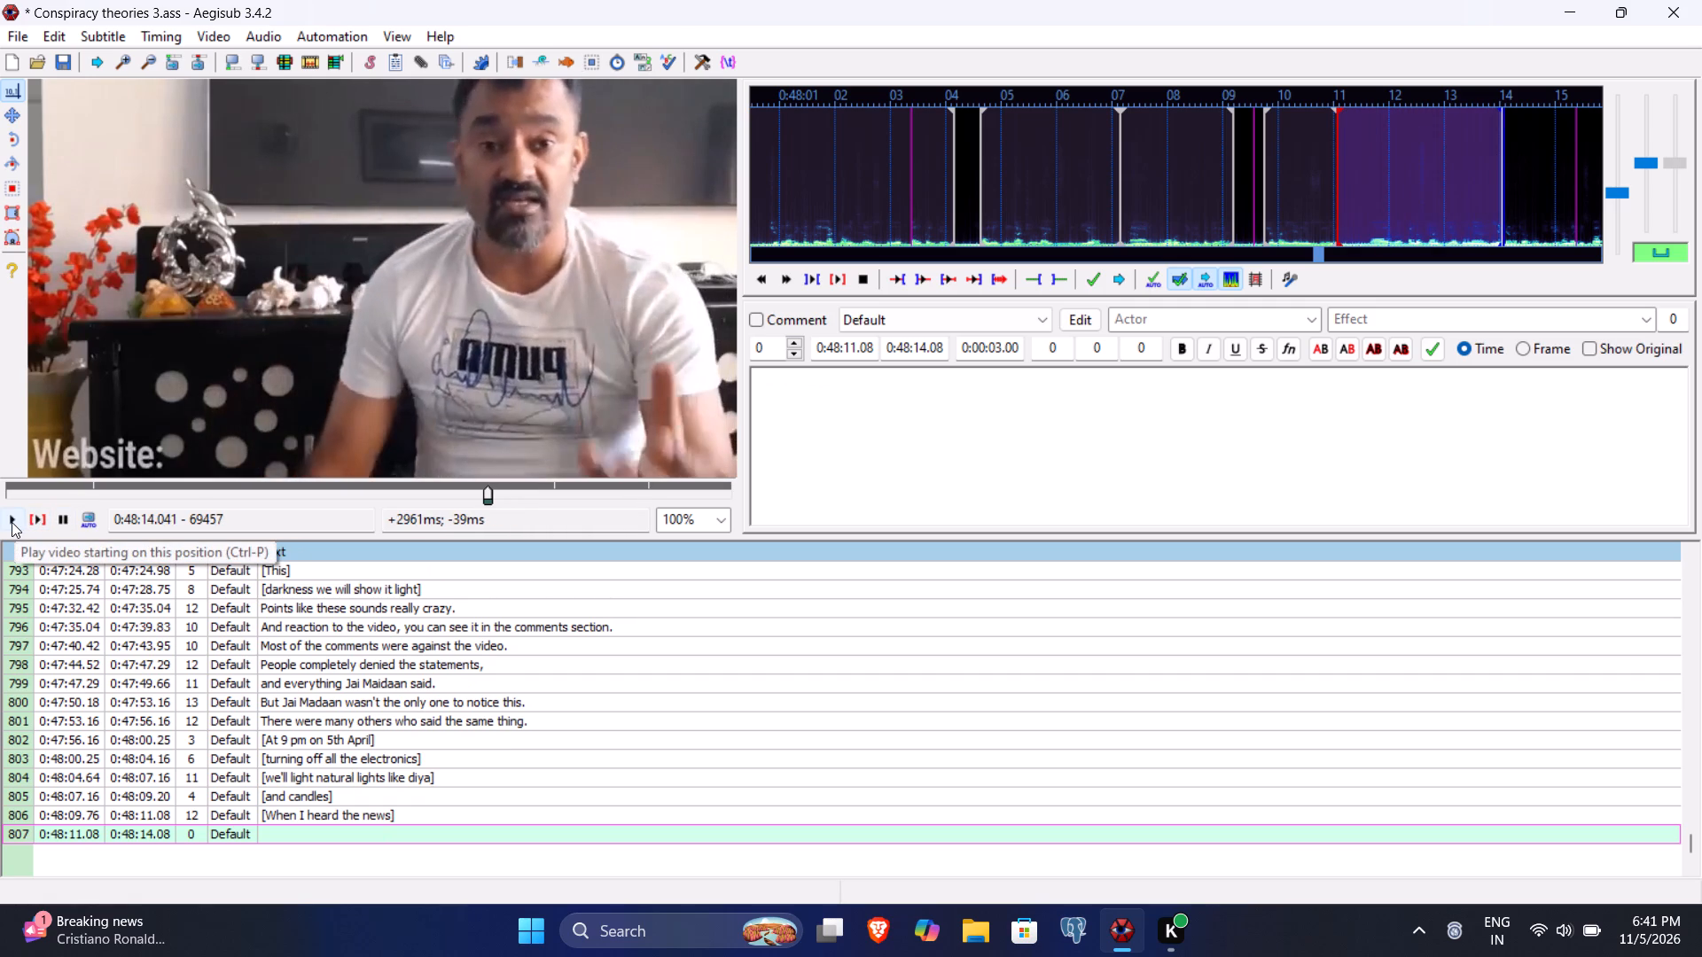
pyautogui.click(12, 522)
pyautogui.click(12, 522)
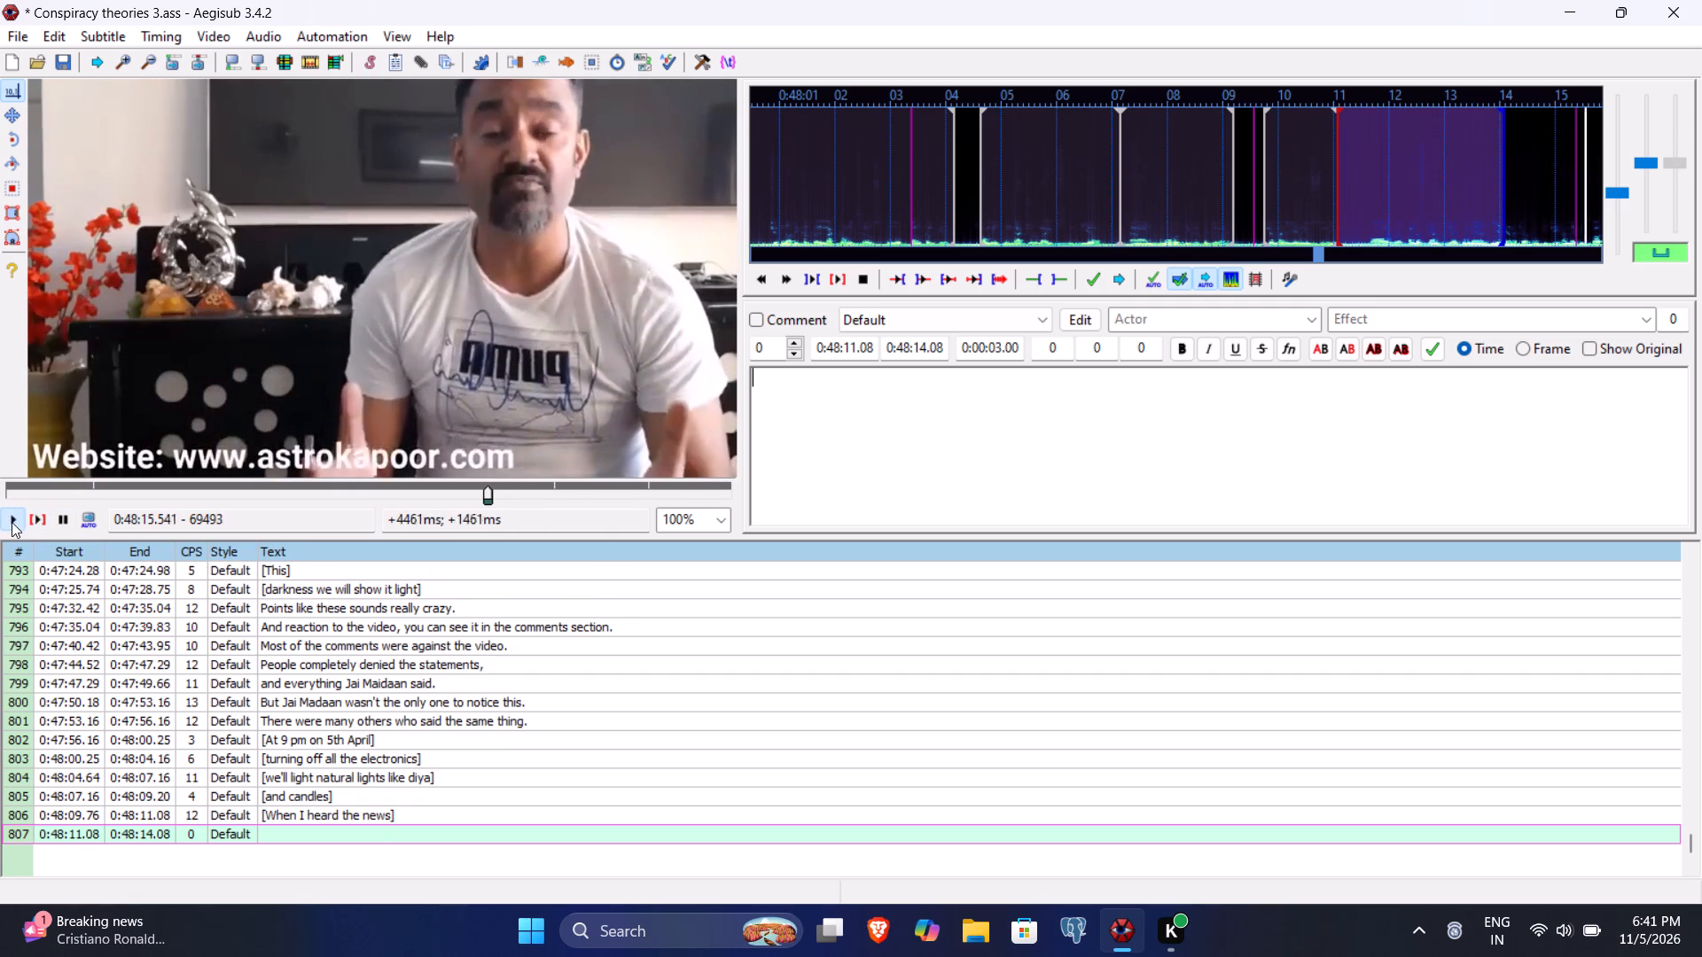
pyautogui.click(920, 349)
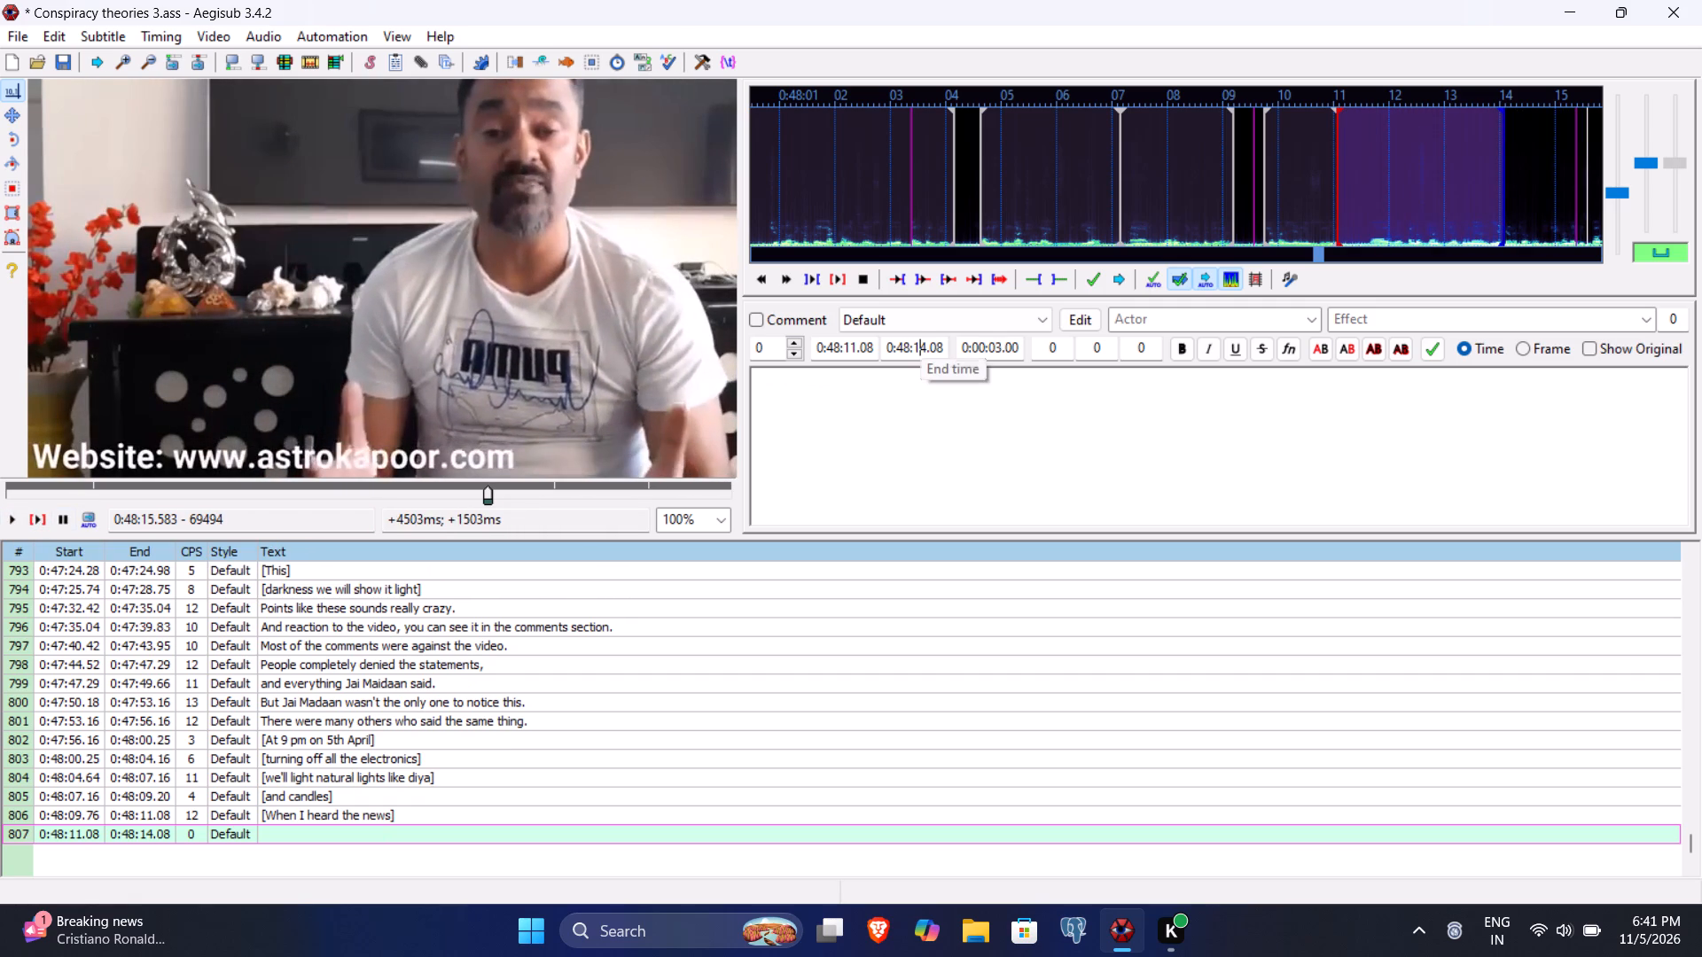
pyautogui.press('5')
pyautogui.write('58')
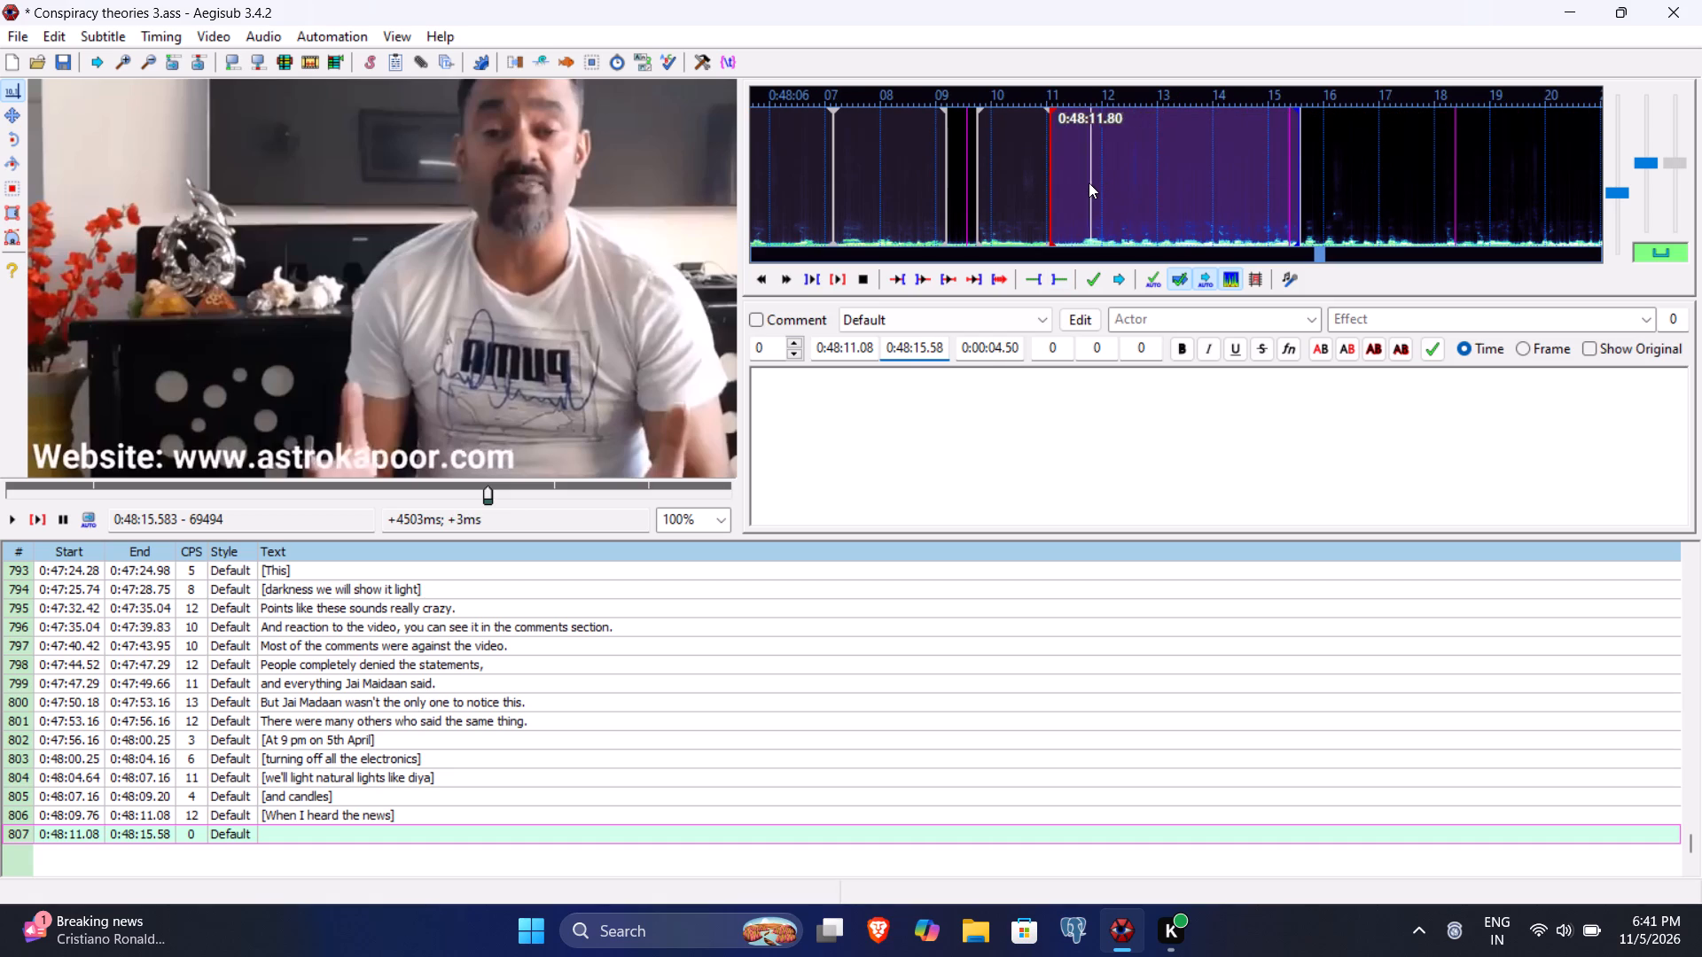
pyautogui.click(862, 349)
pyautogui.write('62')
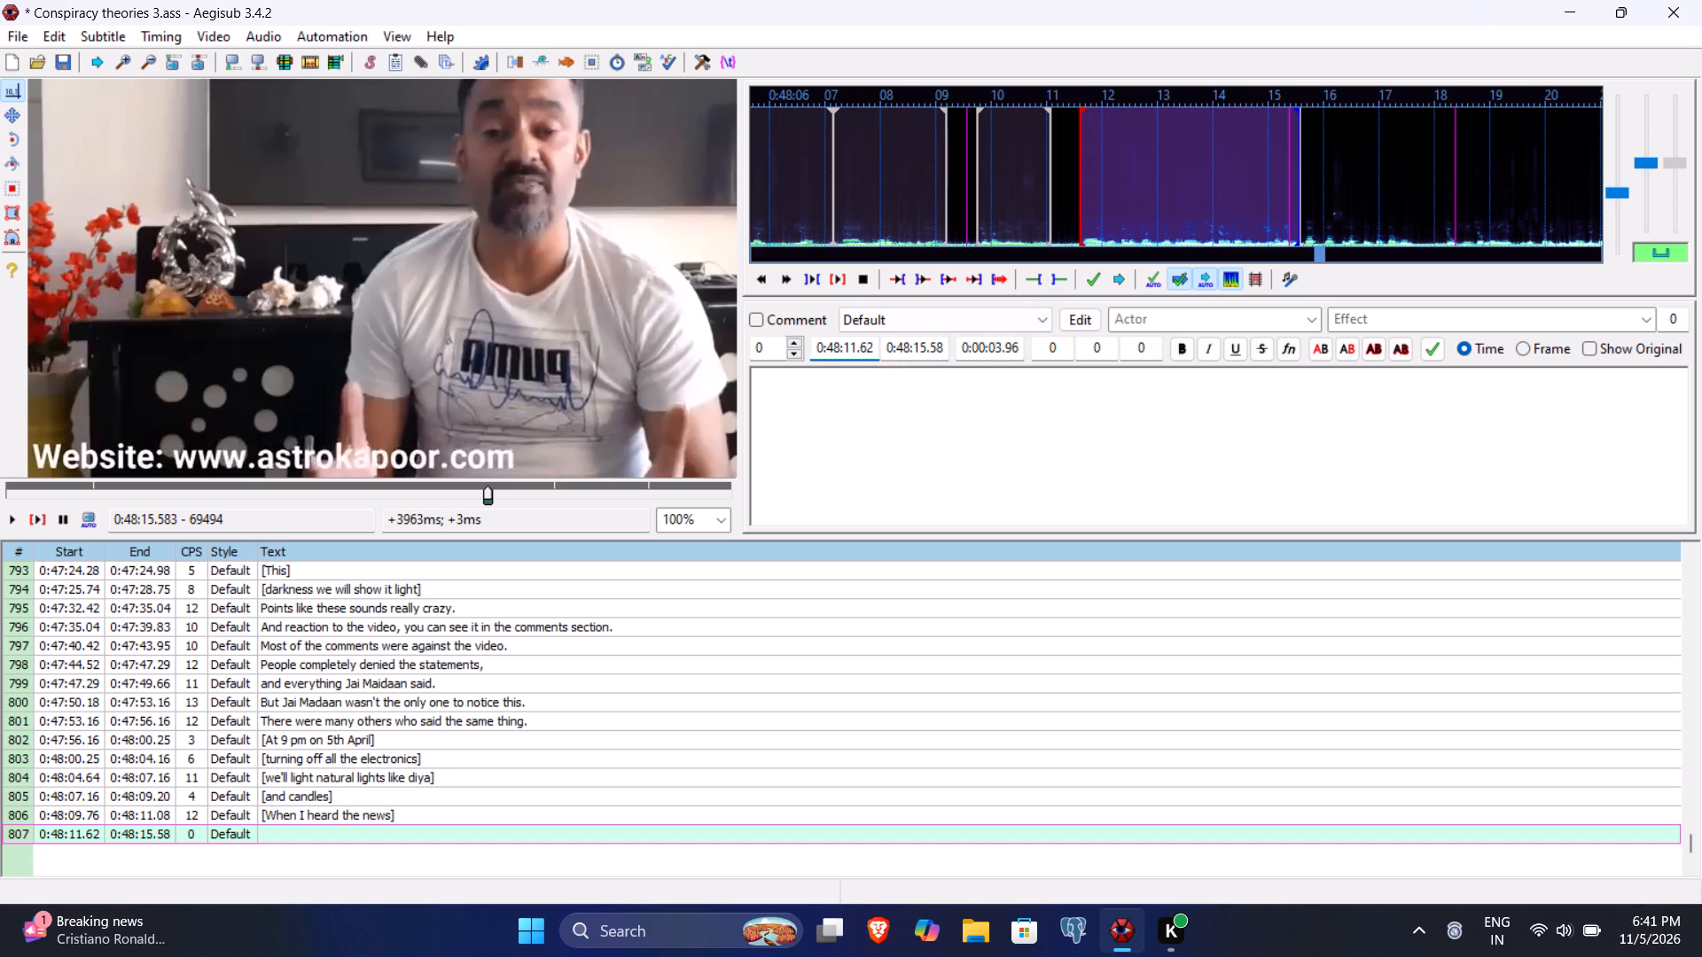
# Enter "[and understood it, I would like to say]" as line 807's subtitle text and commit the line.
pyautogui.click(849, 440)
pyautogui.write('[ad')
pyautogui.press('BackSpace')
pyautogui.write('nd u')
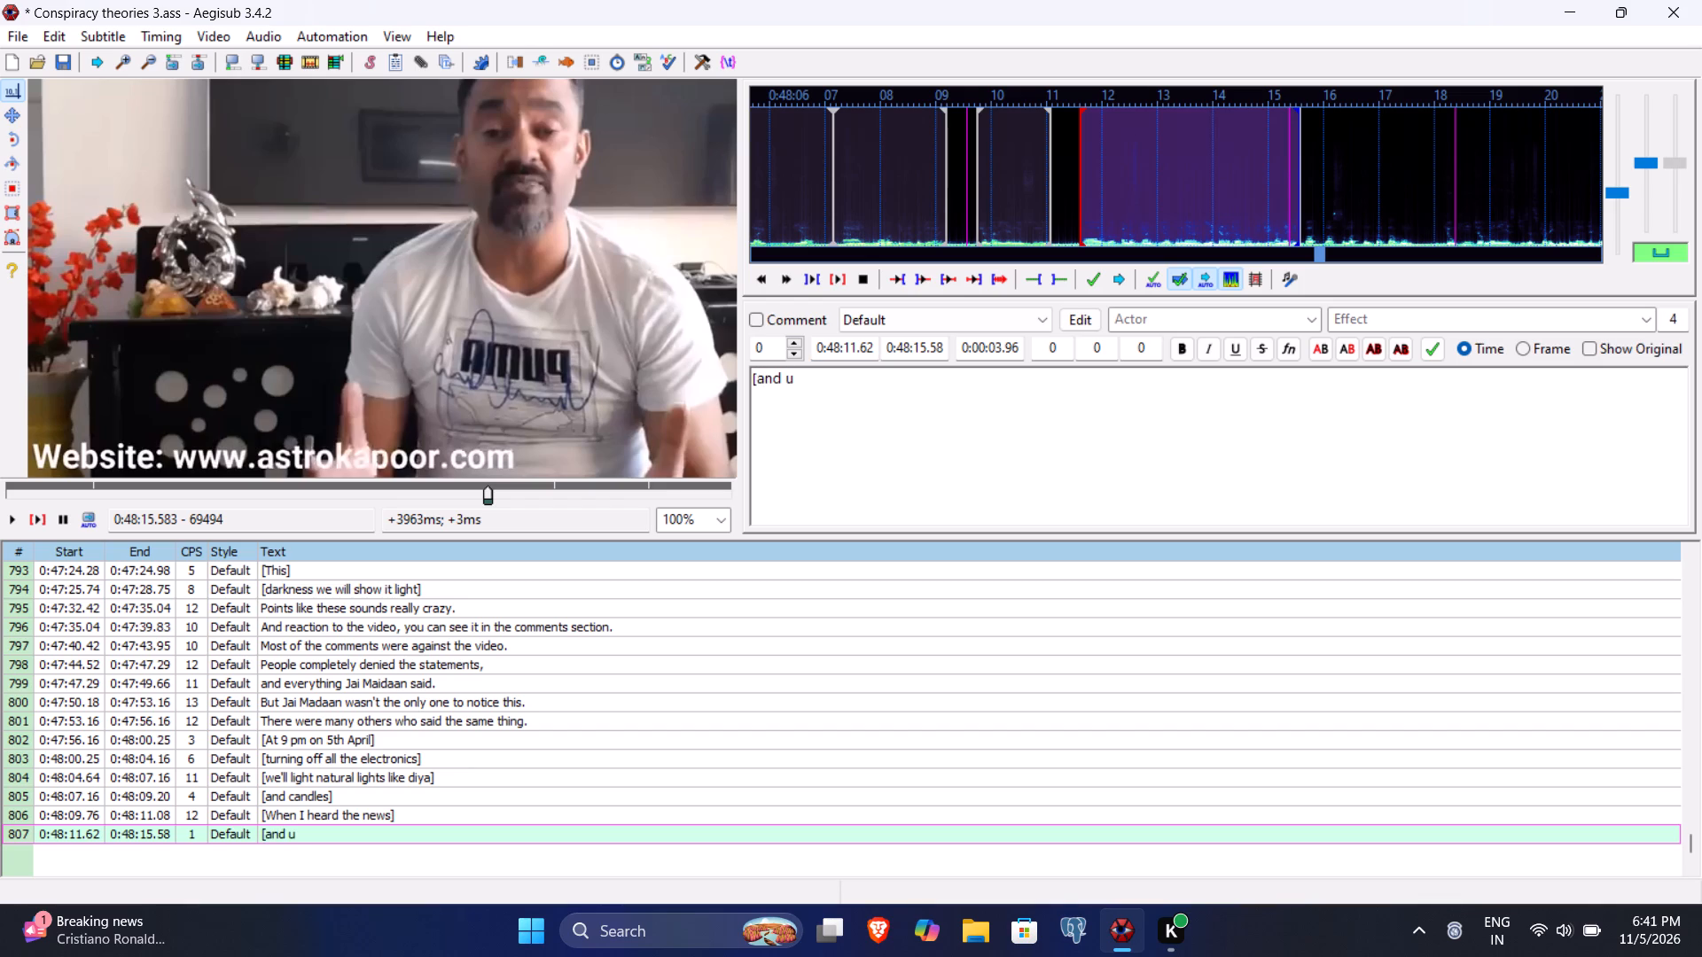
pyautogui.press('d')
pyautogui.press('BackSpace')
pyautogui.write('nderstood it,')
pyautogui.press('space')
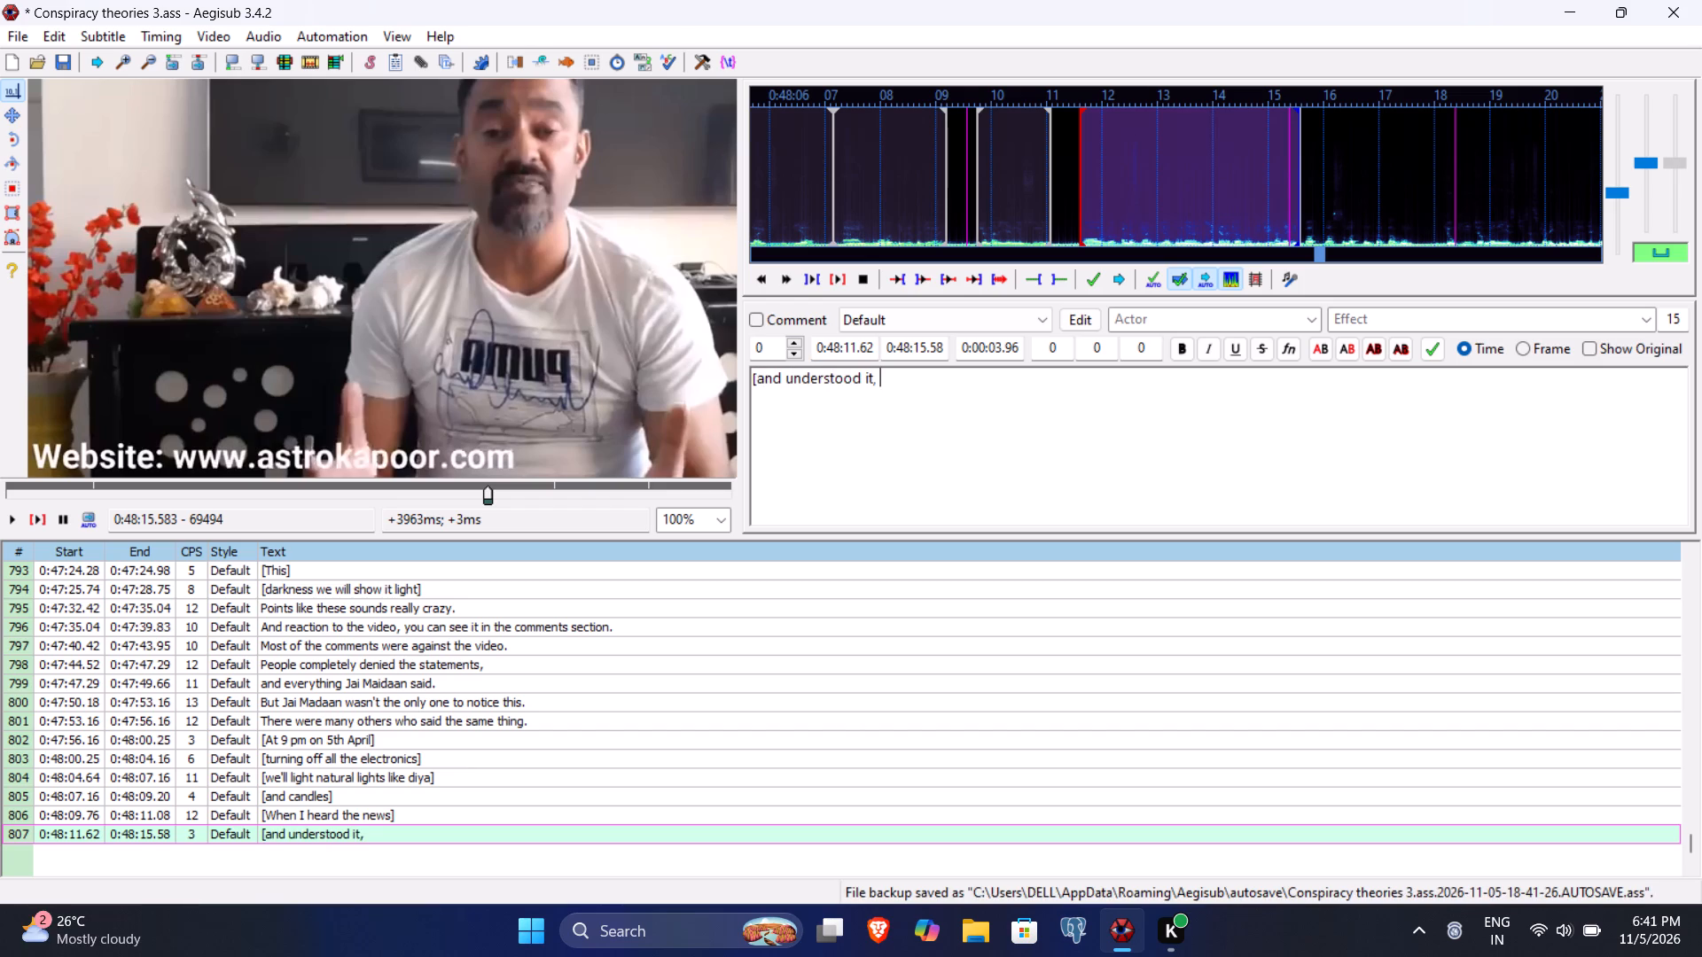
pyautogui.write('I would like to say]')
pyautogui.press('Return')
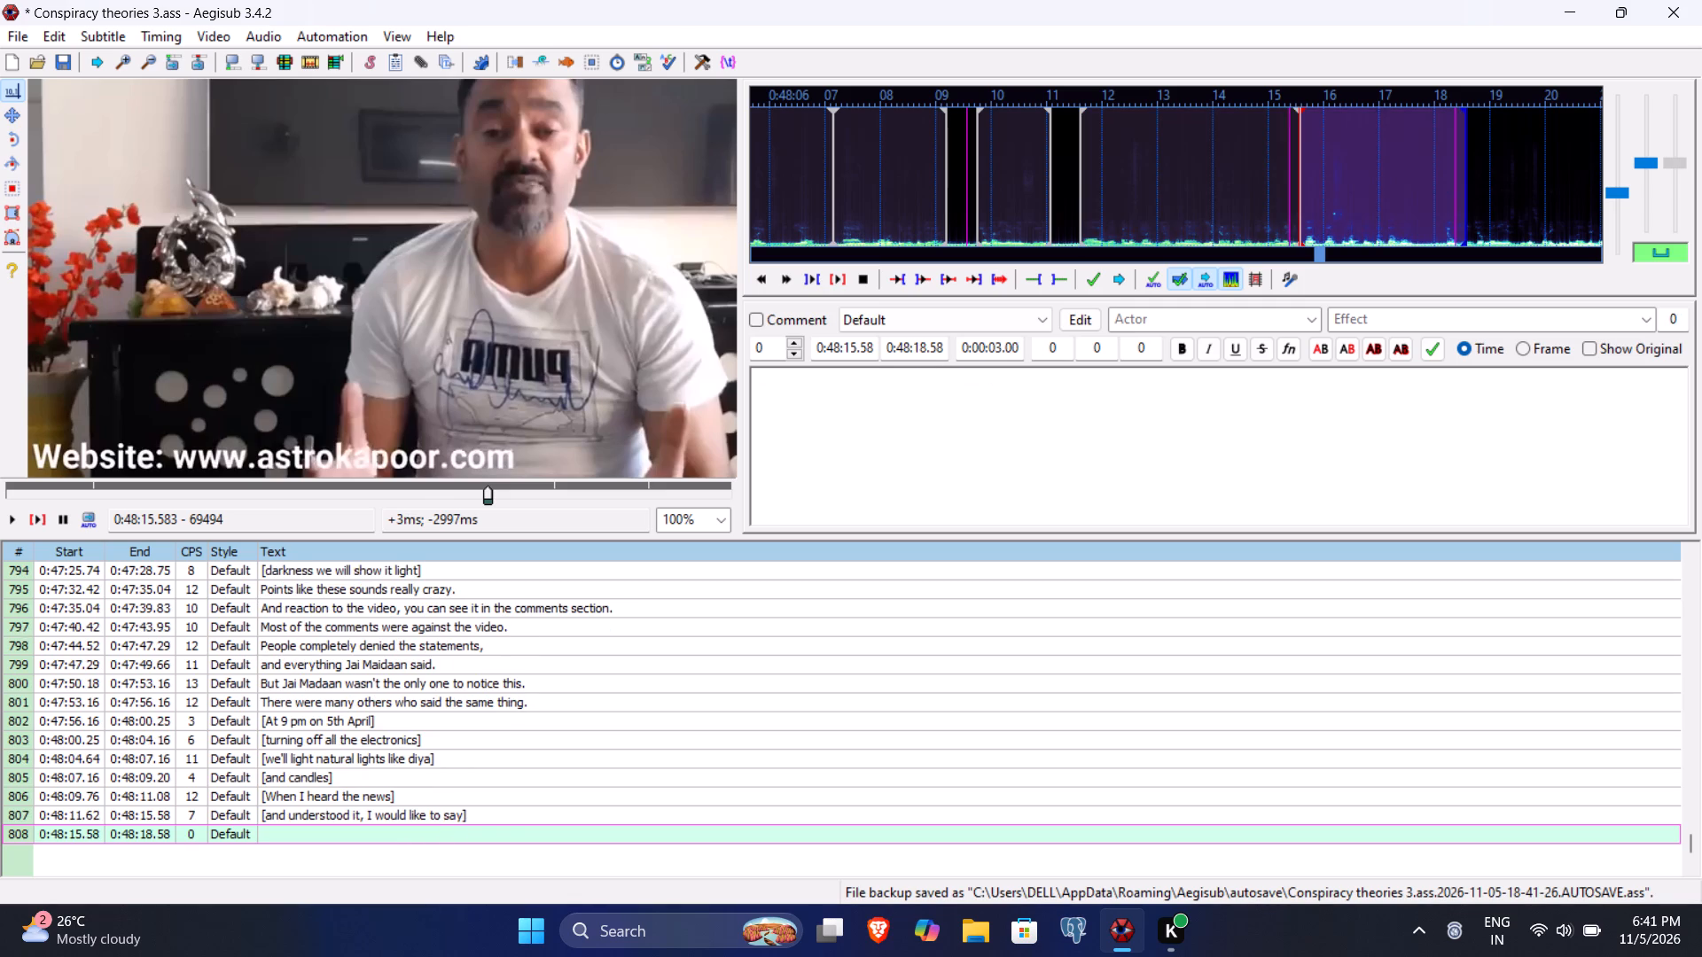
# Play line 808's segment to find the phrase end and set the line's end time to 0:48:17.70.
pyautogui.click(38, 509)
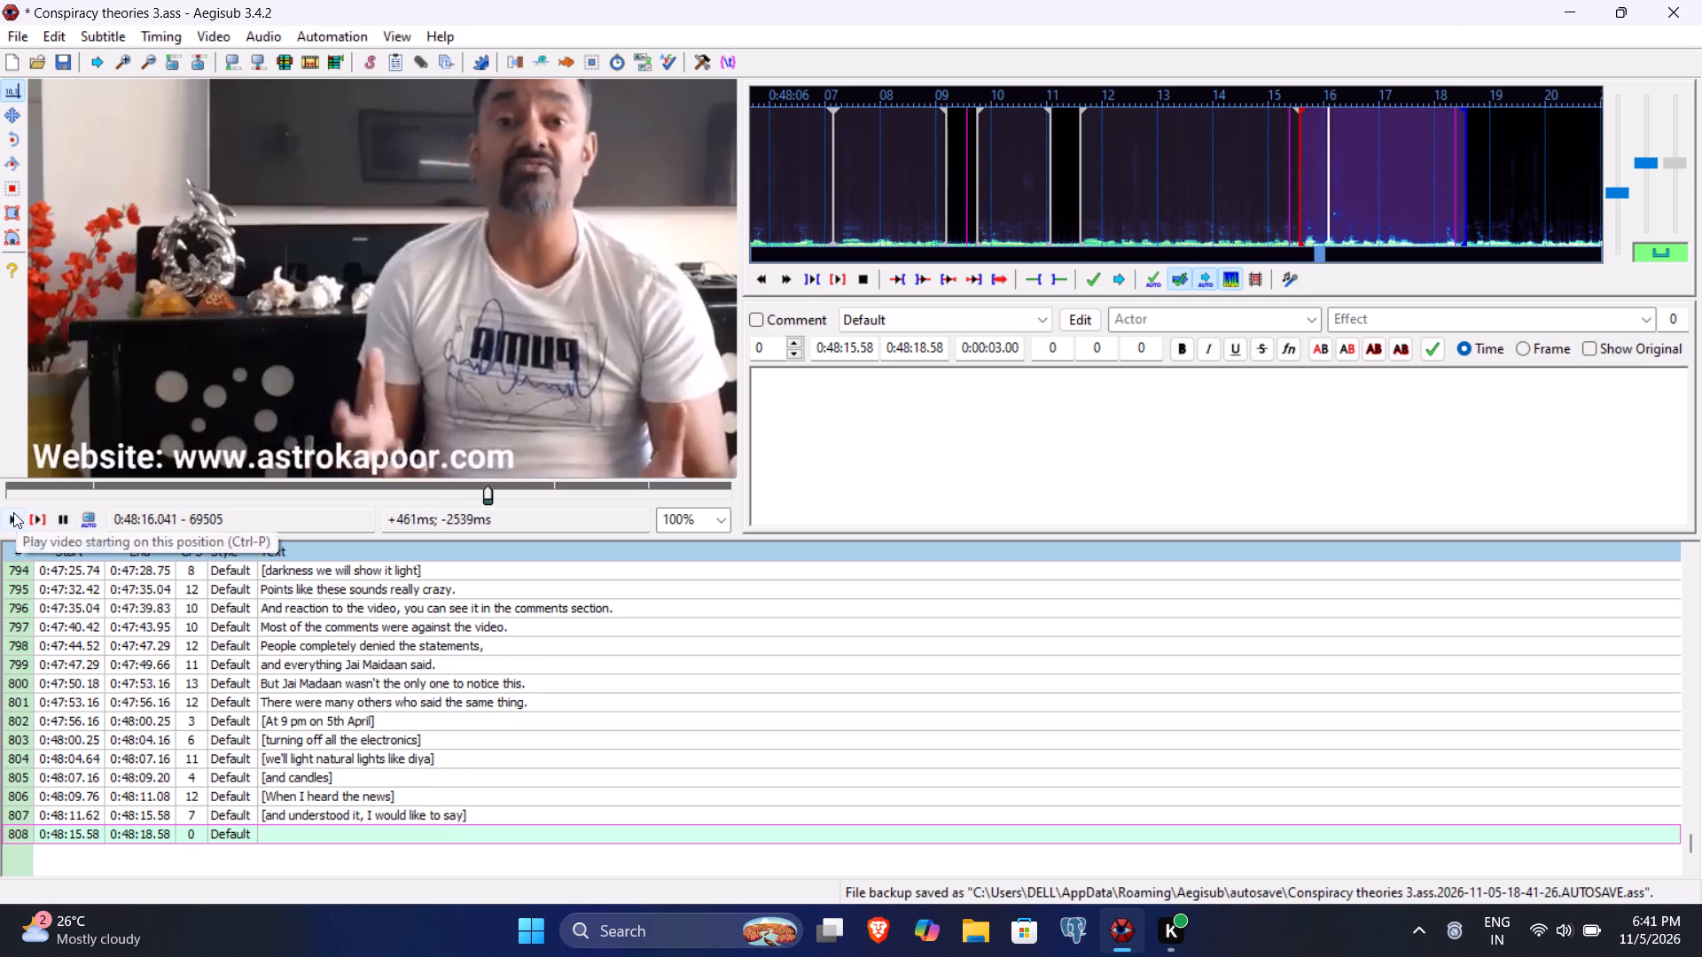
pyautogui.click(12, 517)
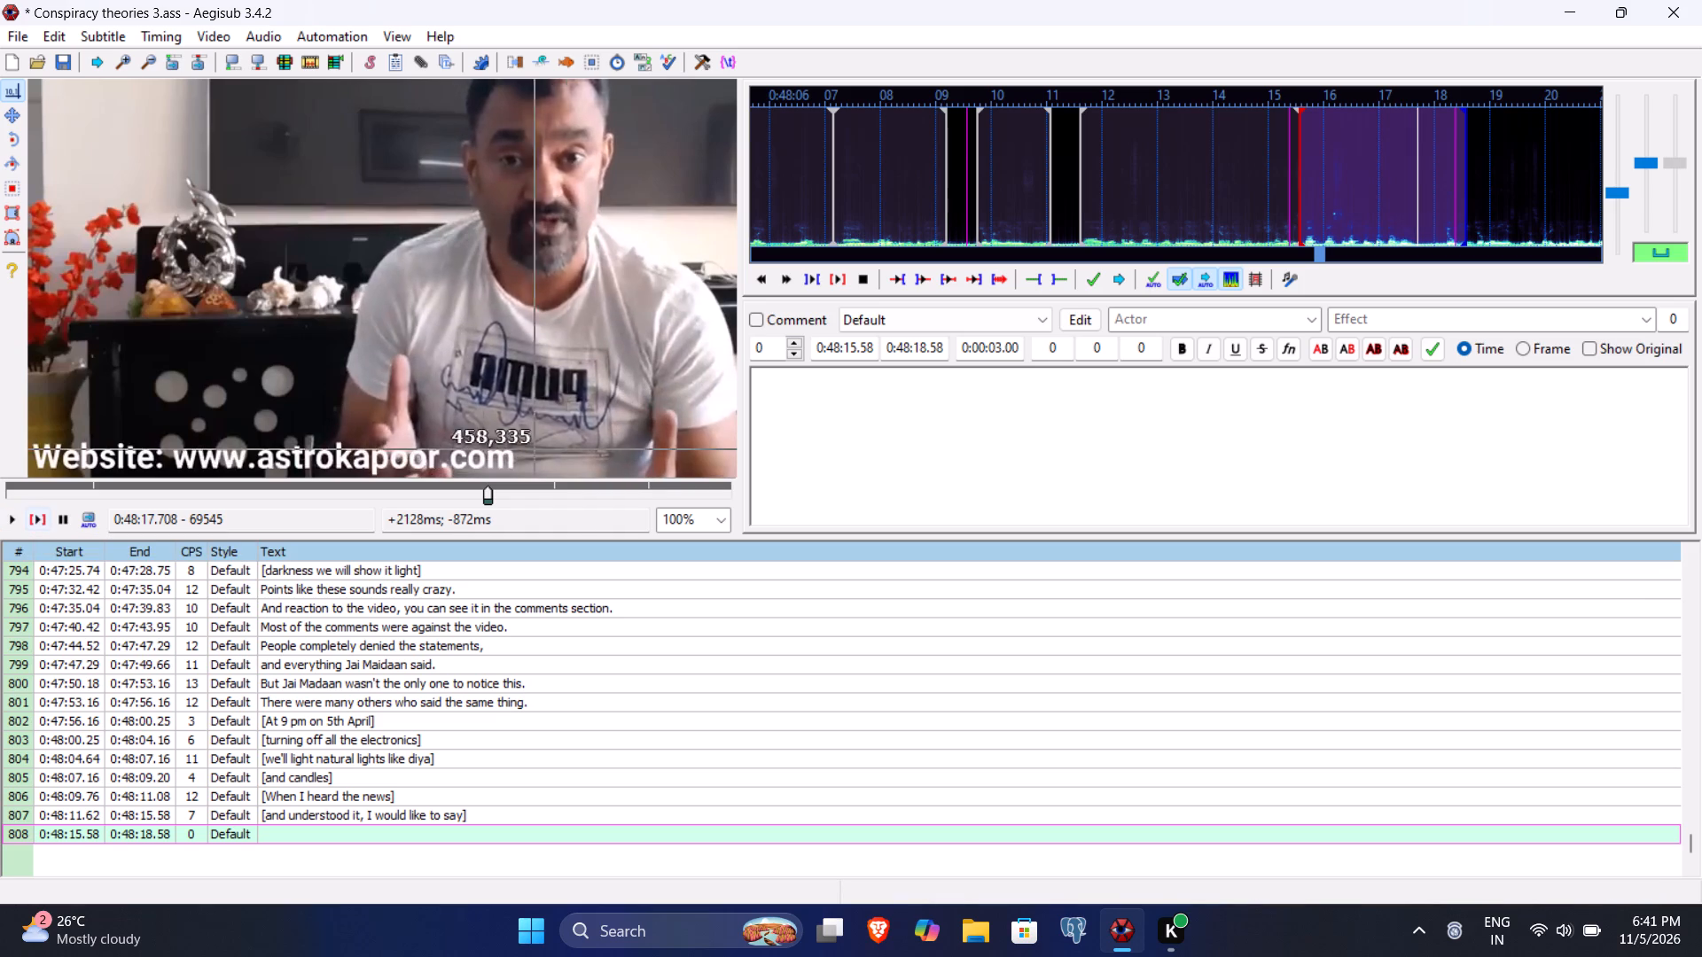
pyautogui.click(919, 348)
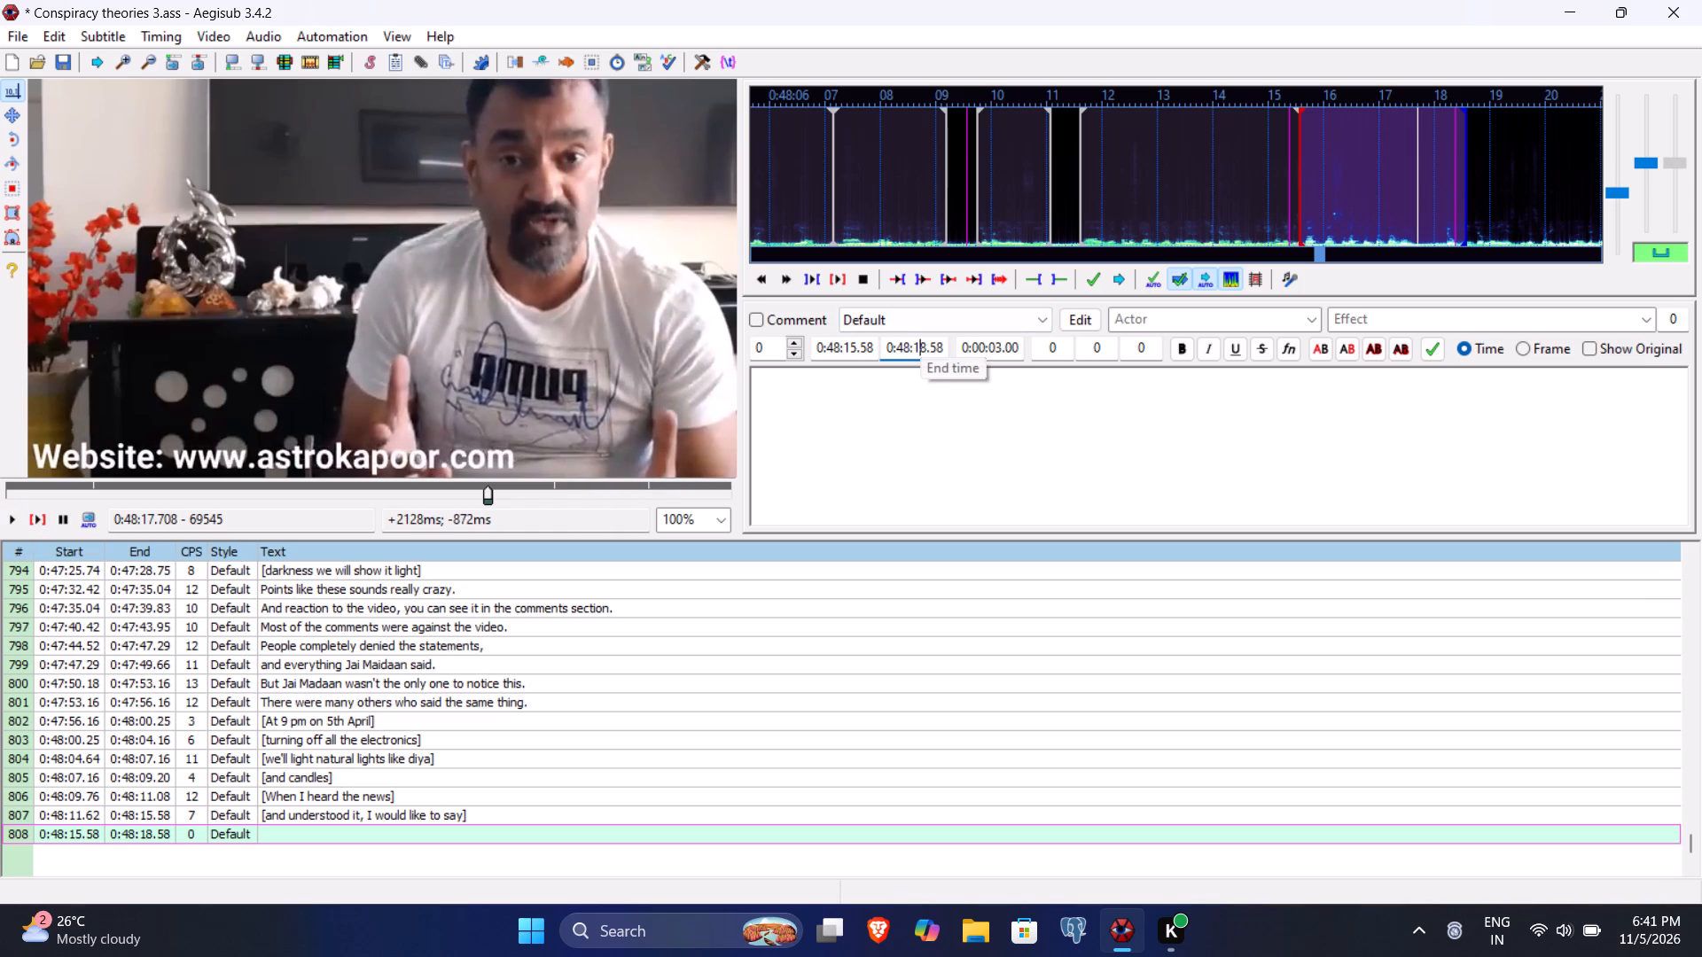
pyautogui.write('770')
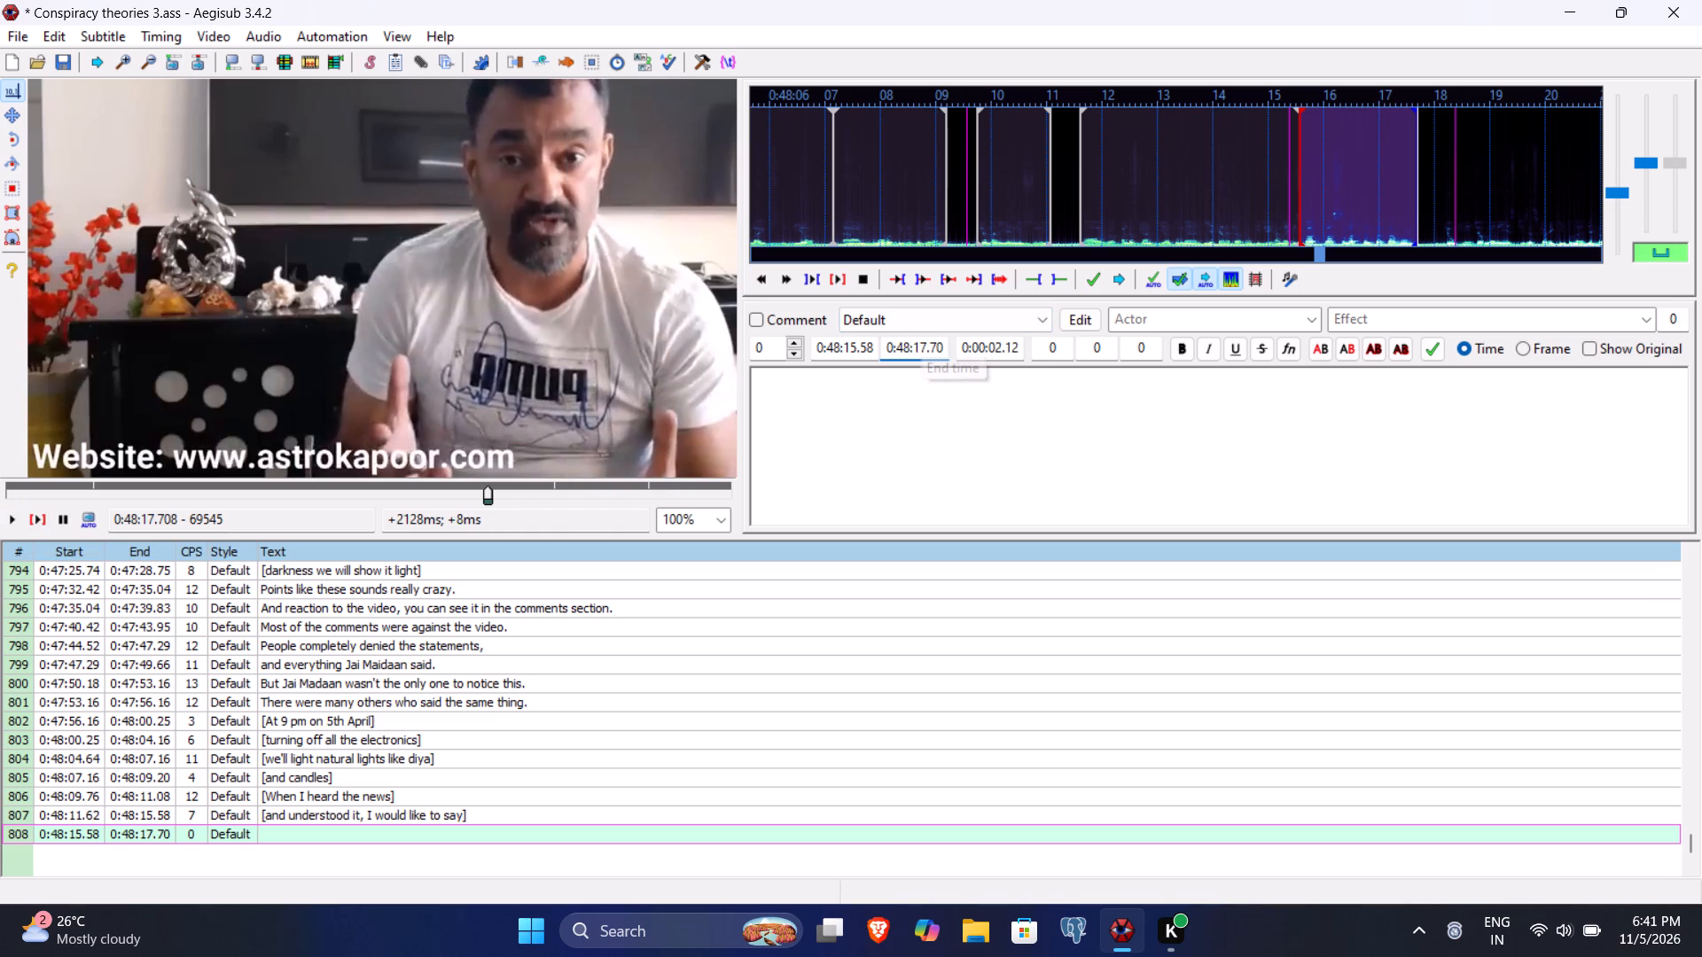
# Enter "[I fully support this]" as line 808's subtitle text and commit the line.
pyautogui.click(923, 413)
pyautogui.write('[I fully support this')
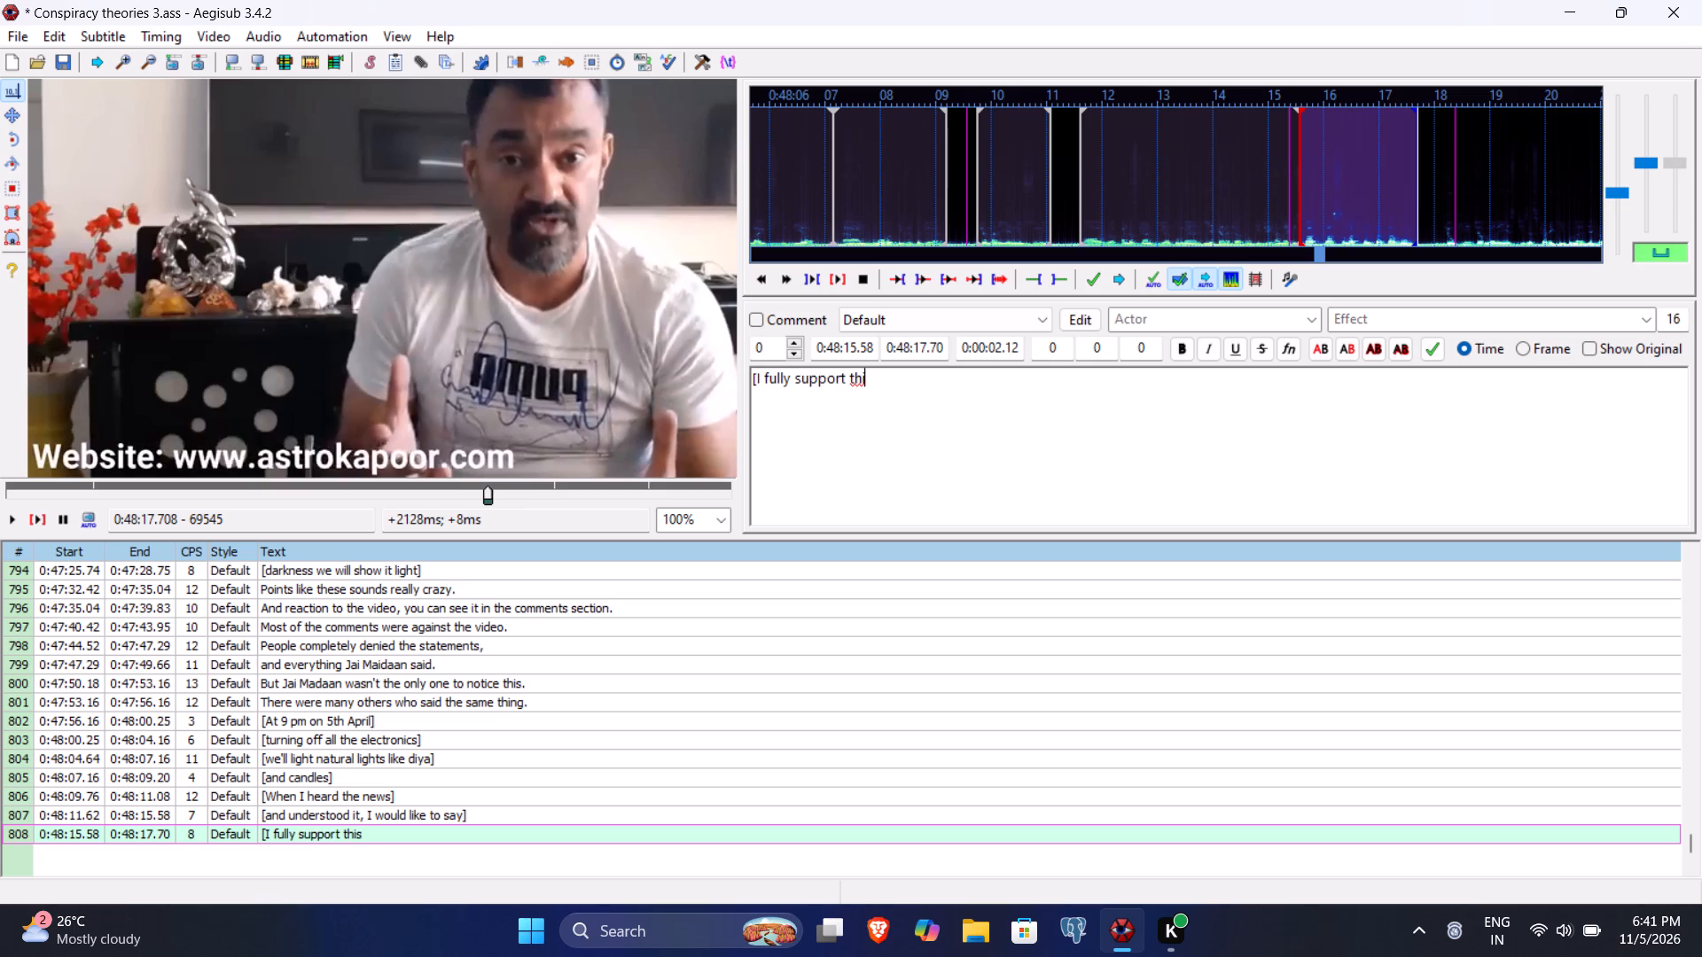
pyautogui.press(']')
pyautogui.press('Return')
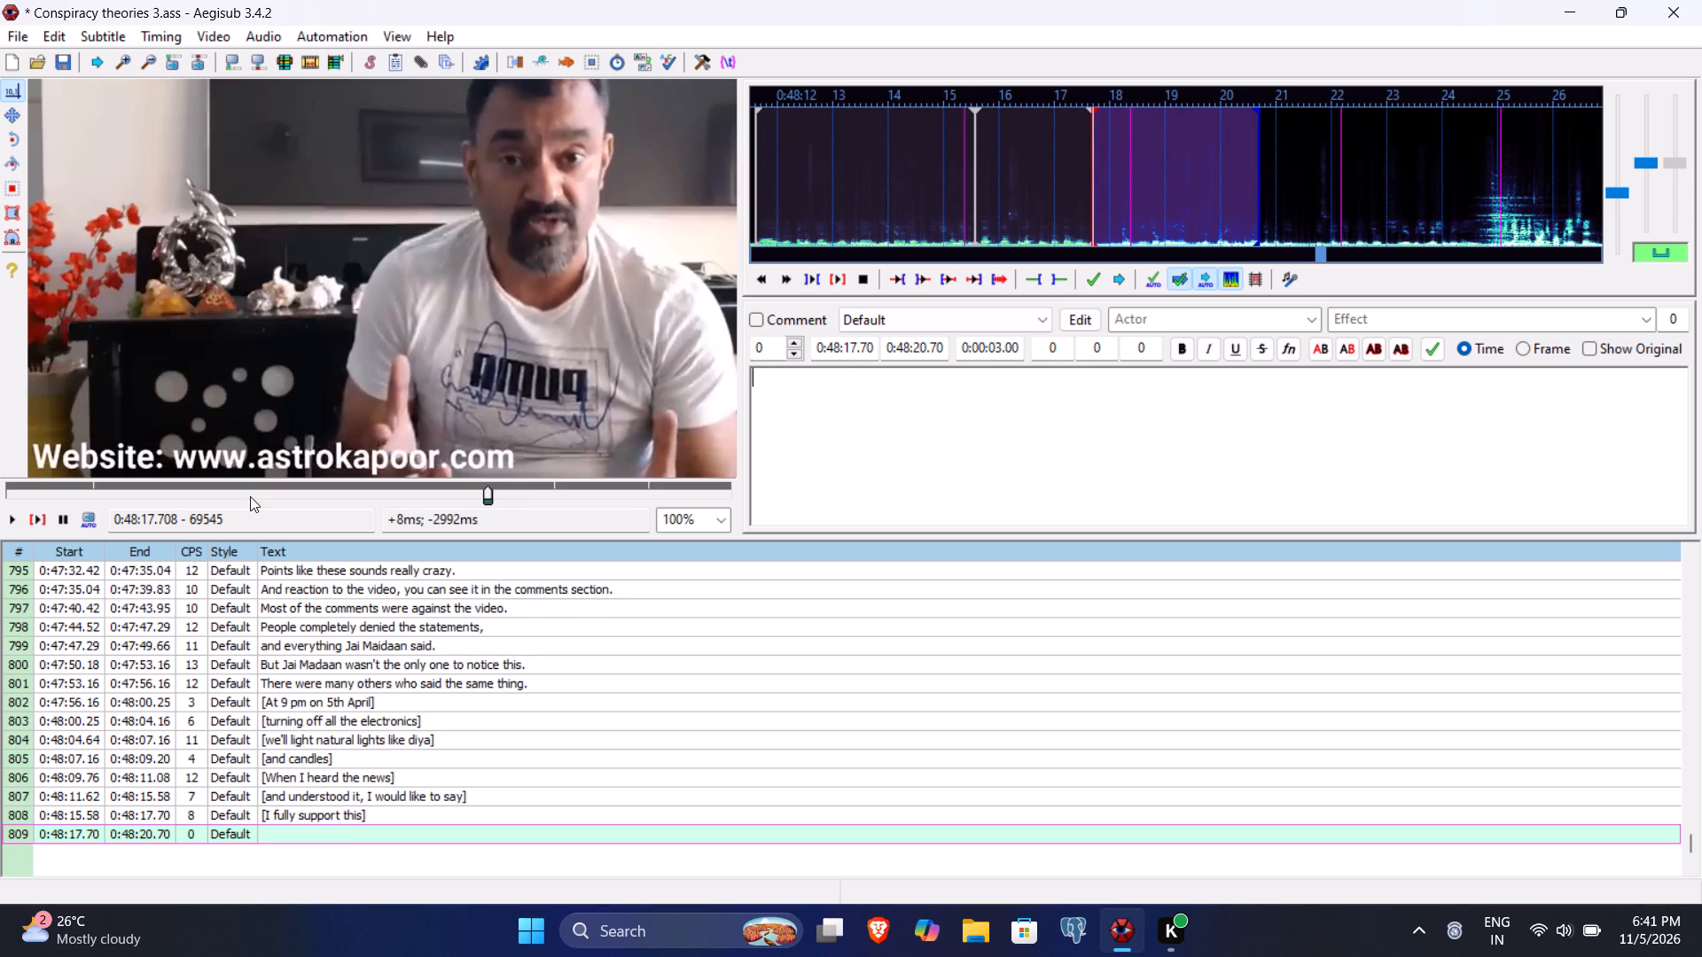
# Play line 809's segment, enter "[because when I study about these things]" as its subtitle text and commit the line.
pyautogui.click(38, 517)
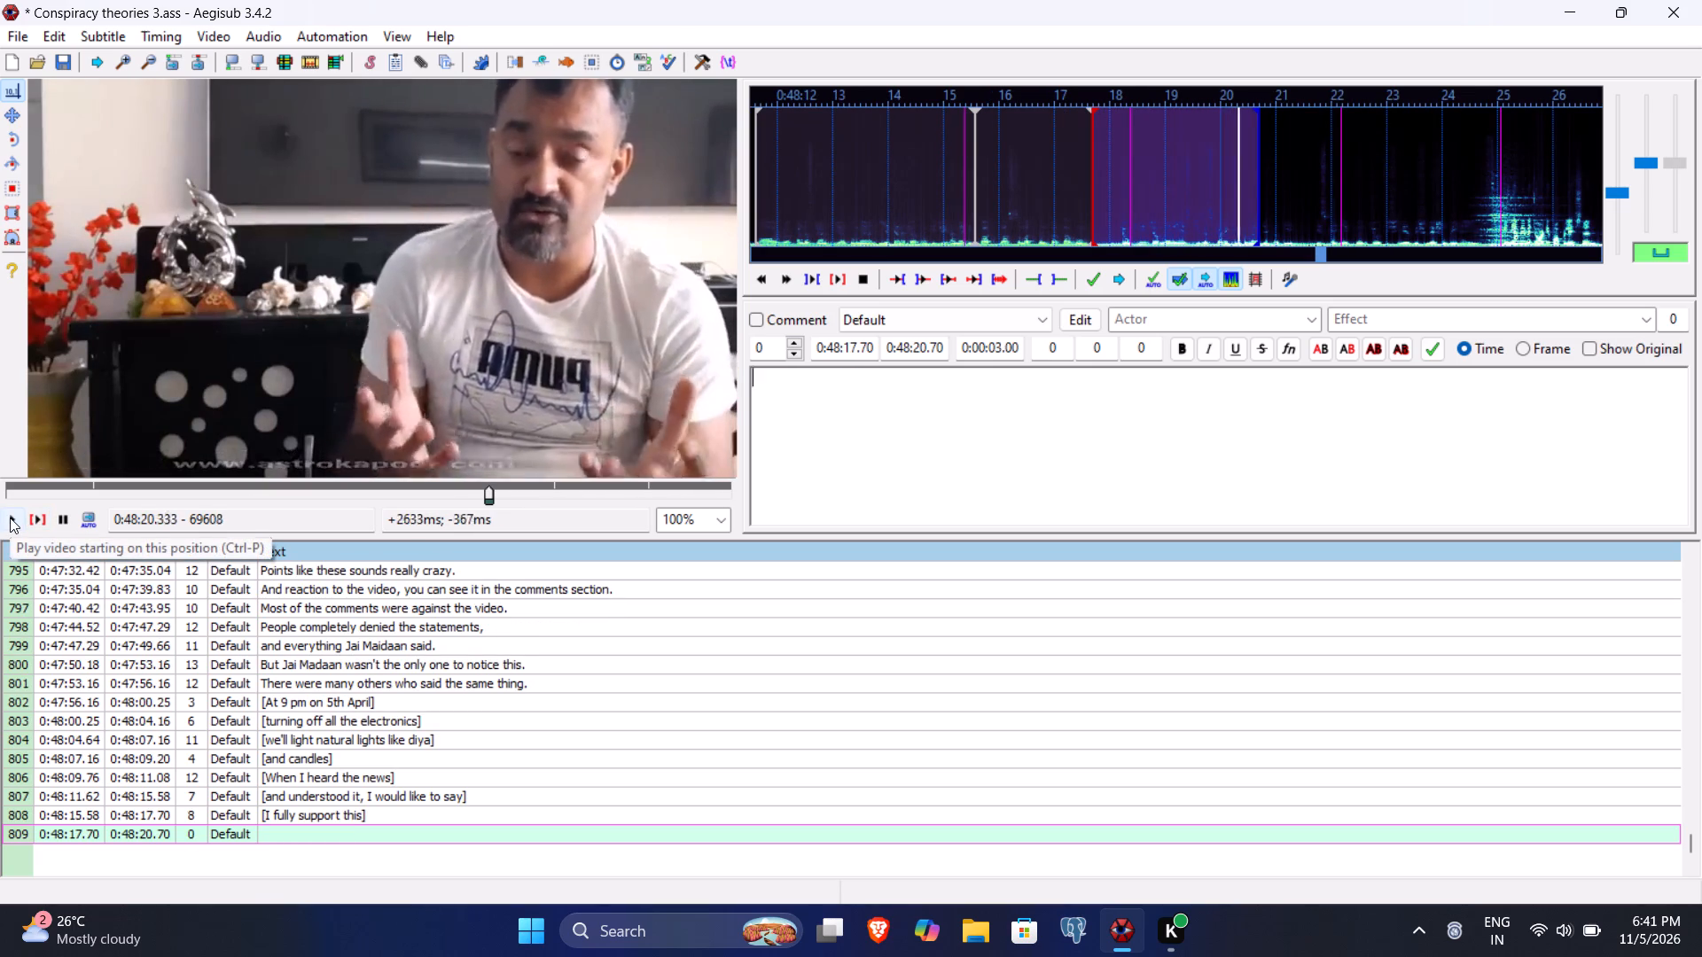
pyautogui.press('[')
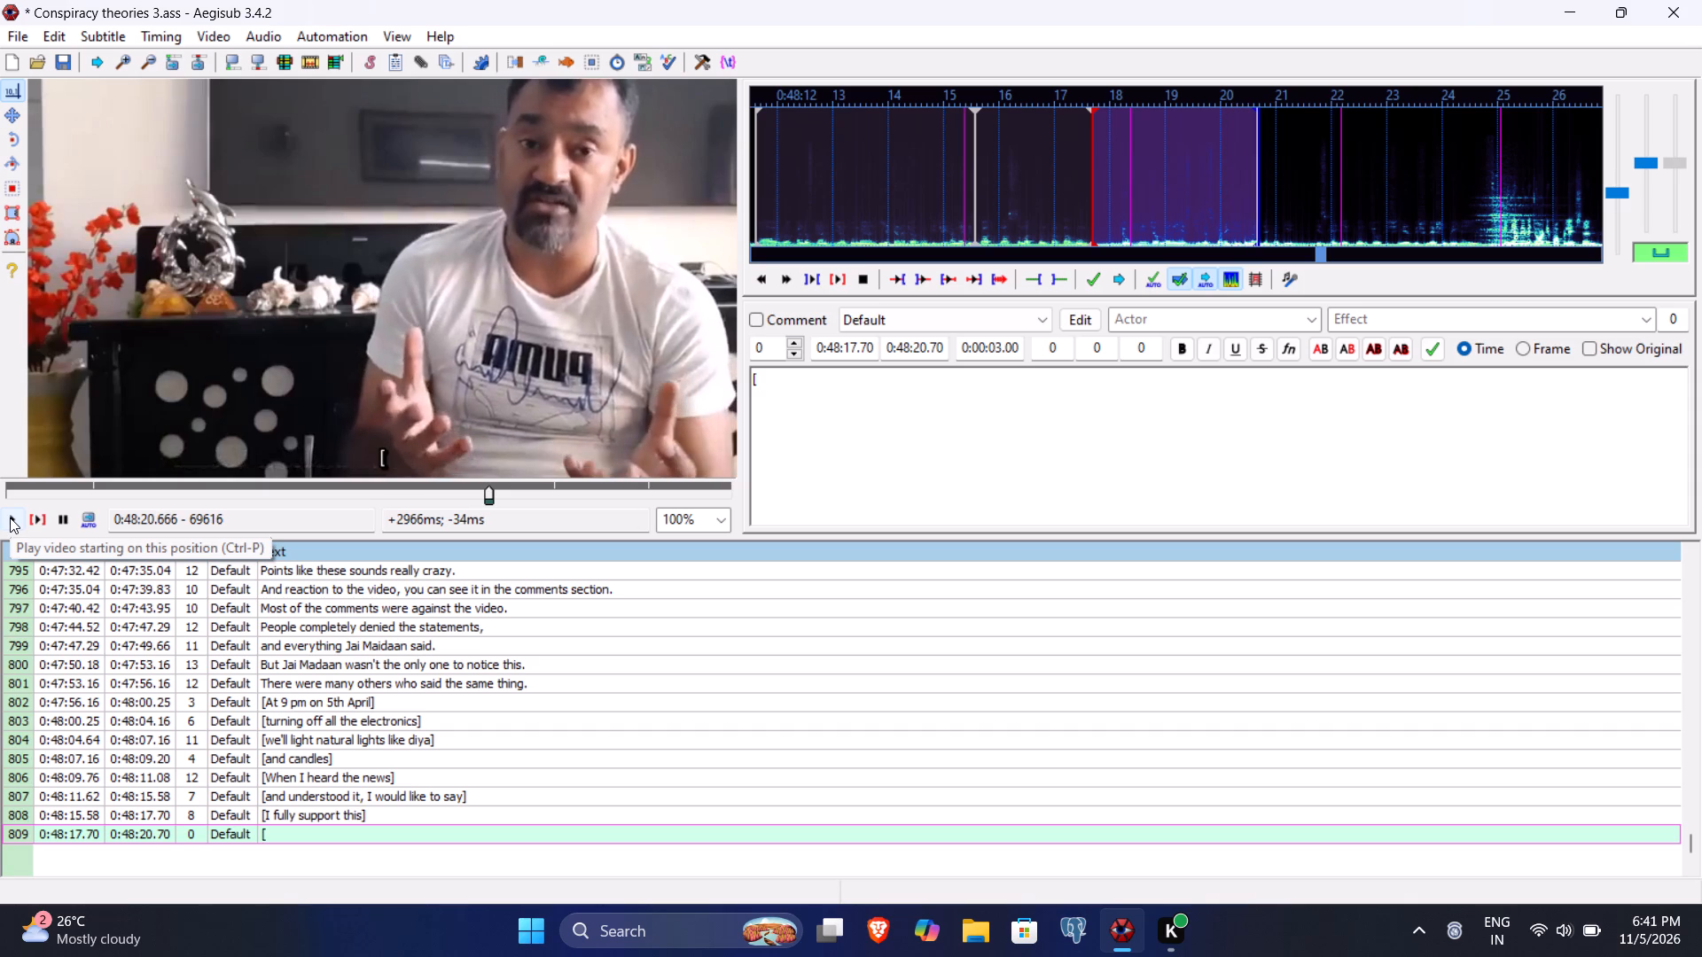
pyautogui.write('bea')
pyautogui.press('BackSpace')
pyautogui.write('cause weh')
pyautogui.press('BackSpace')
pyautogui.press('BackSpace')
pyautogui.write('hen I study about h')
pyautogui.press('BackSpace')
pyautogui.write('these ht')
pyautogui.press('BackSpace')
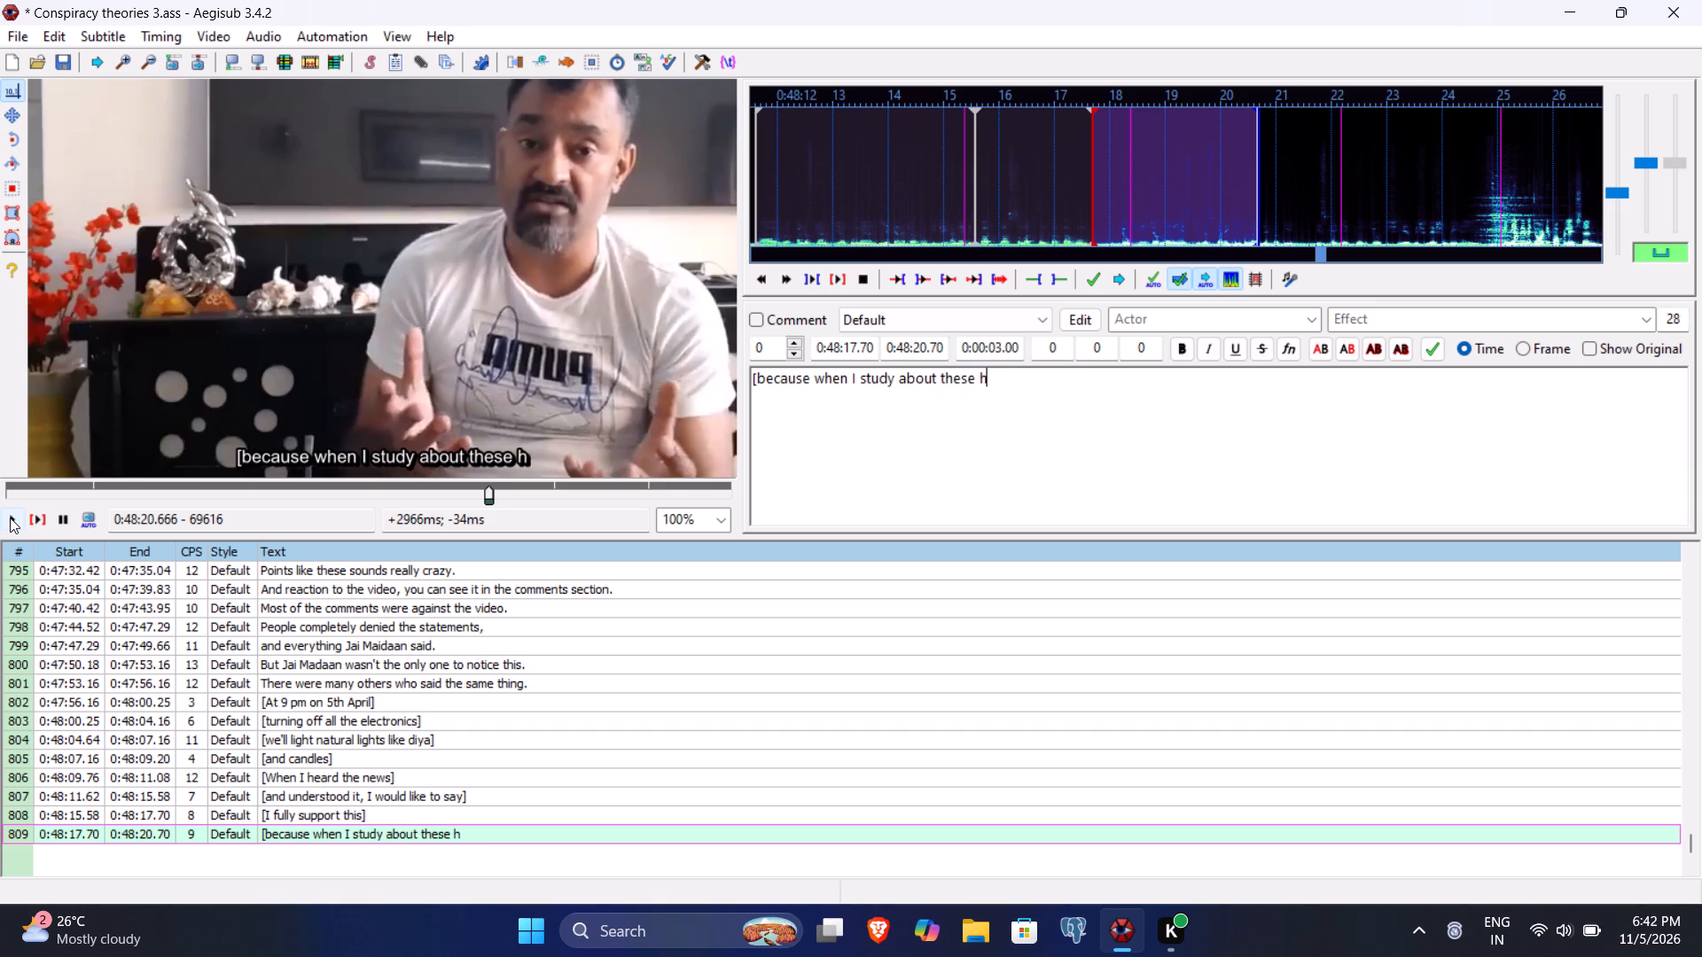
pyautogui.press('BackSpace')
pyautogui.write('things]')
pyautogui.press('Return')
# Play line 810's segment to find the phrase end and set the line's end time to 0:48:24.79.
pyautogui.click(38, 518)
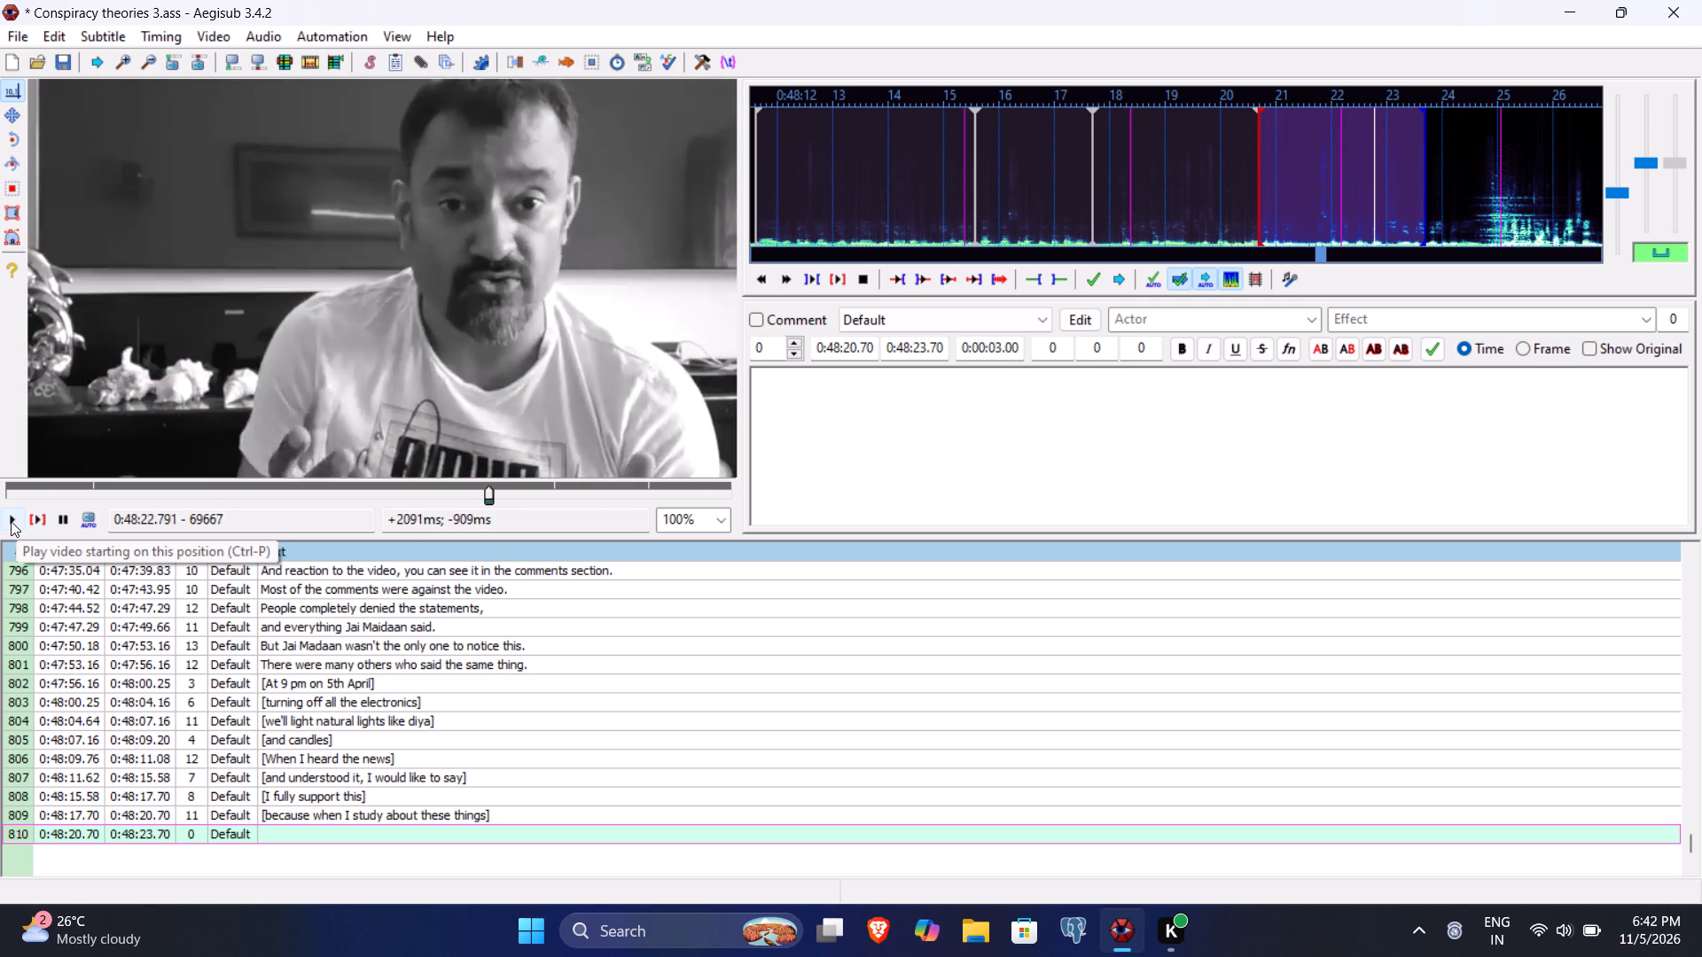
pyautogui.click(11, 521)
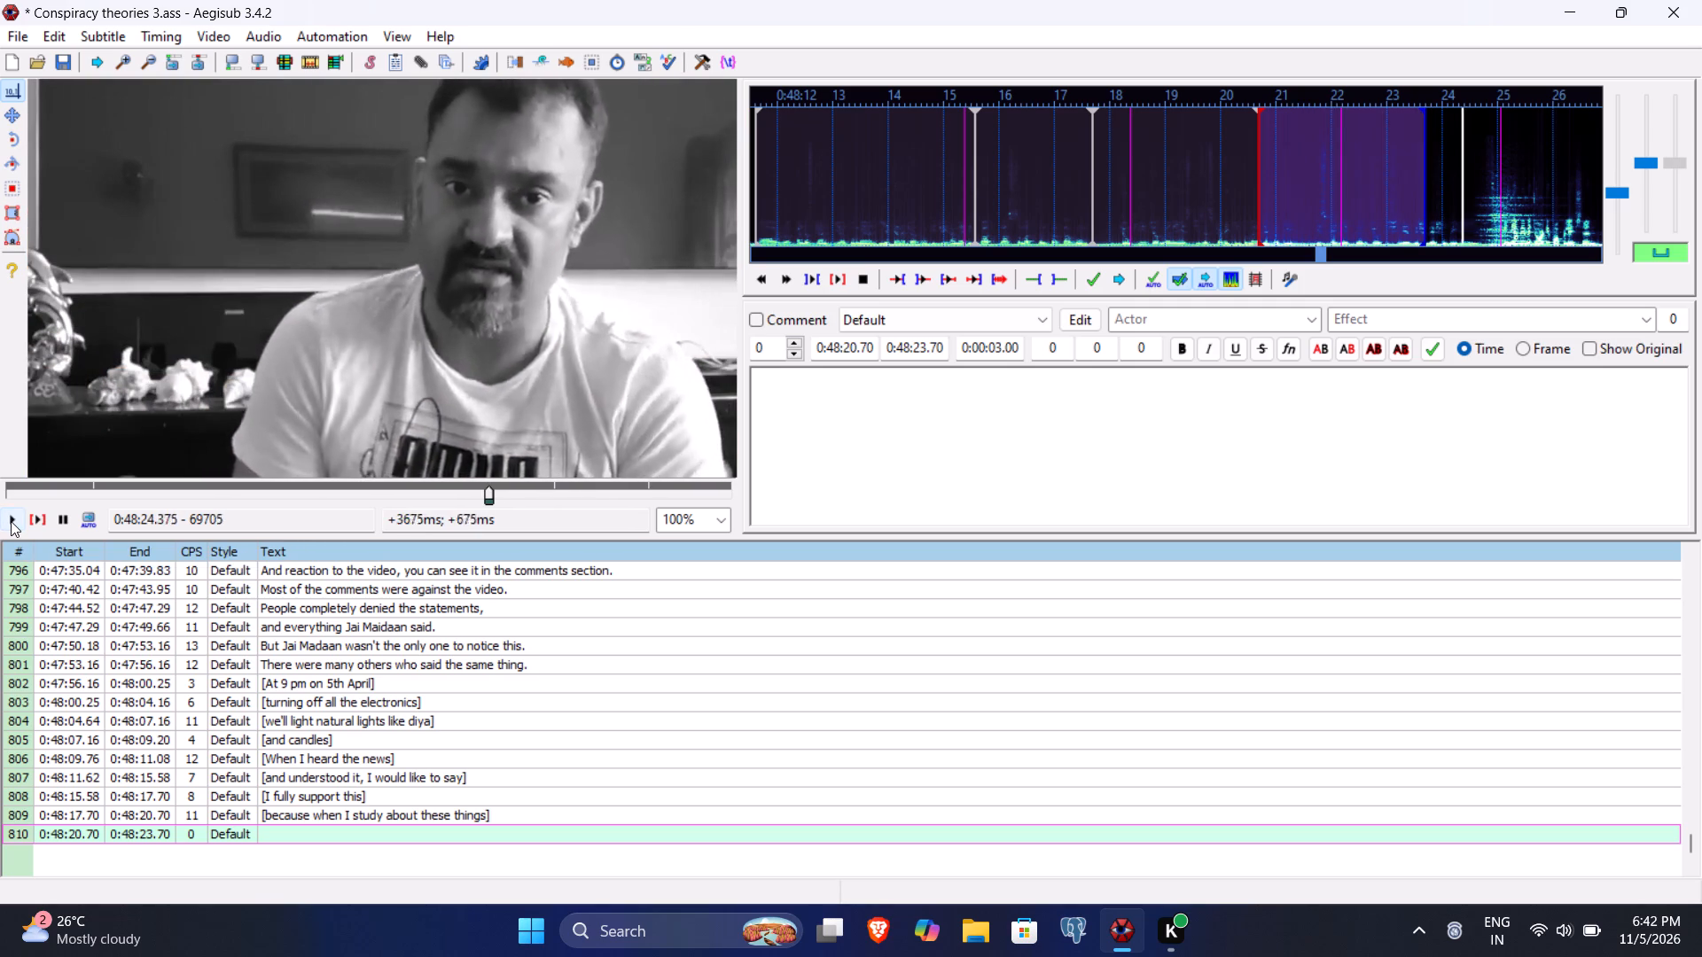
pyautogui.click(11, 521)
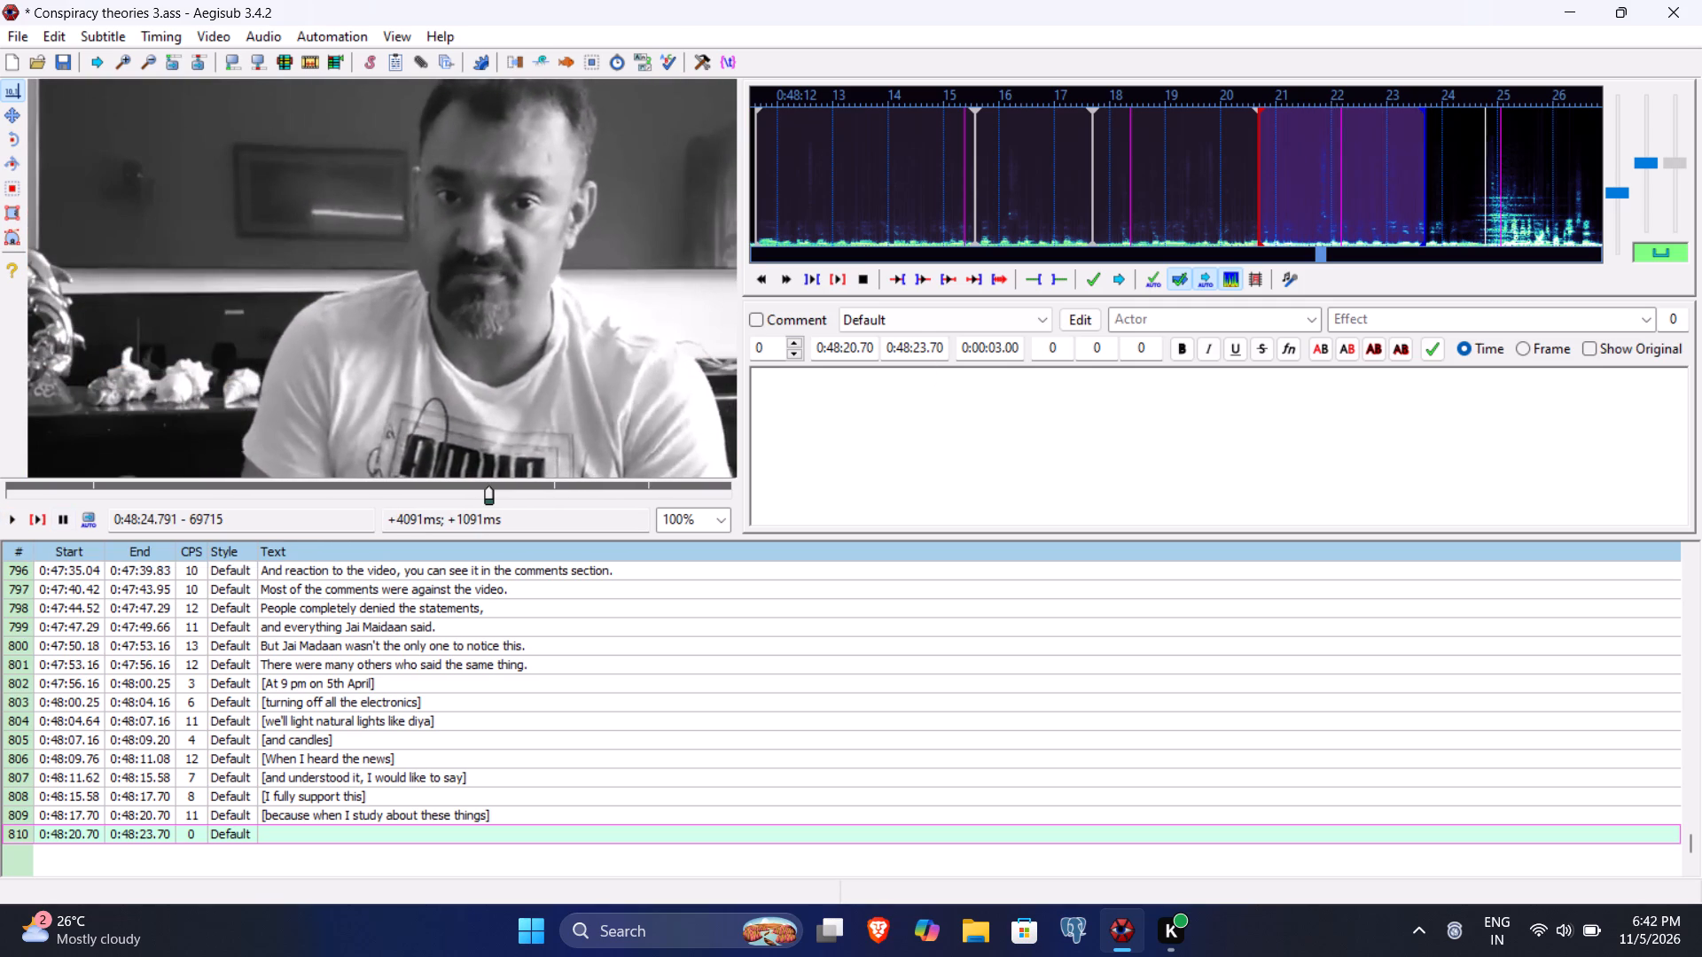
pyautogui.click(918, 348)
pyautogui.press('4')
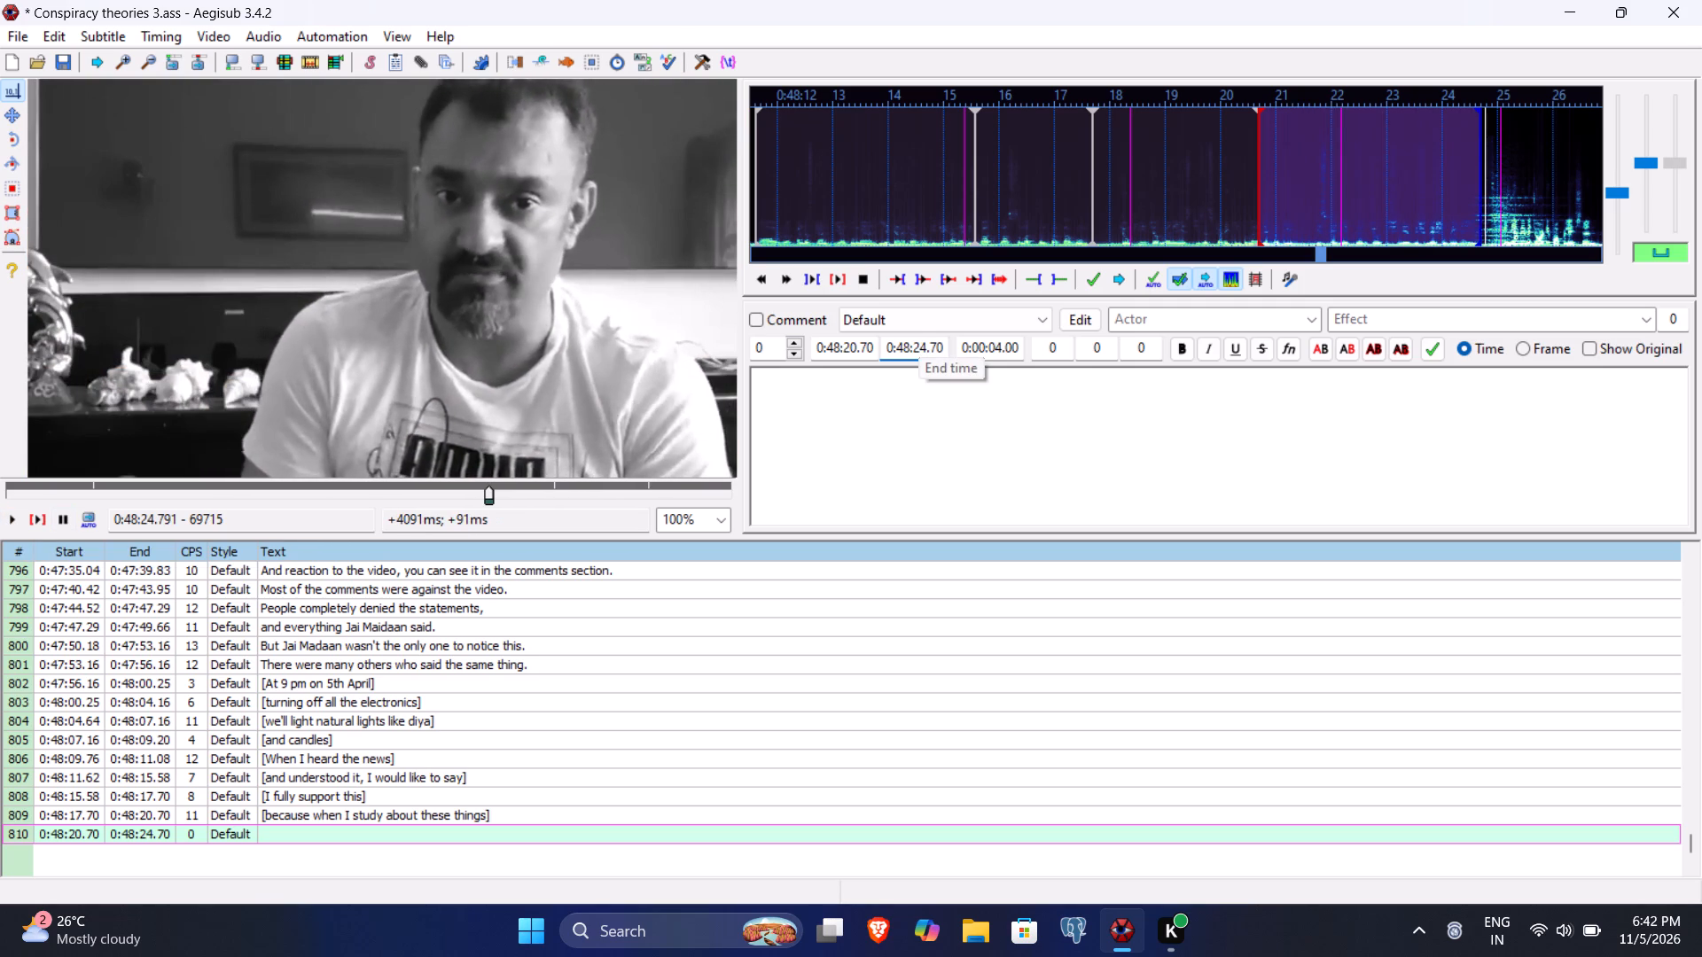
pyautogui.write('79')
# Enter "[there's astrological significance to it.]" as line 810's subtitle text and commit the line.
pyautogui.click(889, 408)
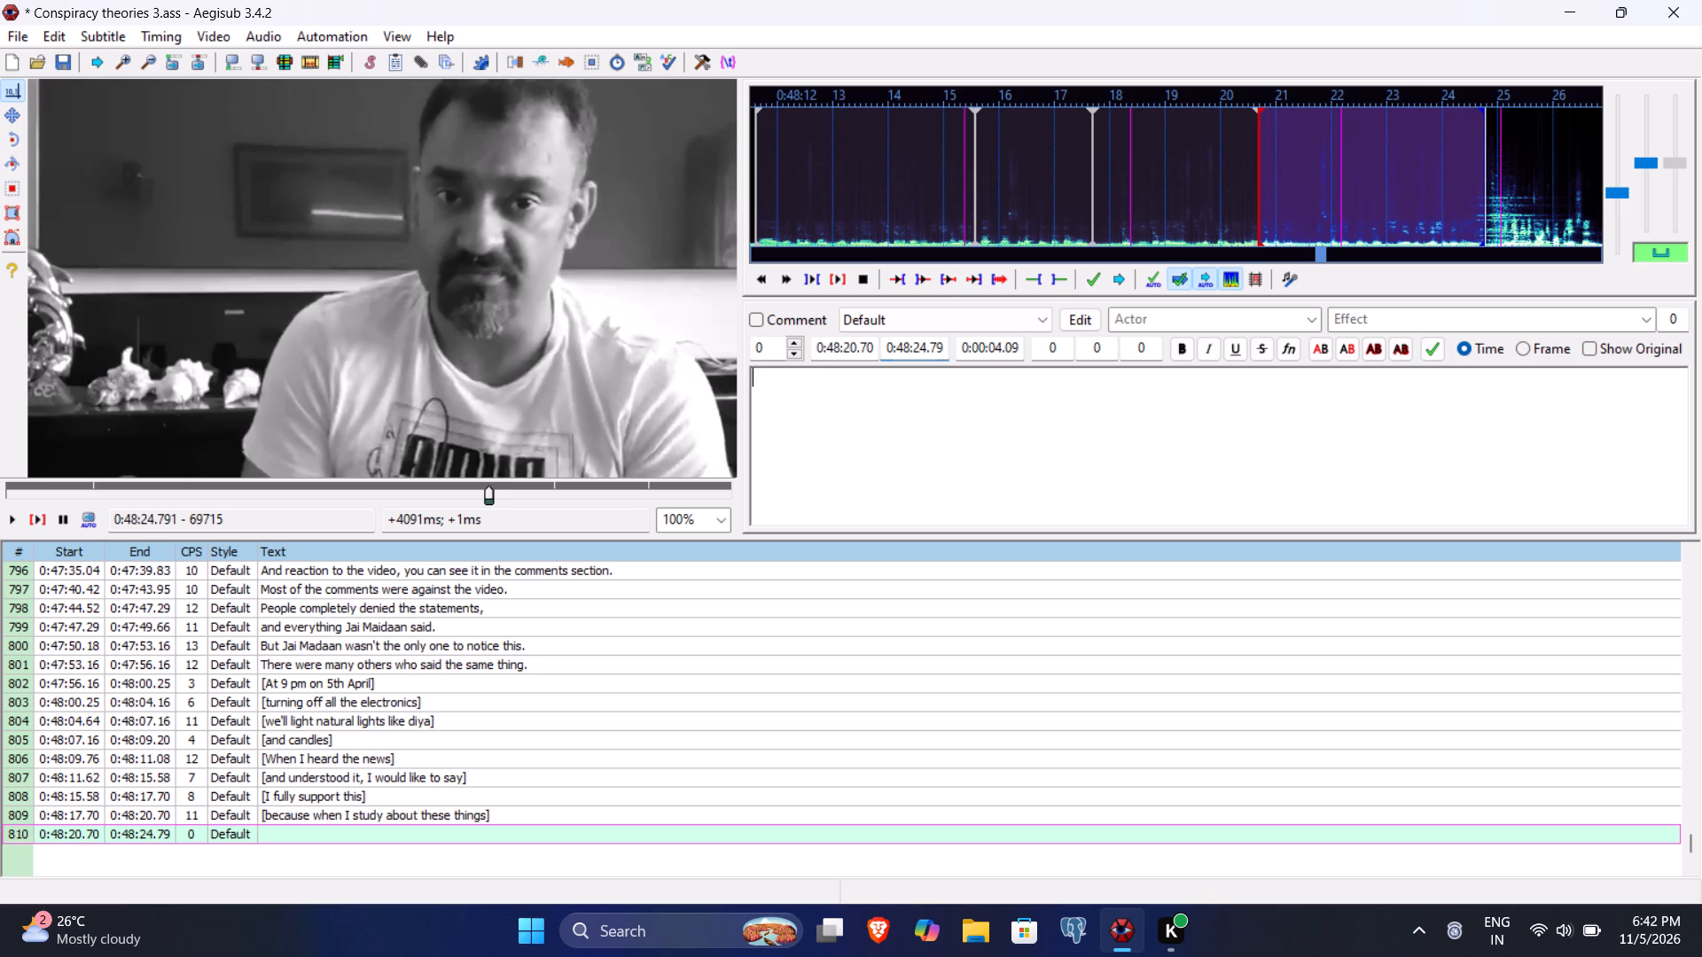
pyautogui.write('[there')
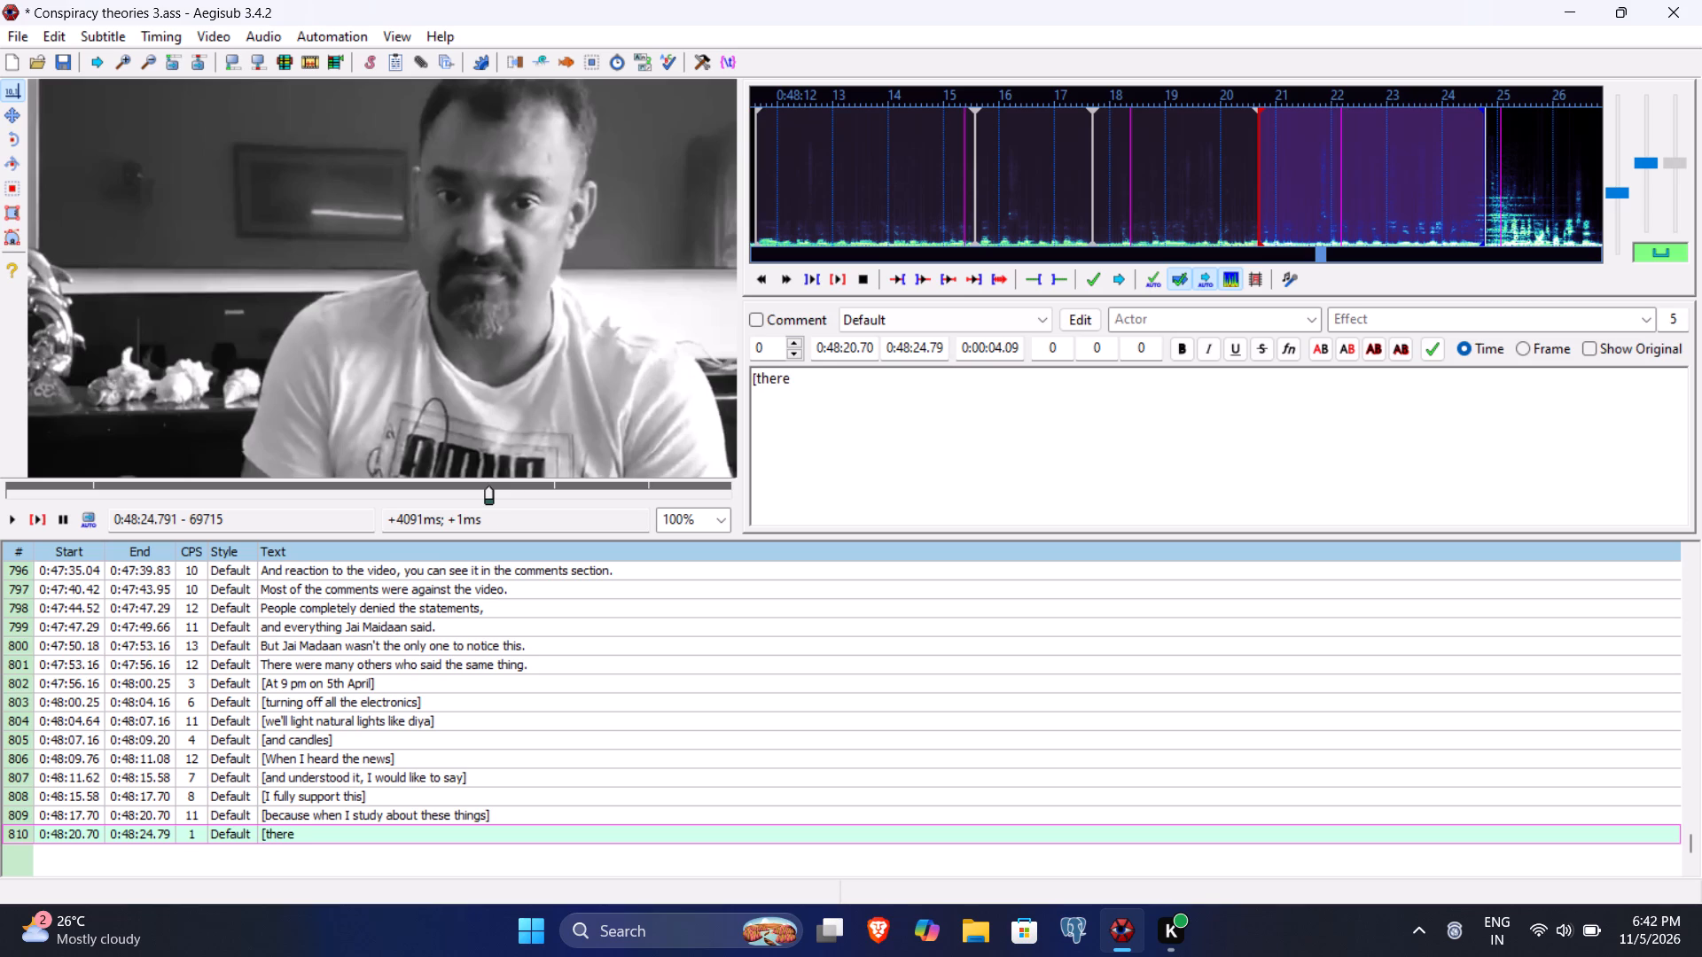
pyautogui.write("'s astrological significacn")
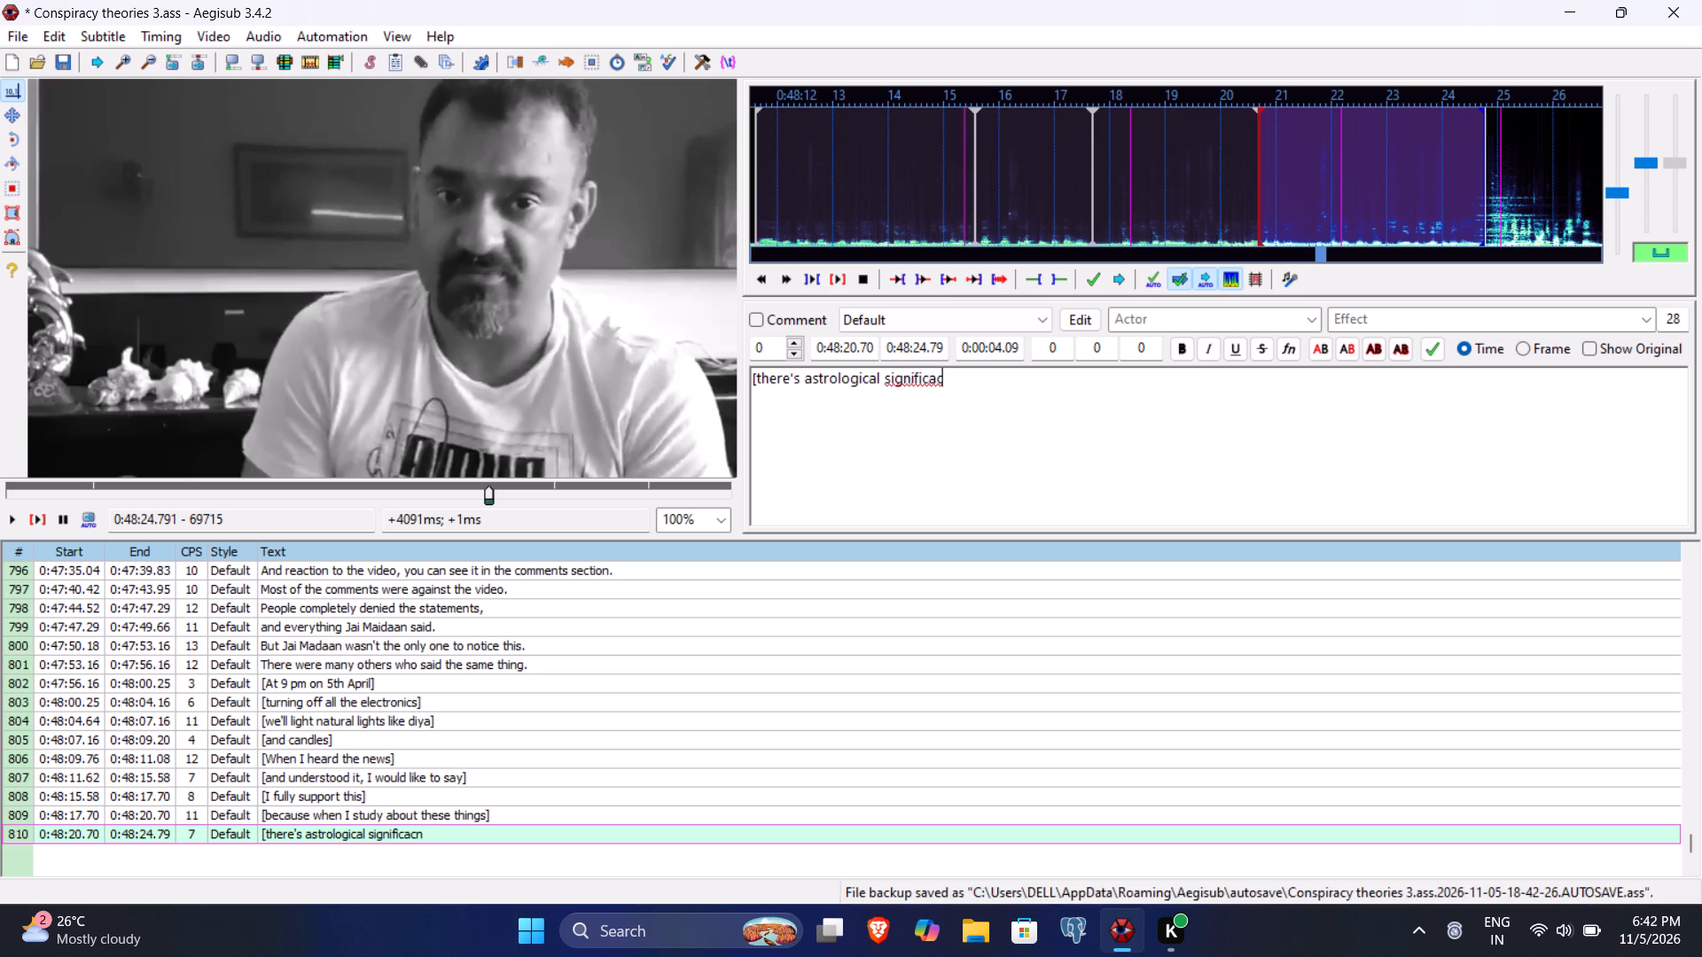
pyautogui.press('BackSpace')
pyautogui.press('BackSpace')
pyautogui.write('nce to it')
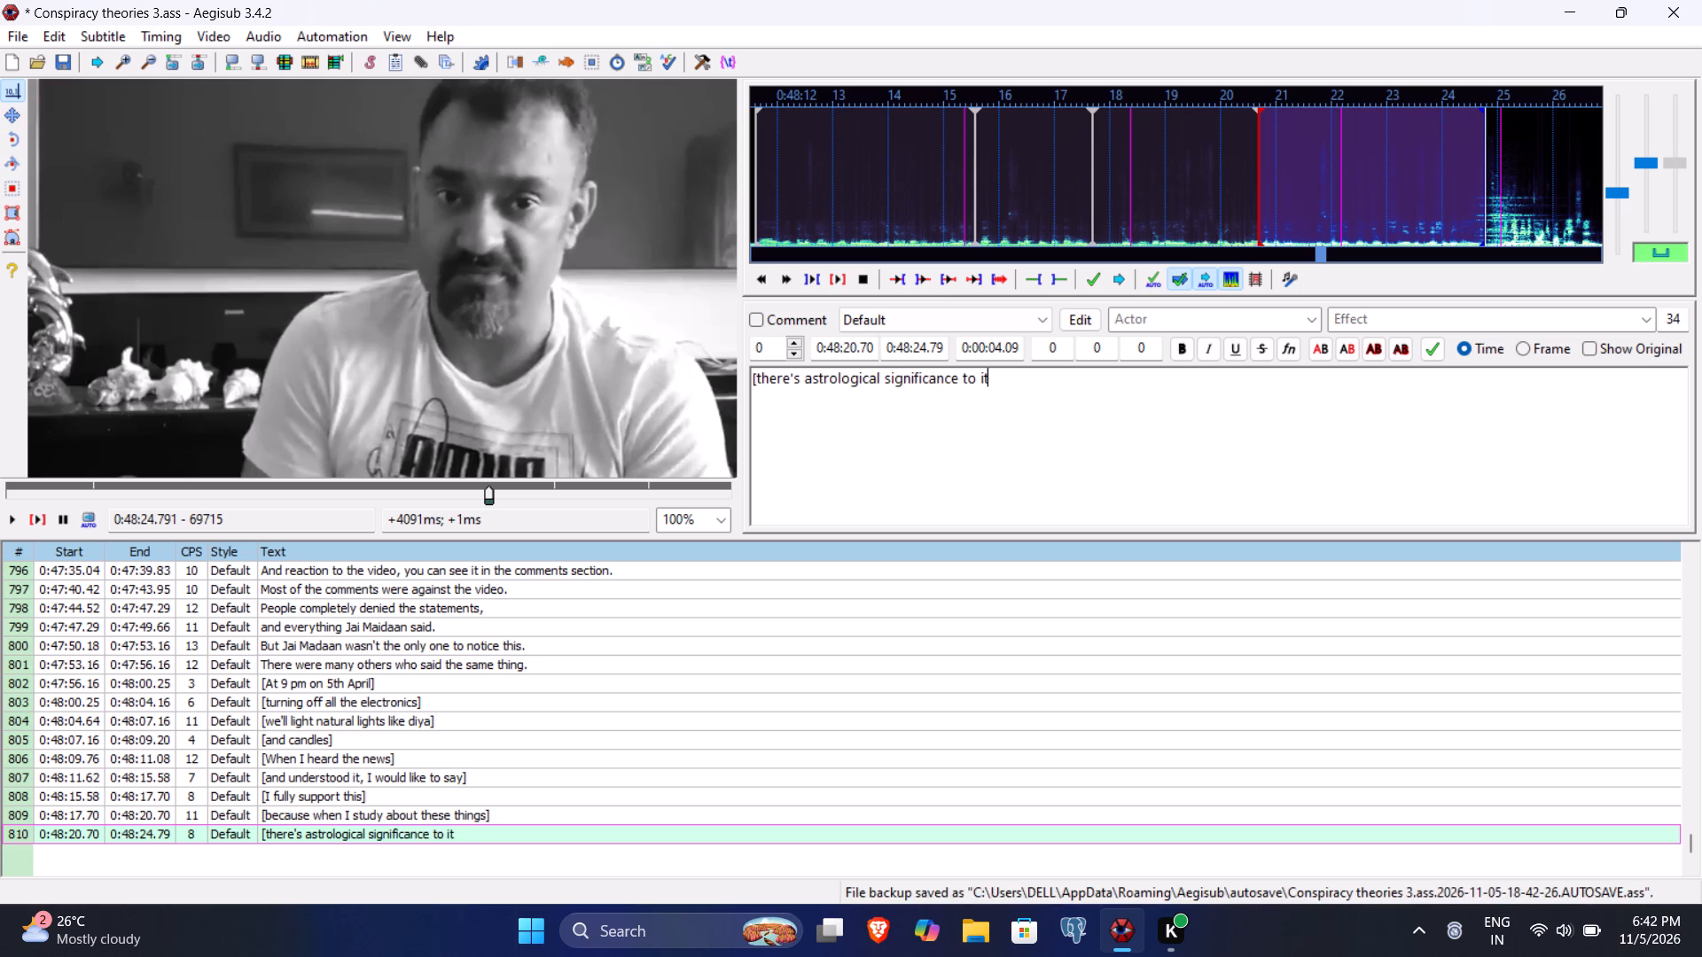
pyautogui.press('.')
pyautogui.press(']')
pyautogui.press('Return')
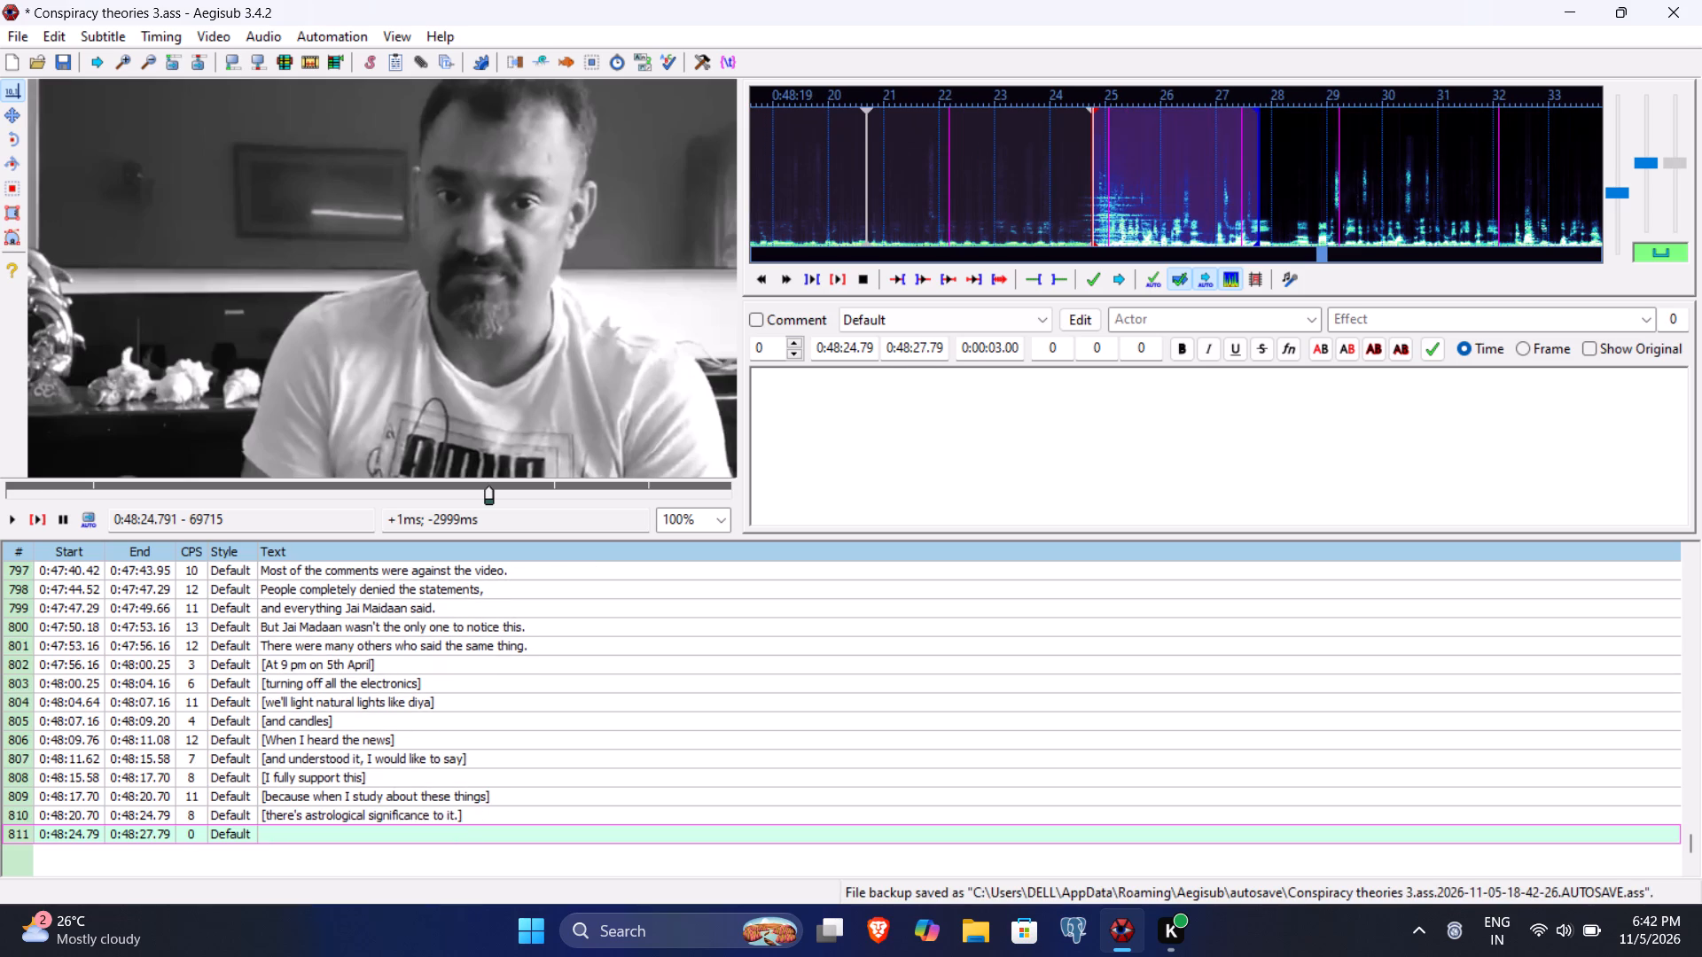
# Play line 811's segment and beyond to find the phrase end, and set the line's end time to 0:48:32.25.
pyautogui.click(42, 517)
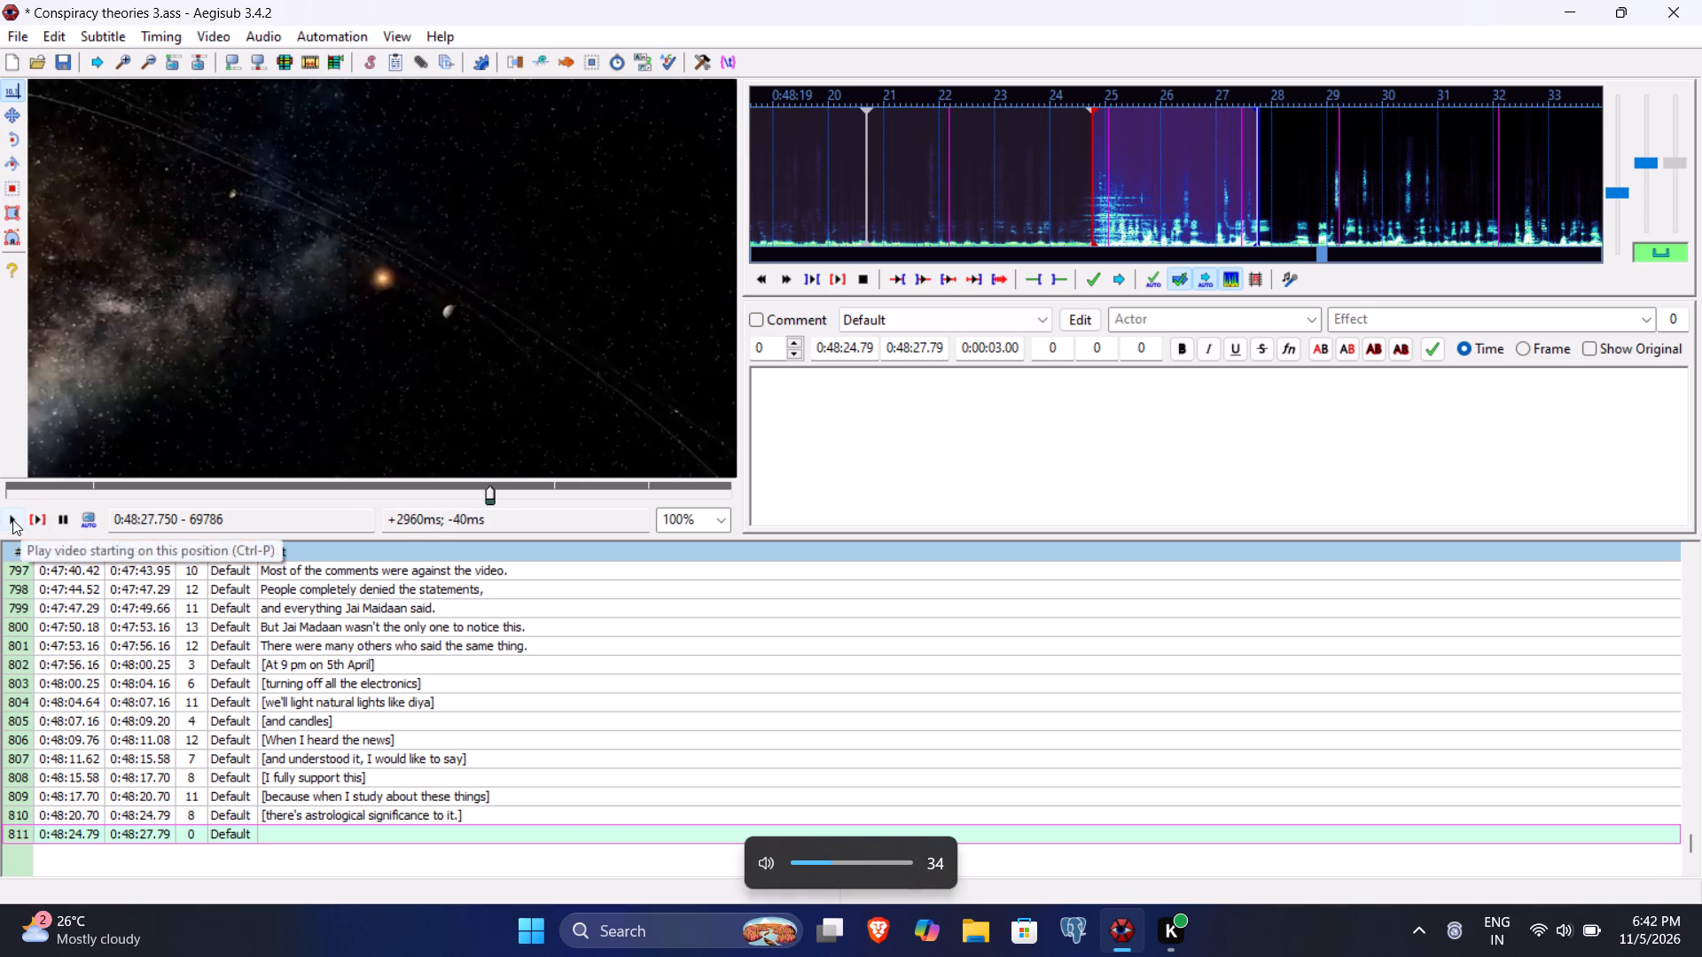
pyautogui.click(12, 519)
pyautogui.click(12, 519)
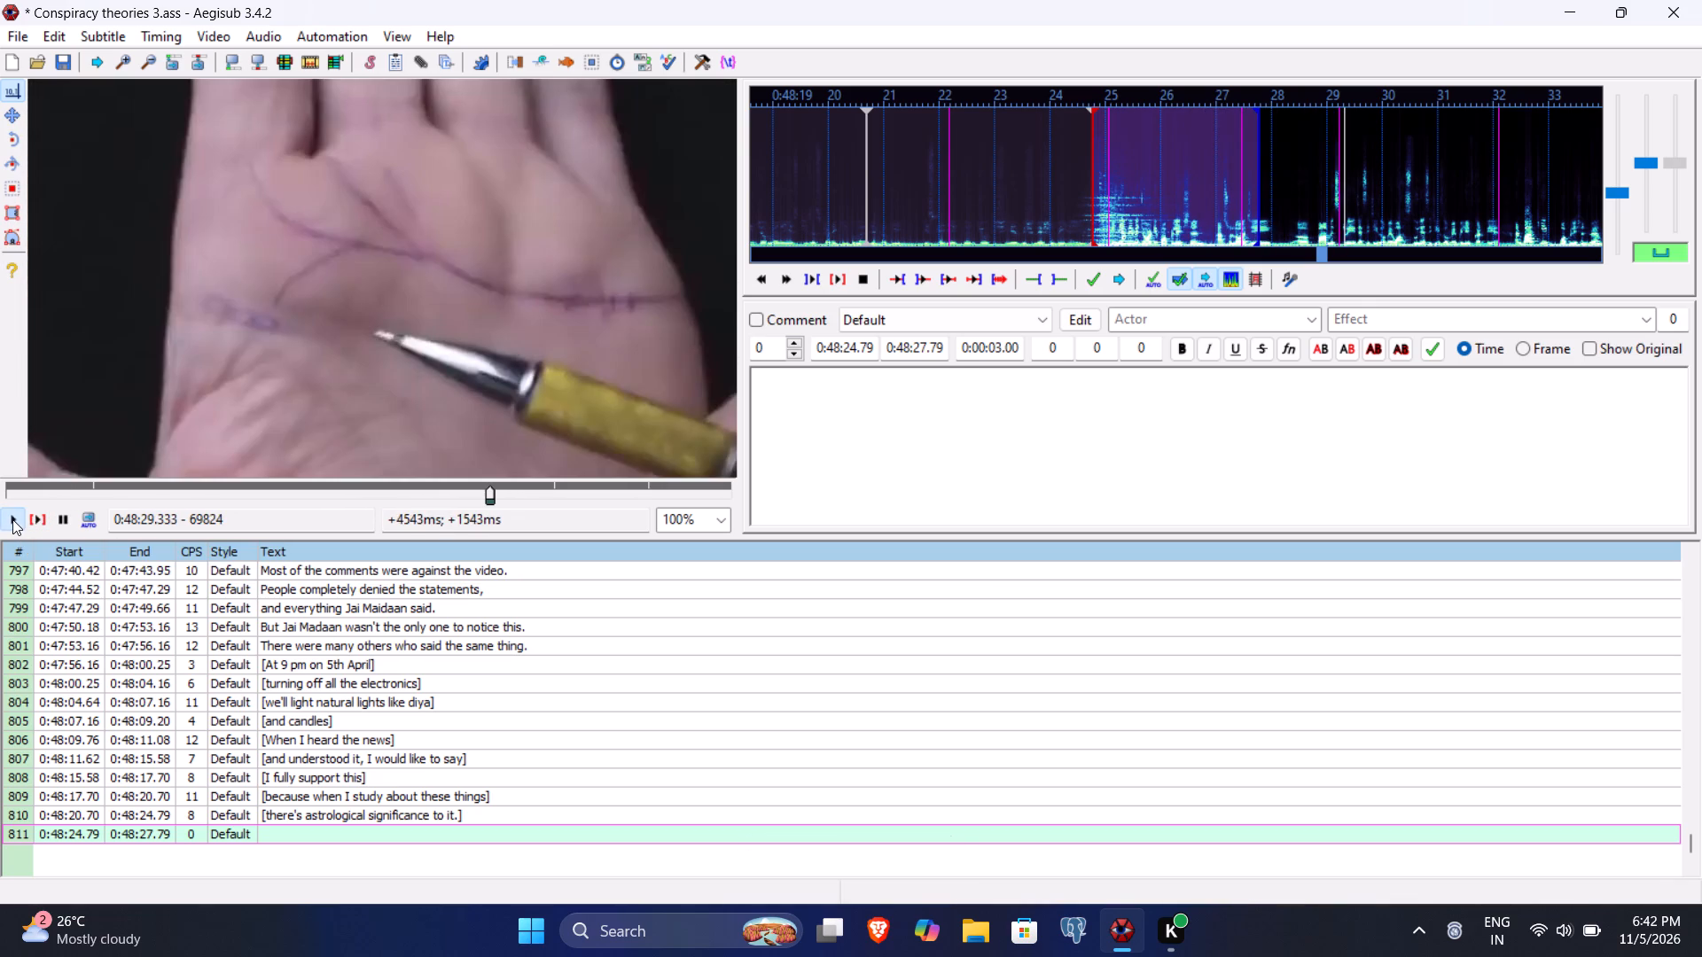
pyautogui.click(12, 519)
pyautogui.click(12, 519)
pyautogui.click(12, 519)
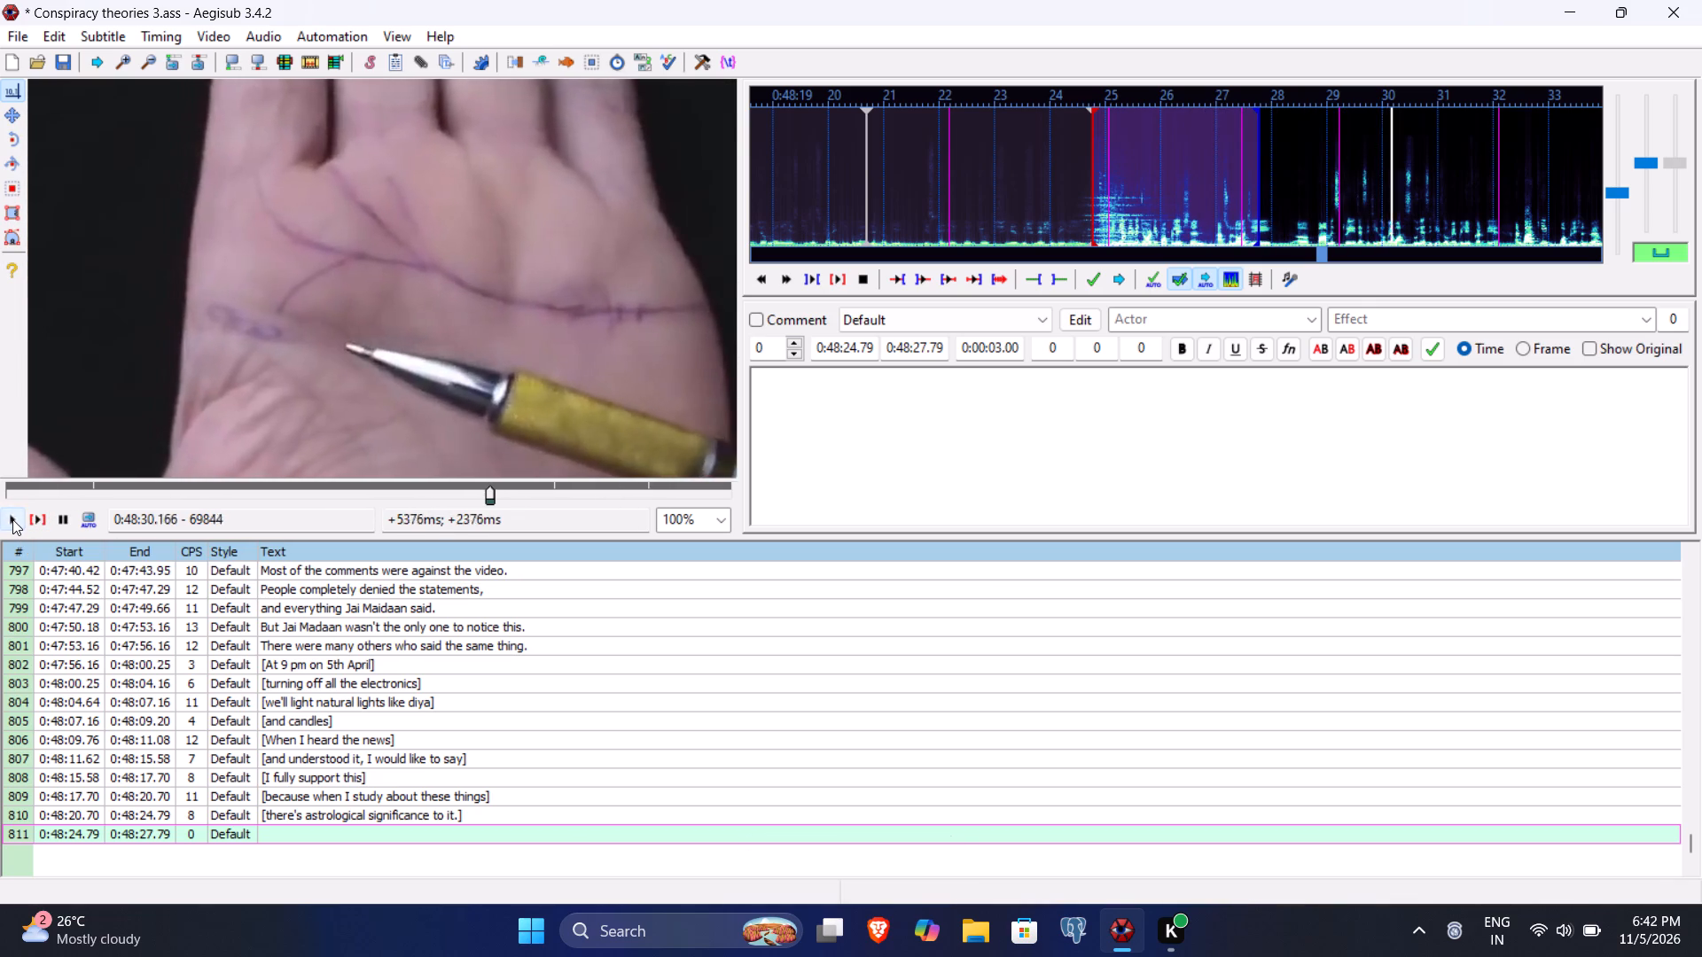
pyautogui.click(12, 519)
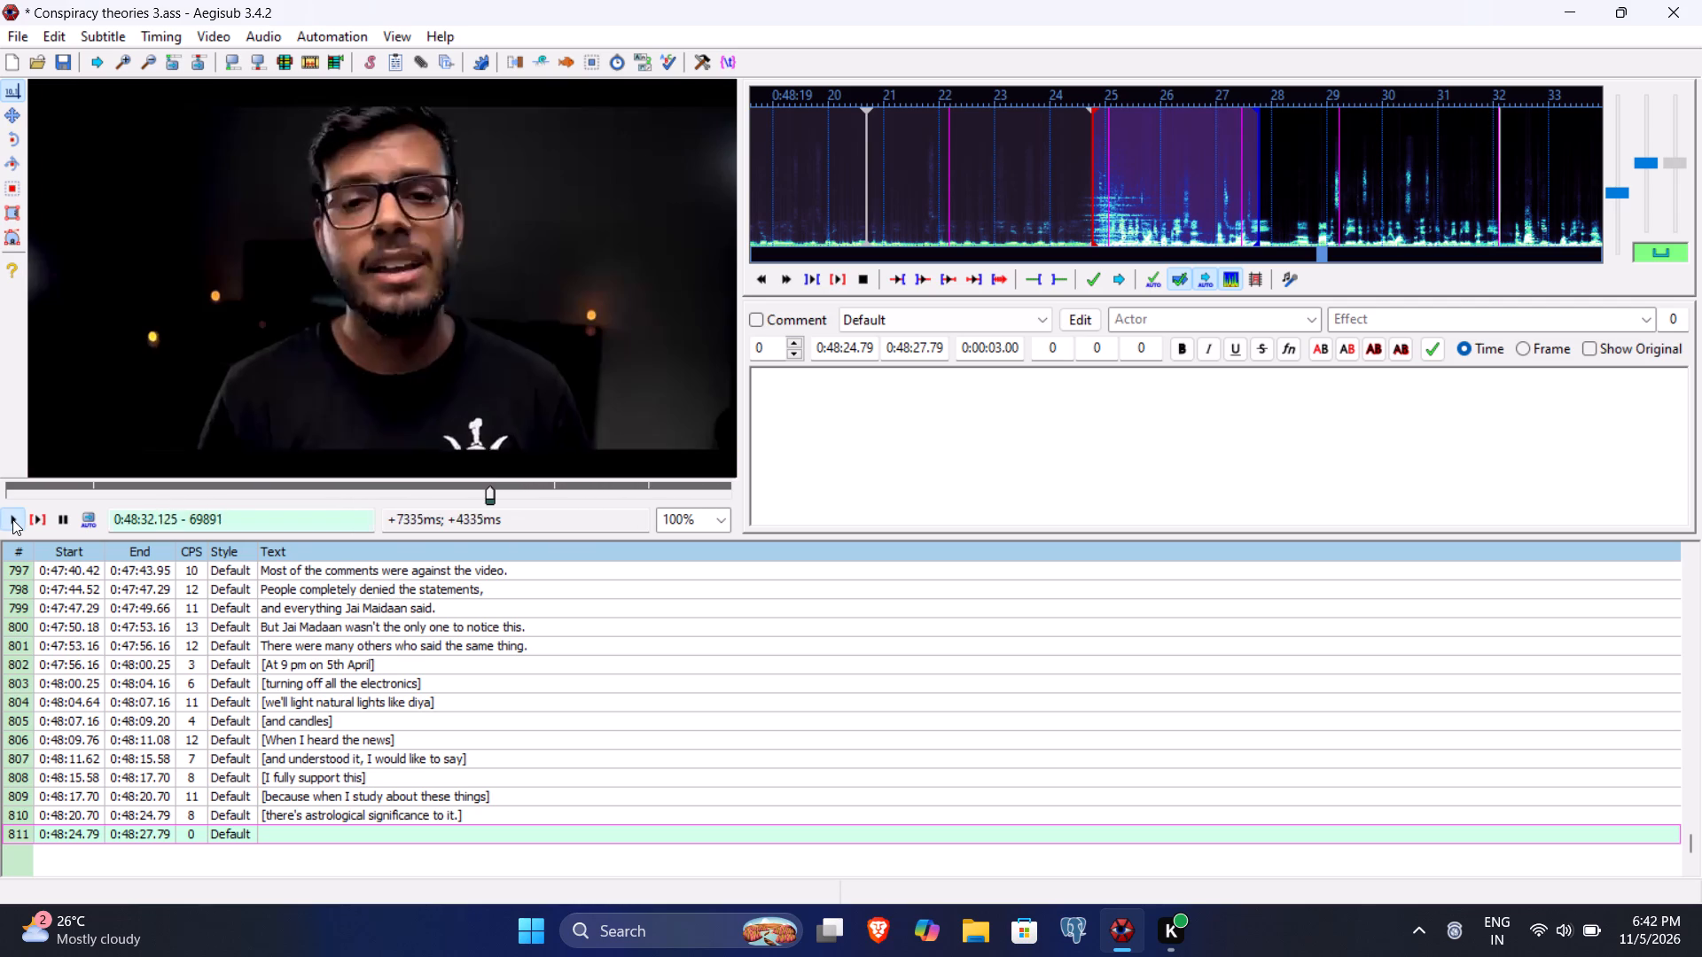
pyautogui.click(911, 350)
pyautogui.write('3225')
# Enter "In India majority population believes in astrology, palmistry and vaastu." as line 811's subtitle text, save the file and commit the line.
pyautogui.click(885, 475)
pyautogui.write('In')
pyautogui.press('space')
pyautogui.write('ind')
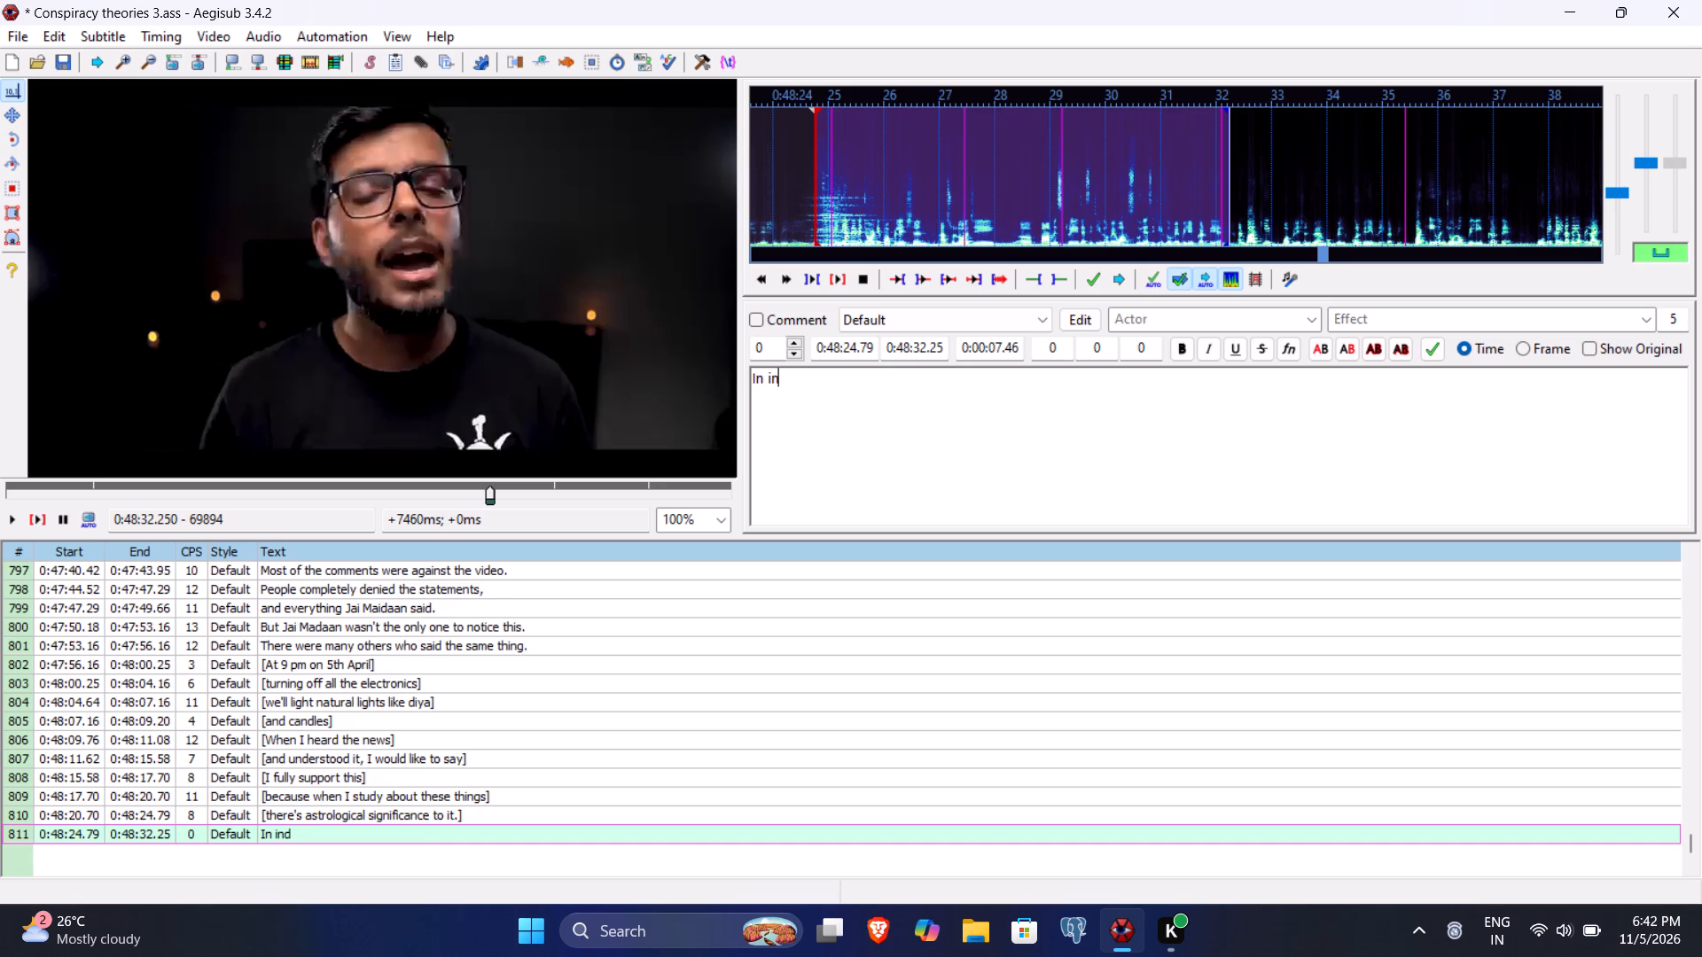
pyautogui.press('BackSpace')
pyautogui.press('BackSpace')
pyautogui.press('BackSpace')
pyautogui.write('India majority pop')
pyautogui.write('ulation beh')
pyautogui.press('BackSpace')
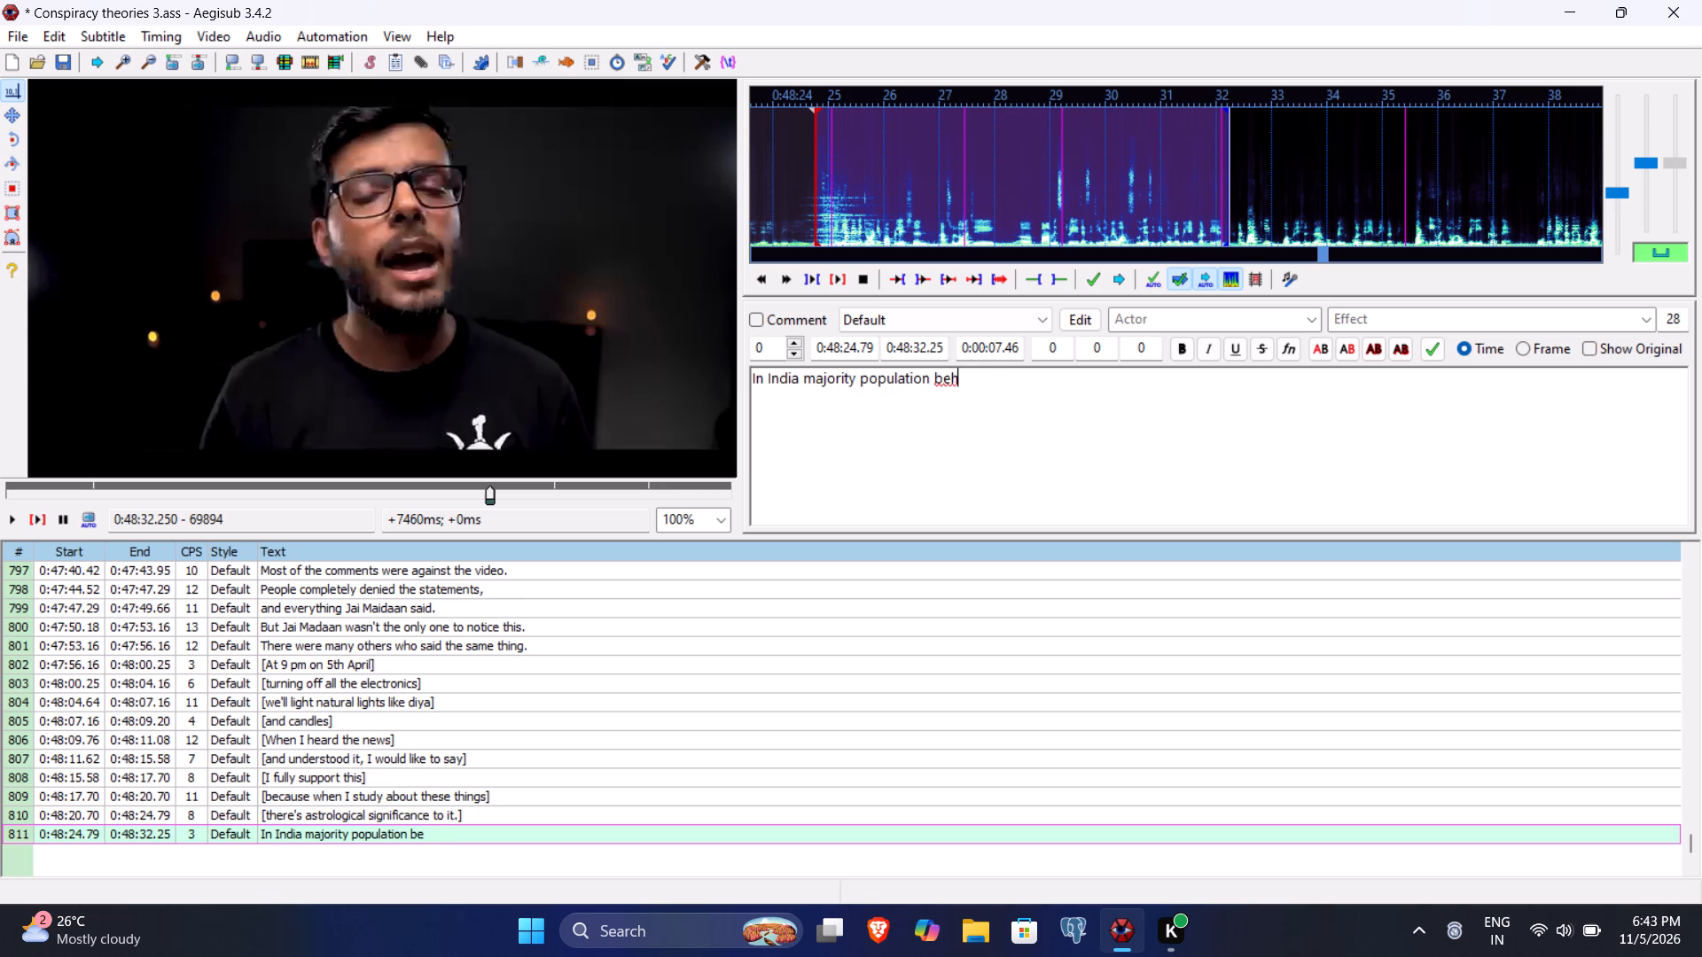
pyautogui.write('lieves in astrology, pa')
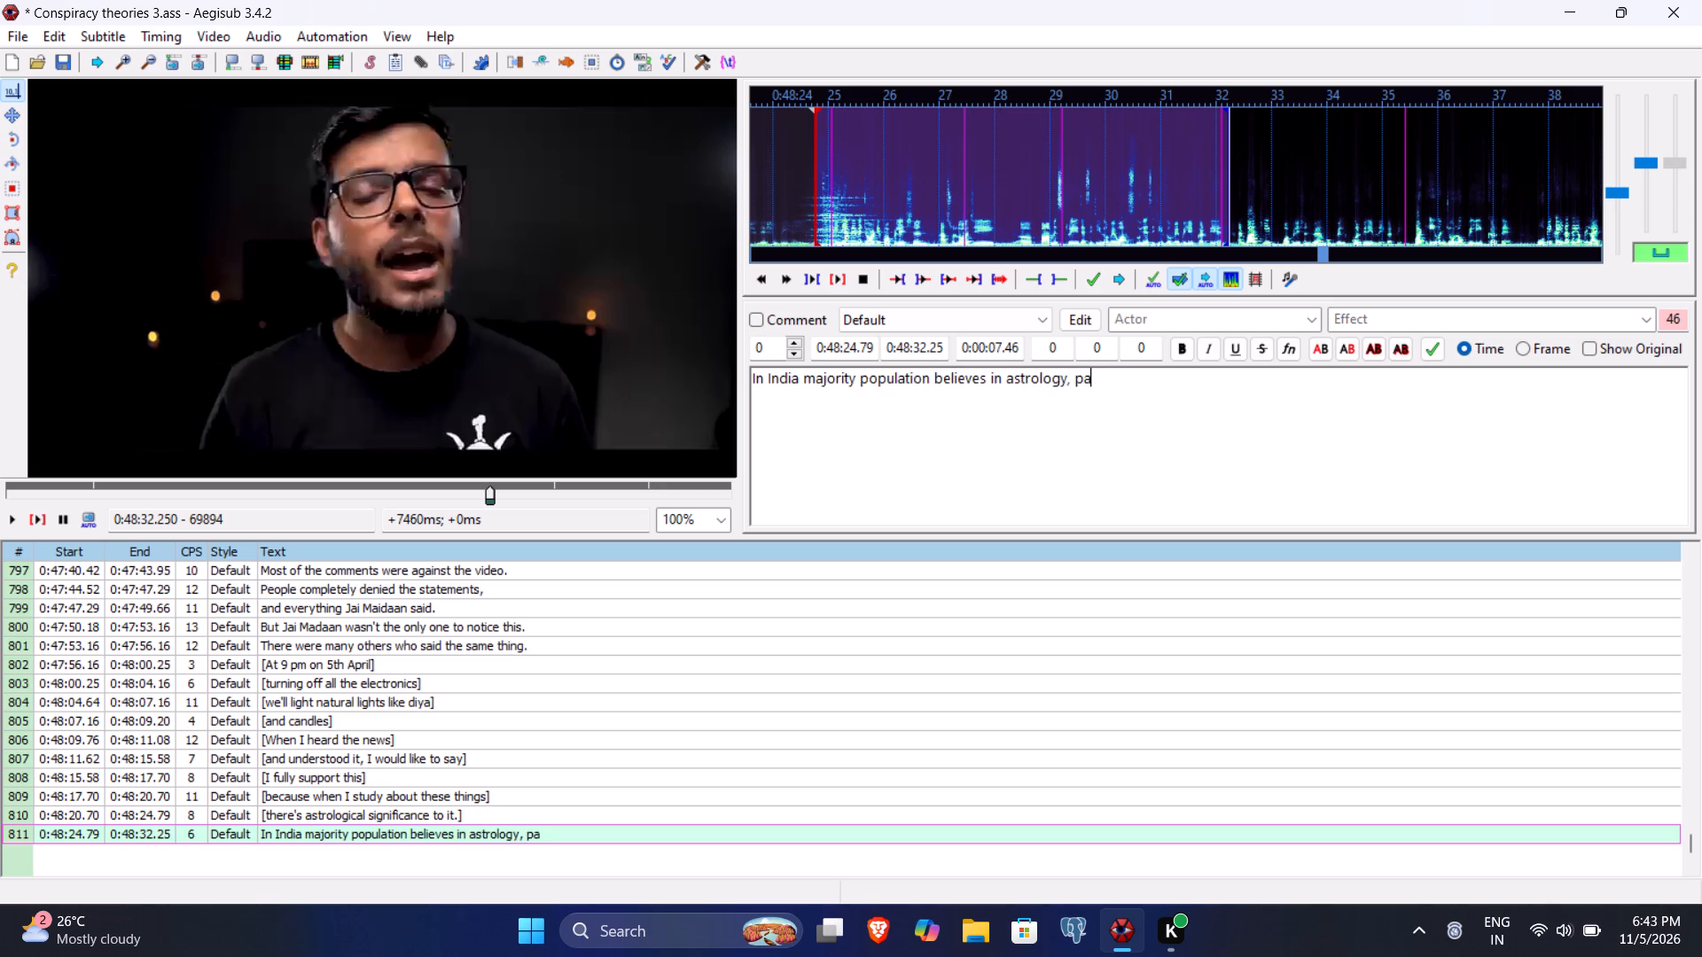
pyautogui.write('lmisty')
pyautogui.press('BackSpace')
pyautogui.write('ry')
pyautogui.press('space')
pyautogui.write('and')
pyautogui.press('space')
pyautogui.write('vaasty')
pyautogui.press('BackSpace')
pyautogui.press('u')
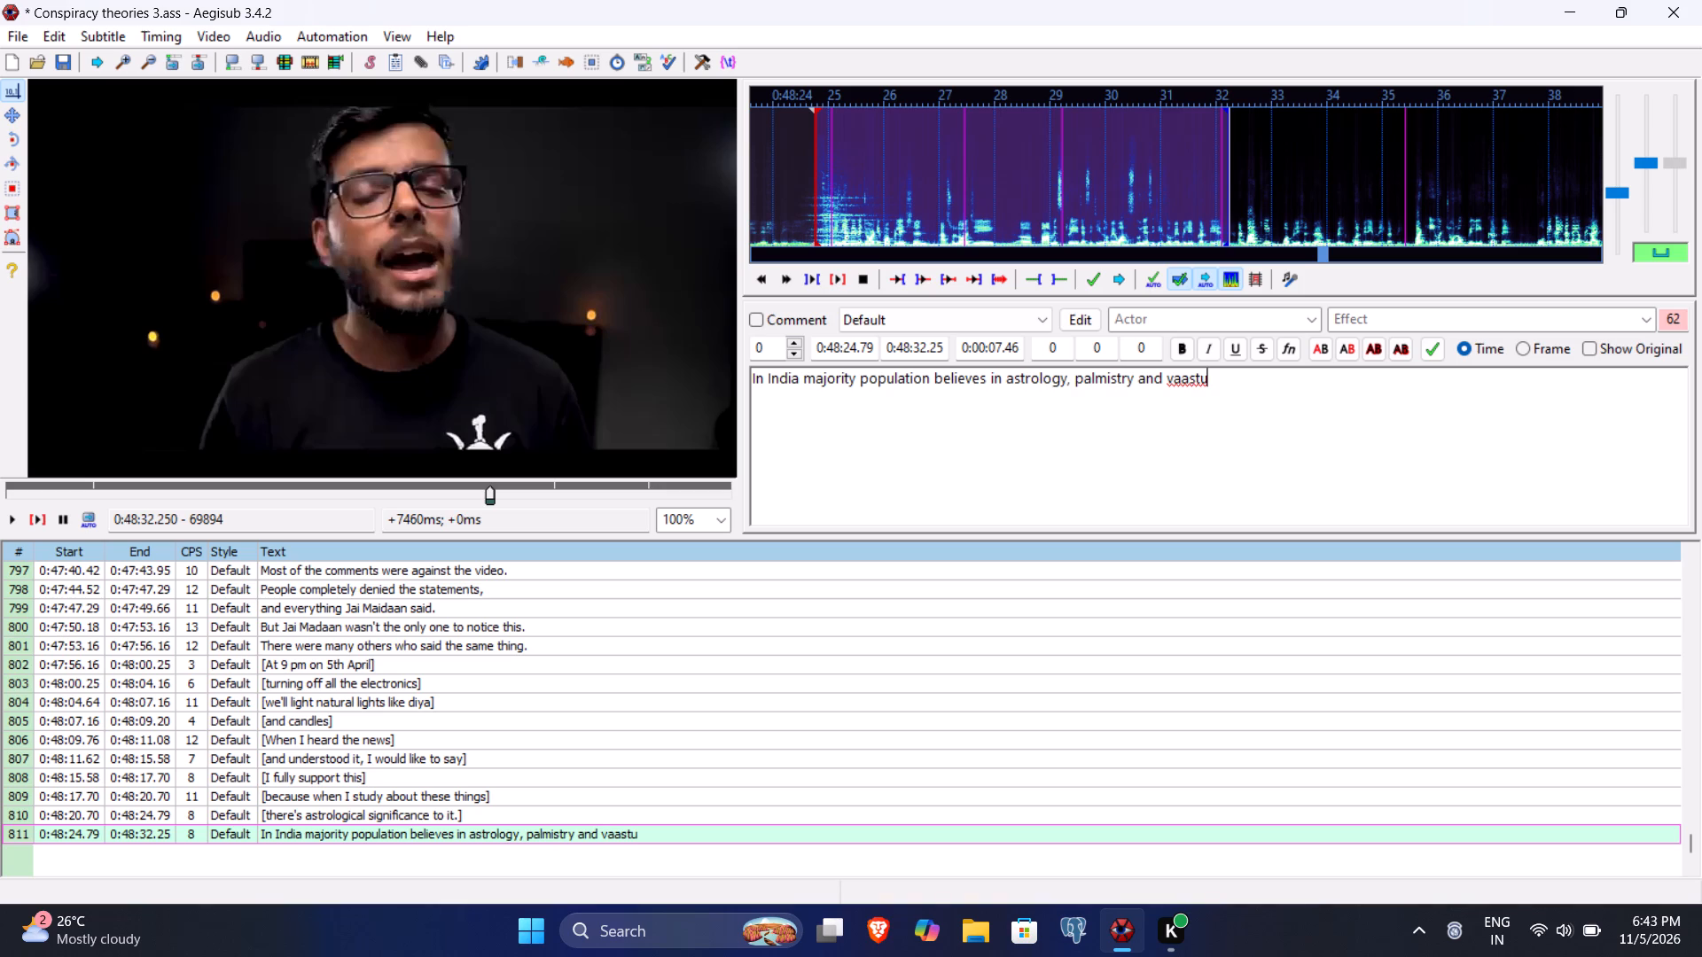
pyautogui.press('.')
pyautogui.hotkey('ctrl', 's')
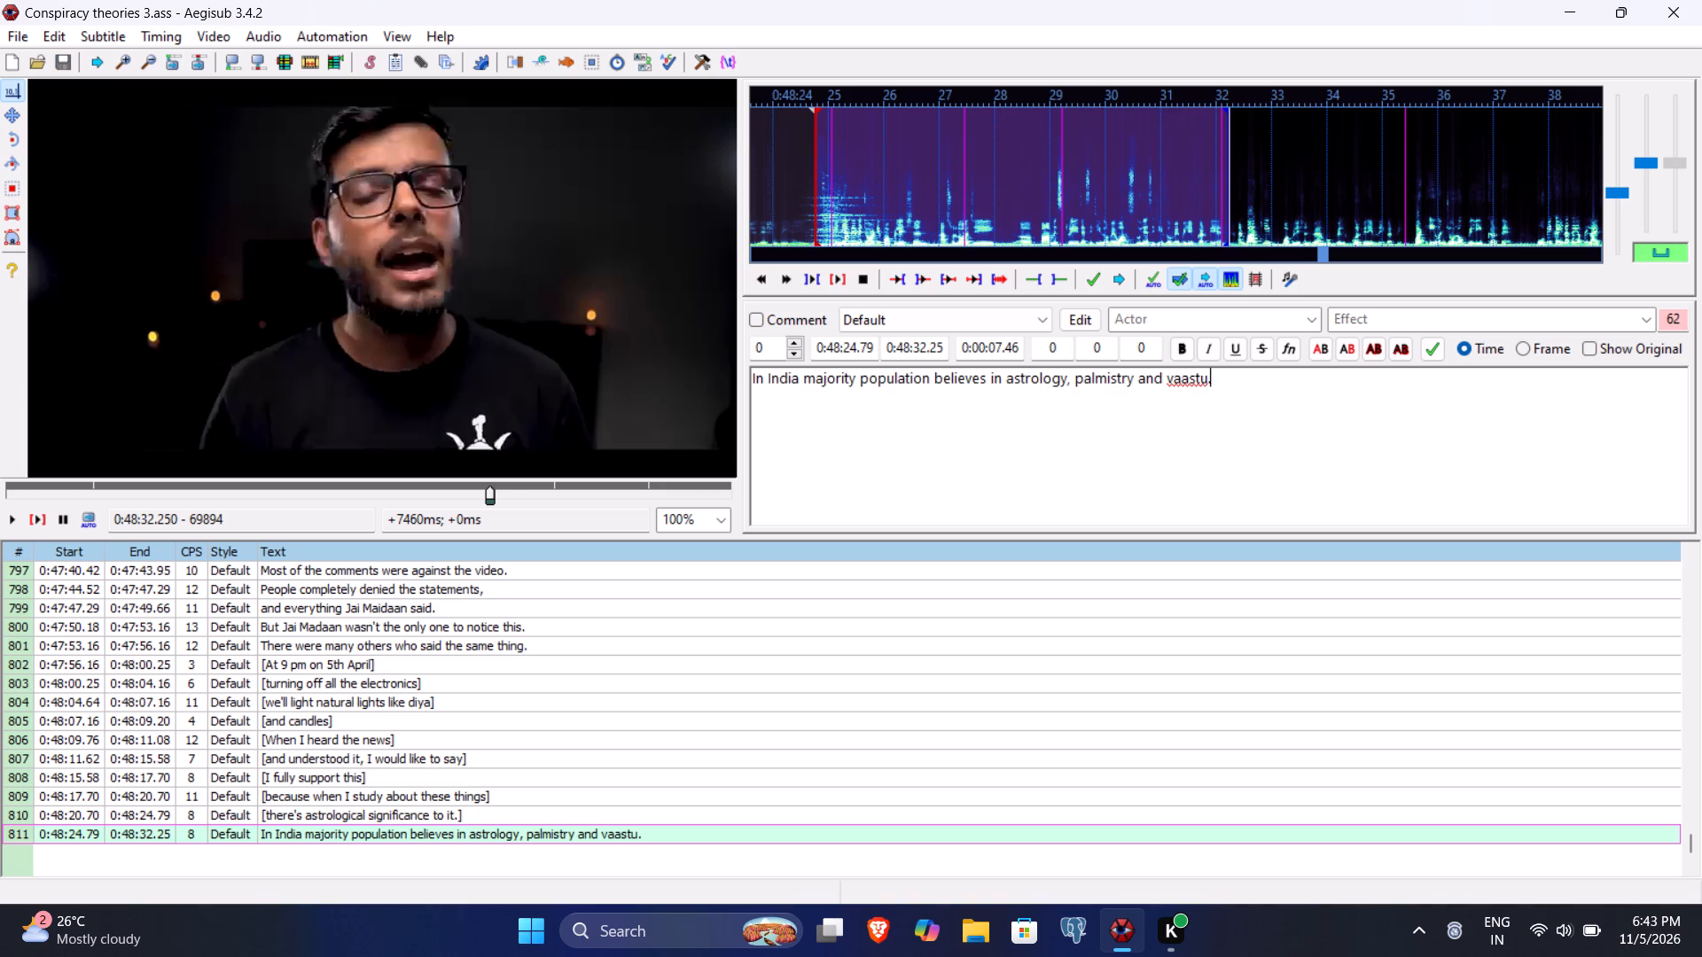
pyautogui.press('Return')
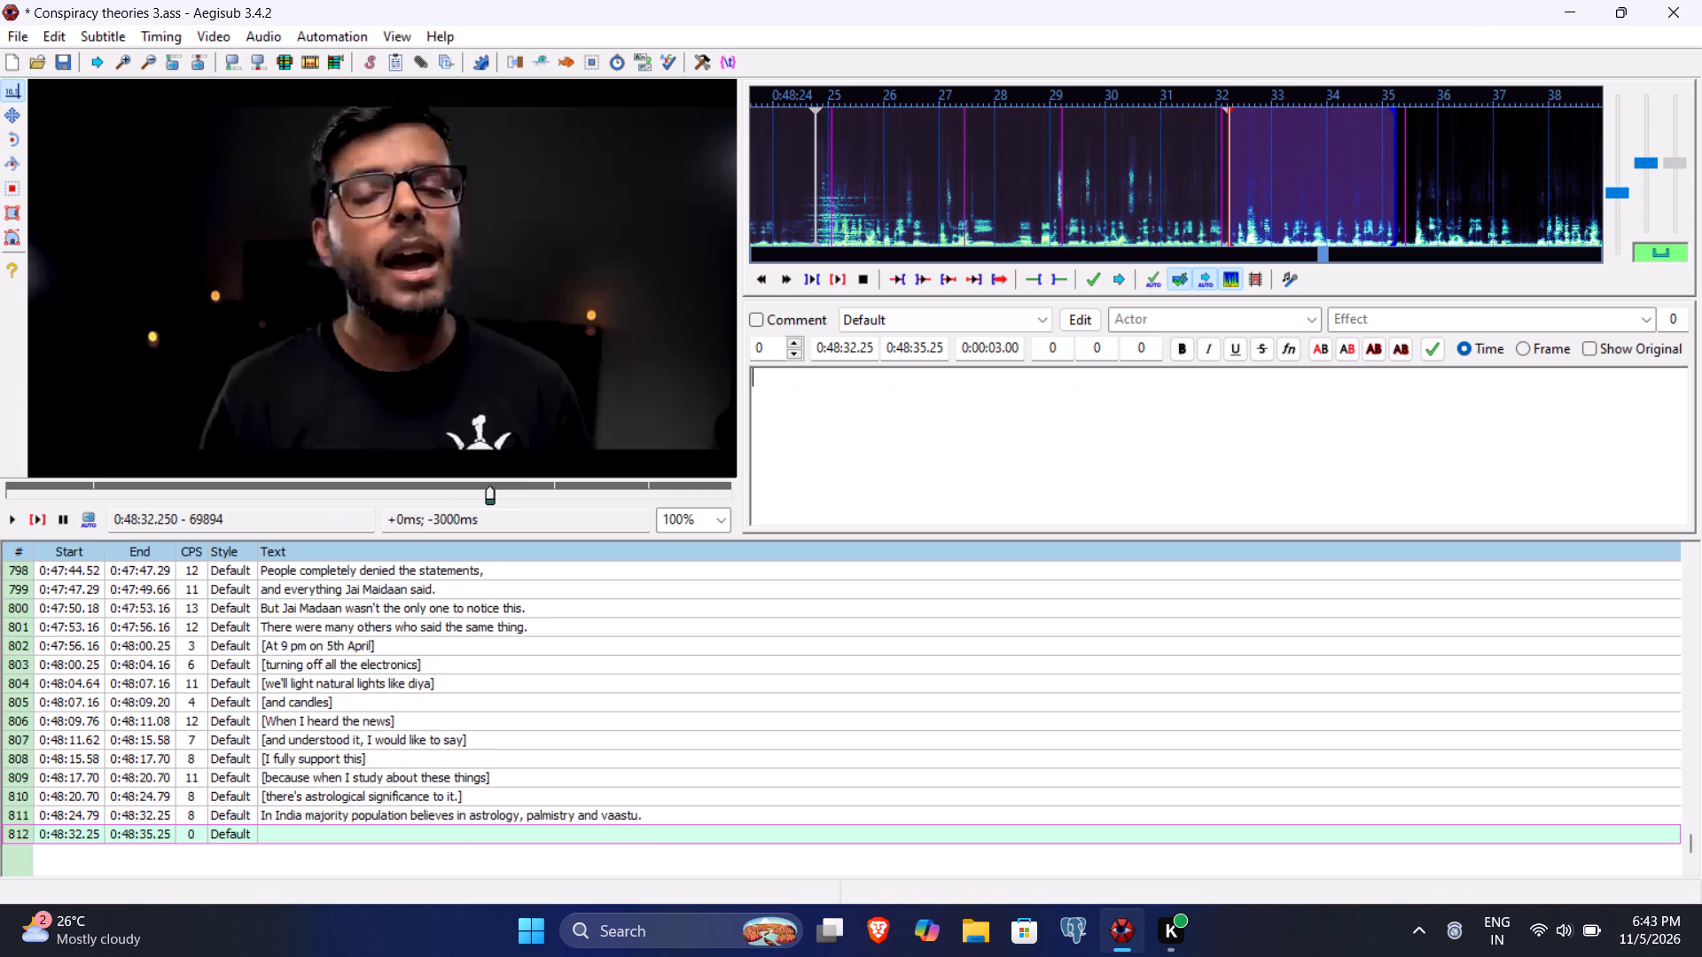
# Play line 812's segment, enter "And the rest of the population totally disregard it." as its subtitle text and commit the line.
pyautogui.click(33, 517)
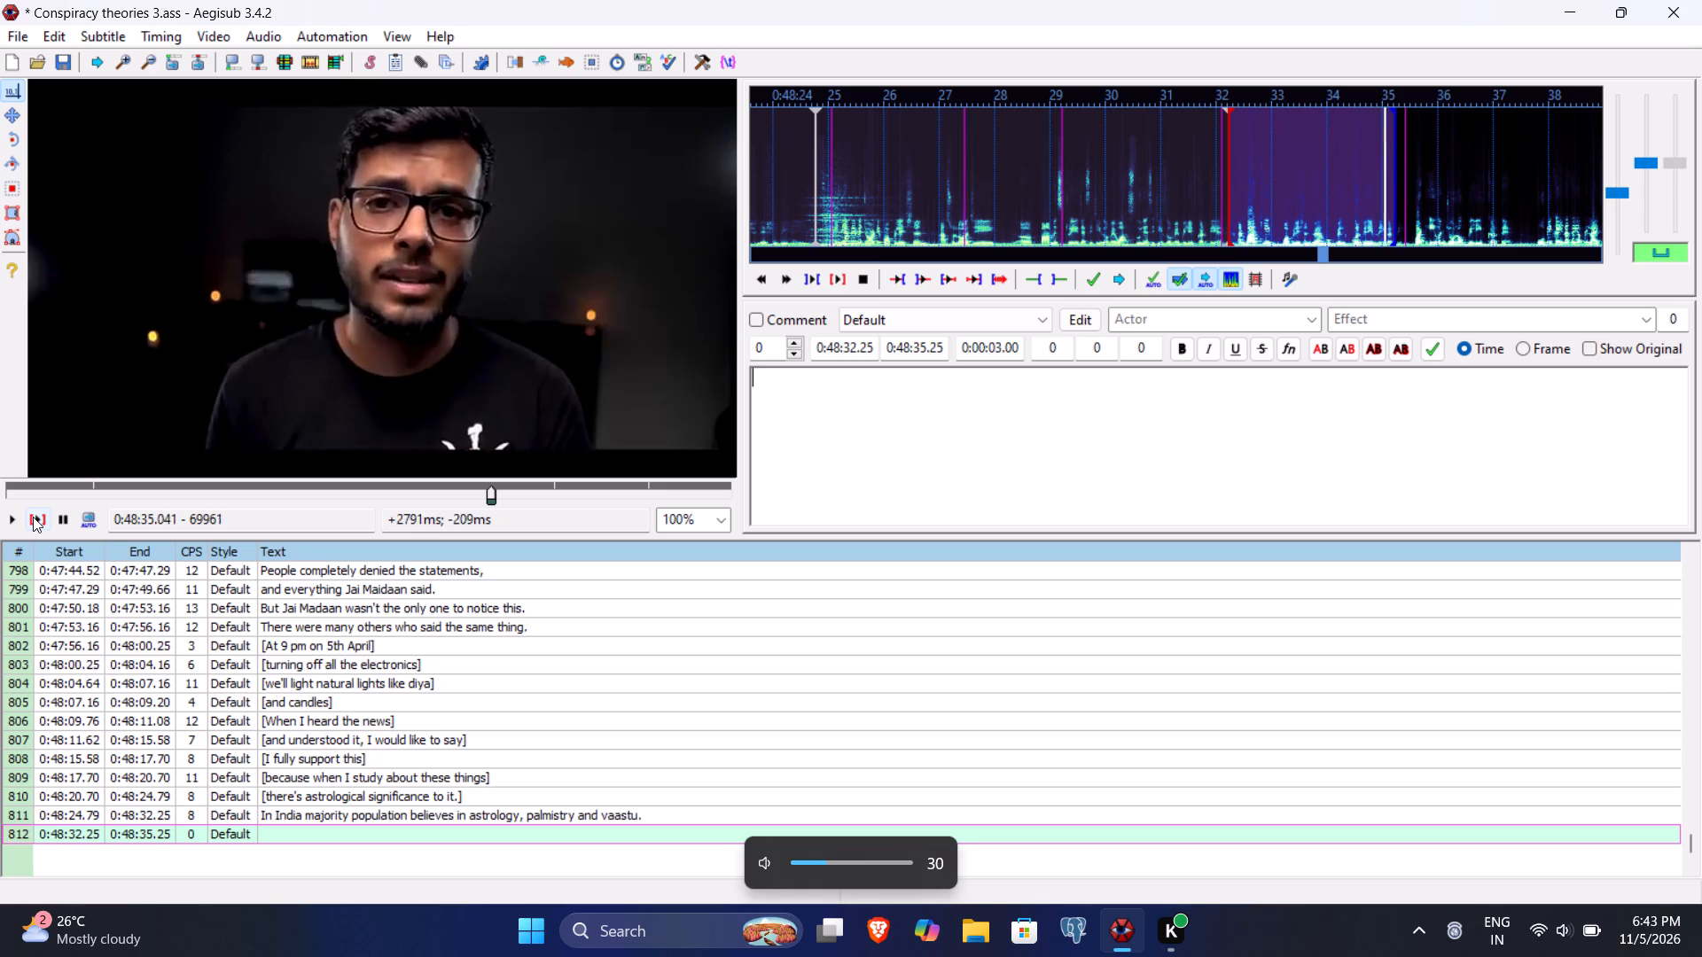
pyautogui.click(17, 520)
pyautogui.click(17, 520)
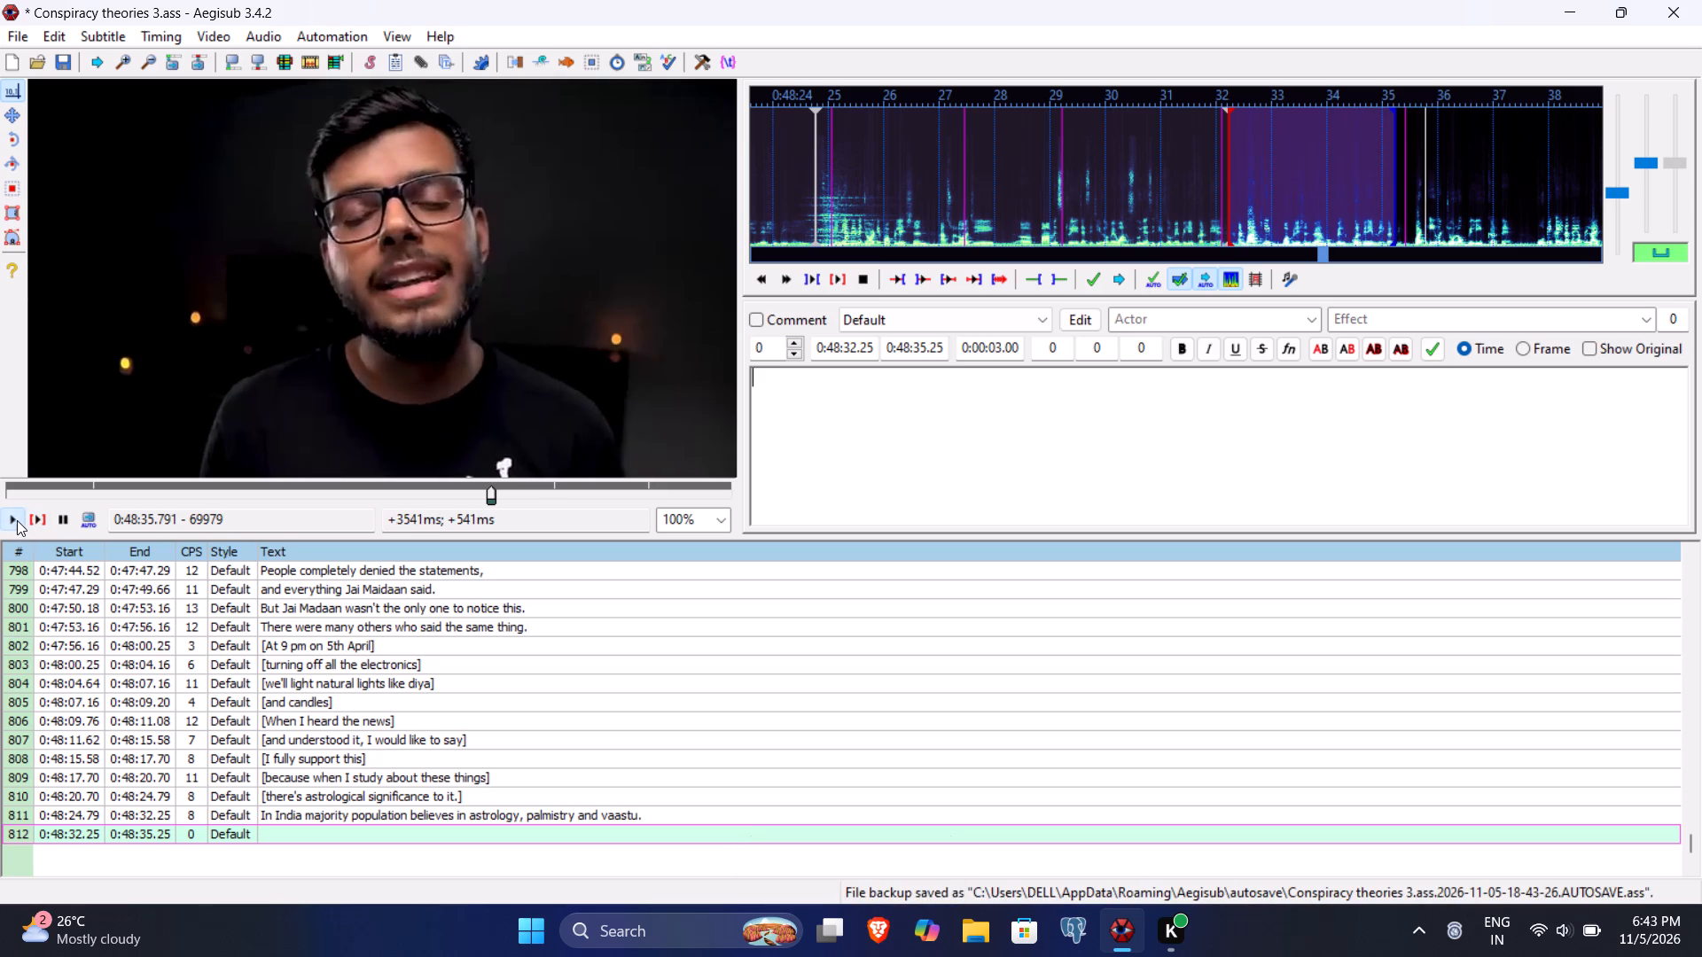
pyautogui.click(39, 517)
pyautogui.write('And the s')
pyautogui.press('BackSpace')
pyautogui.write('rest')
pyautogui.press('space')
pyautogui.write('of the population totally disregar')
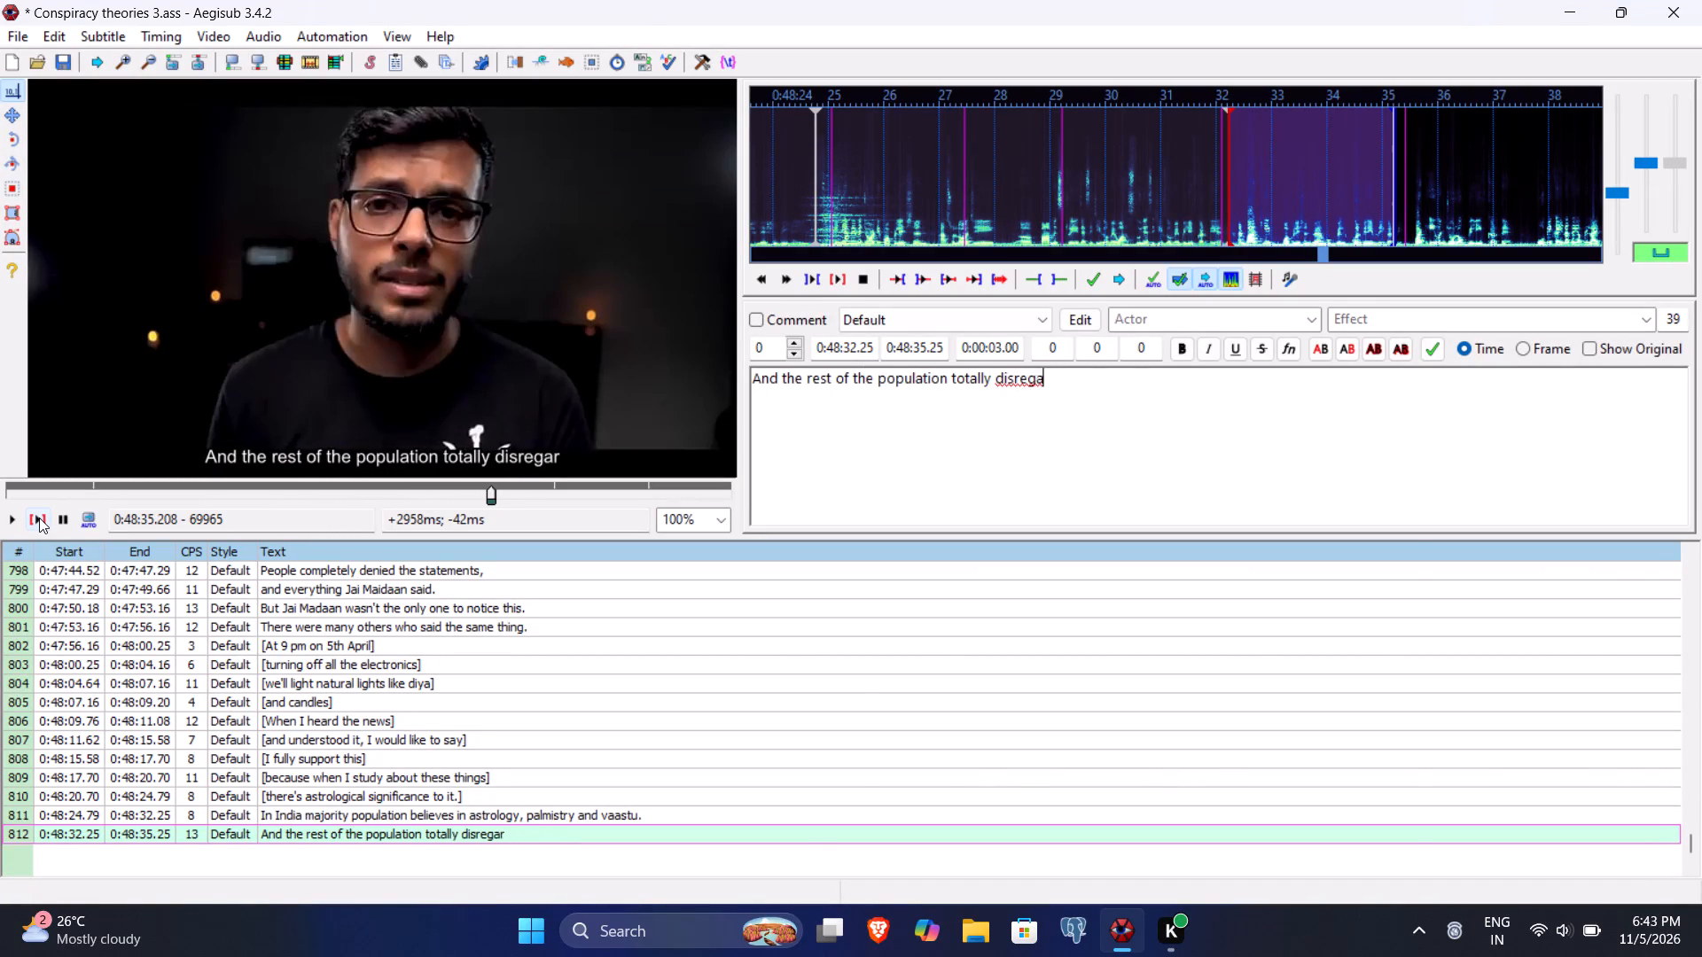
pyautogui.write('d it.')
pyautogui.press('Return')
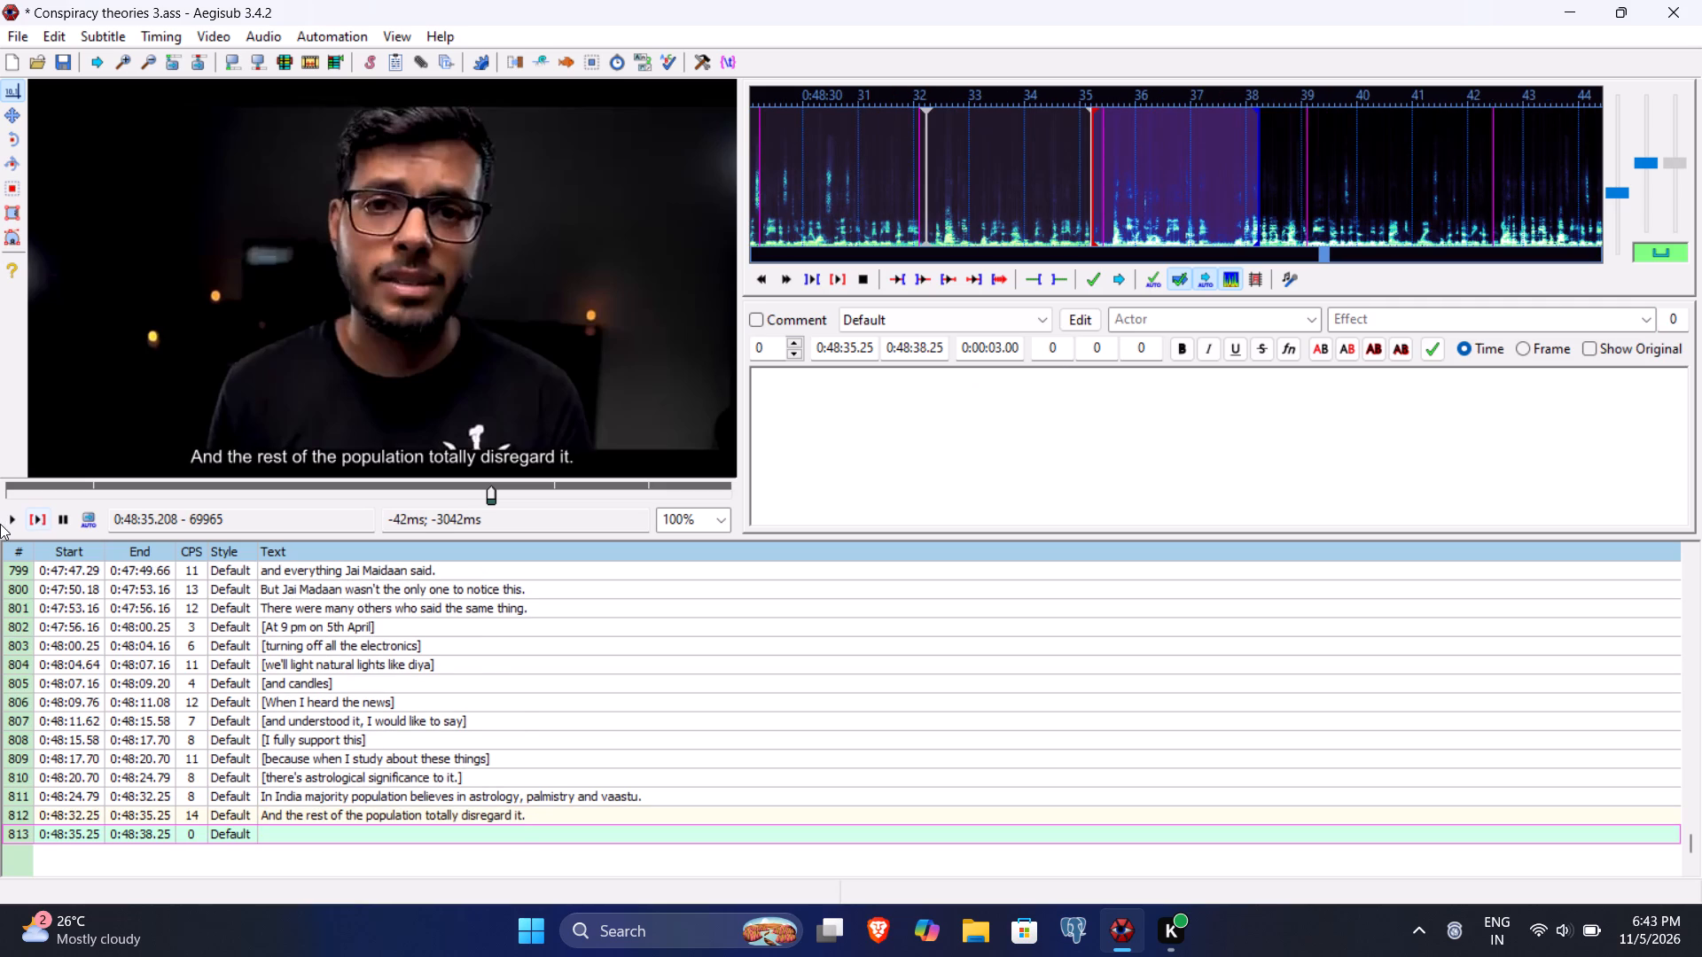
# Play line 813's segment to find the phrase bounds, and set its end time to 0:48:37.45 and start time to 0:48:35.56.
pyautogui.click(39, 520)
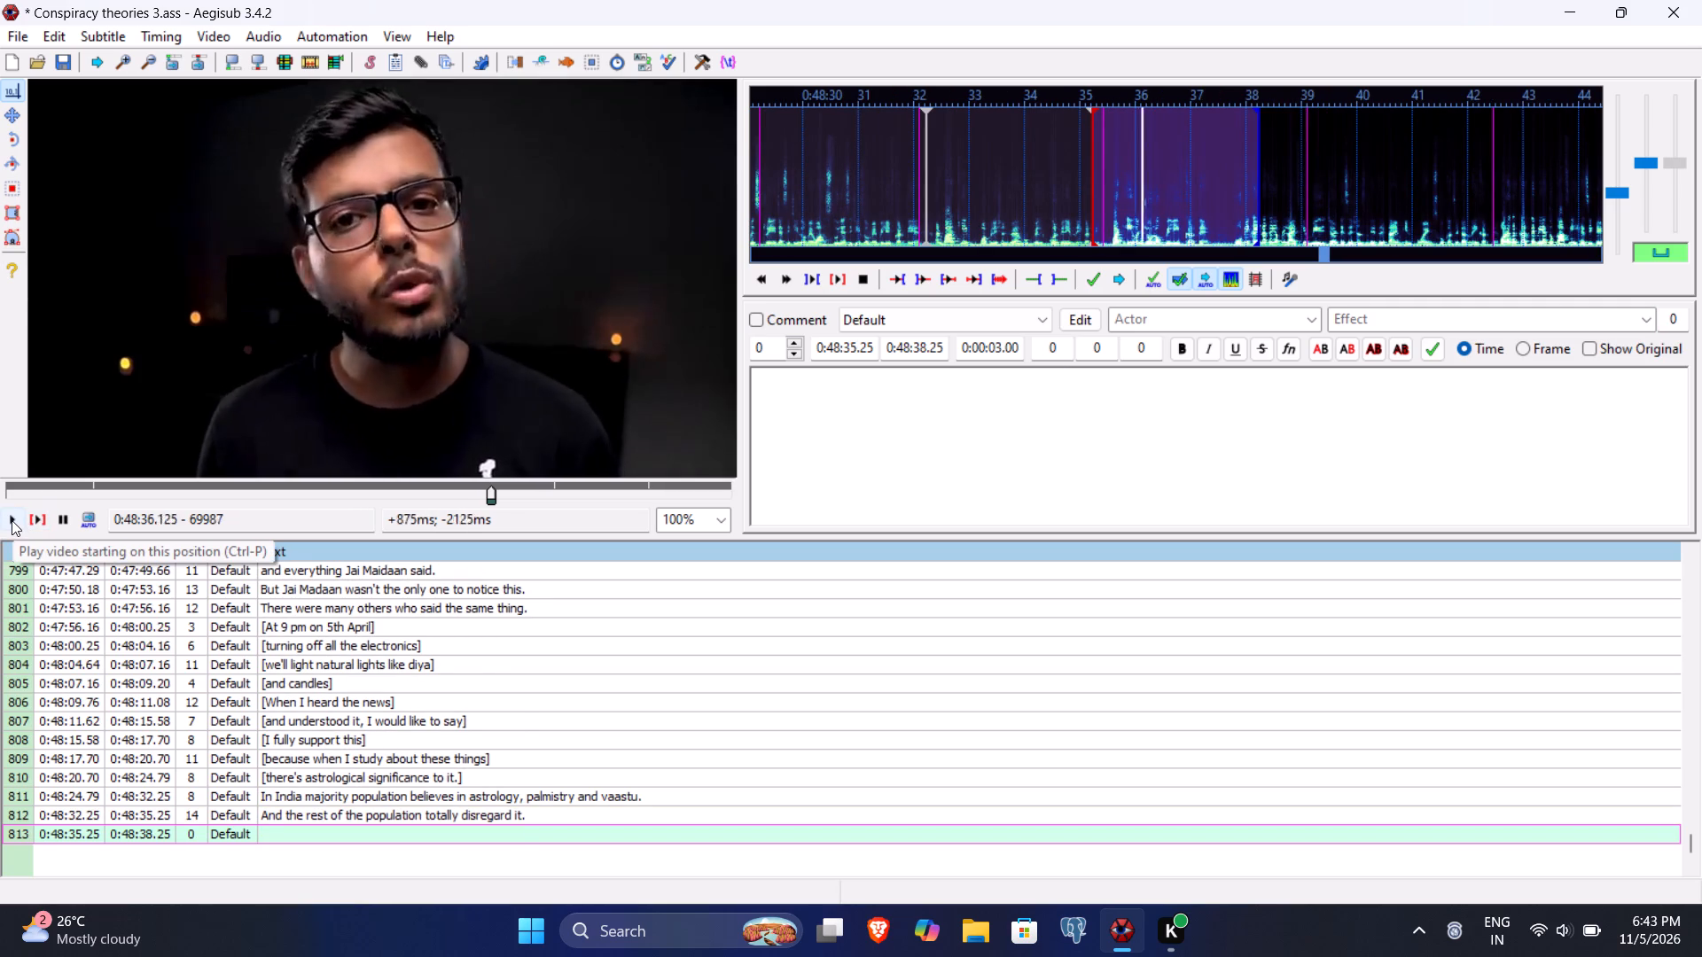
pyautogui.click(12, 520)
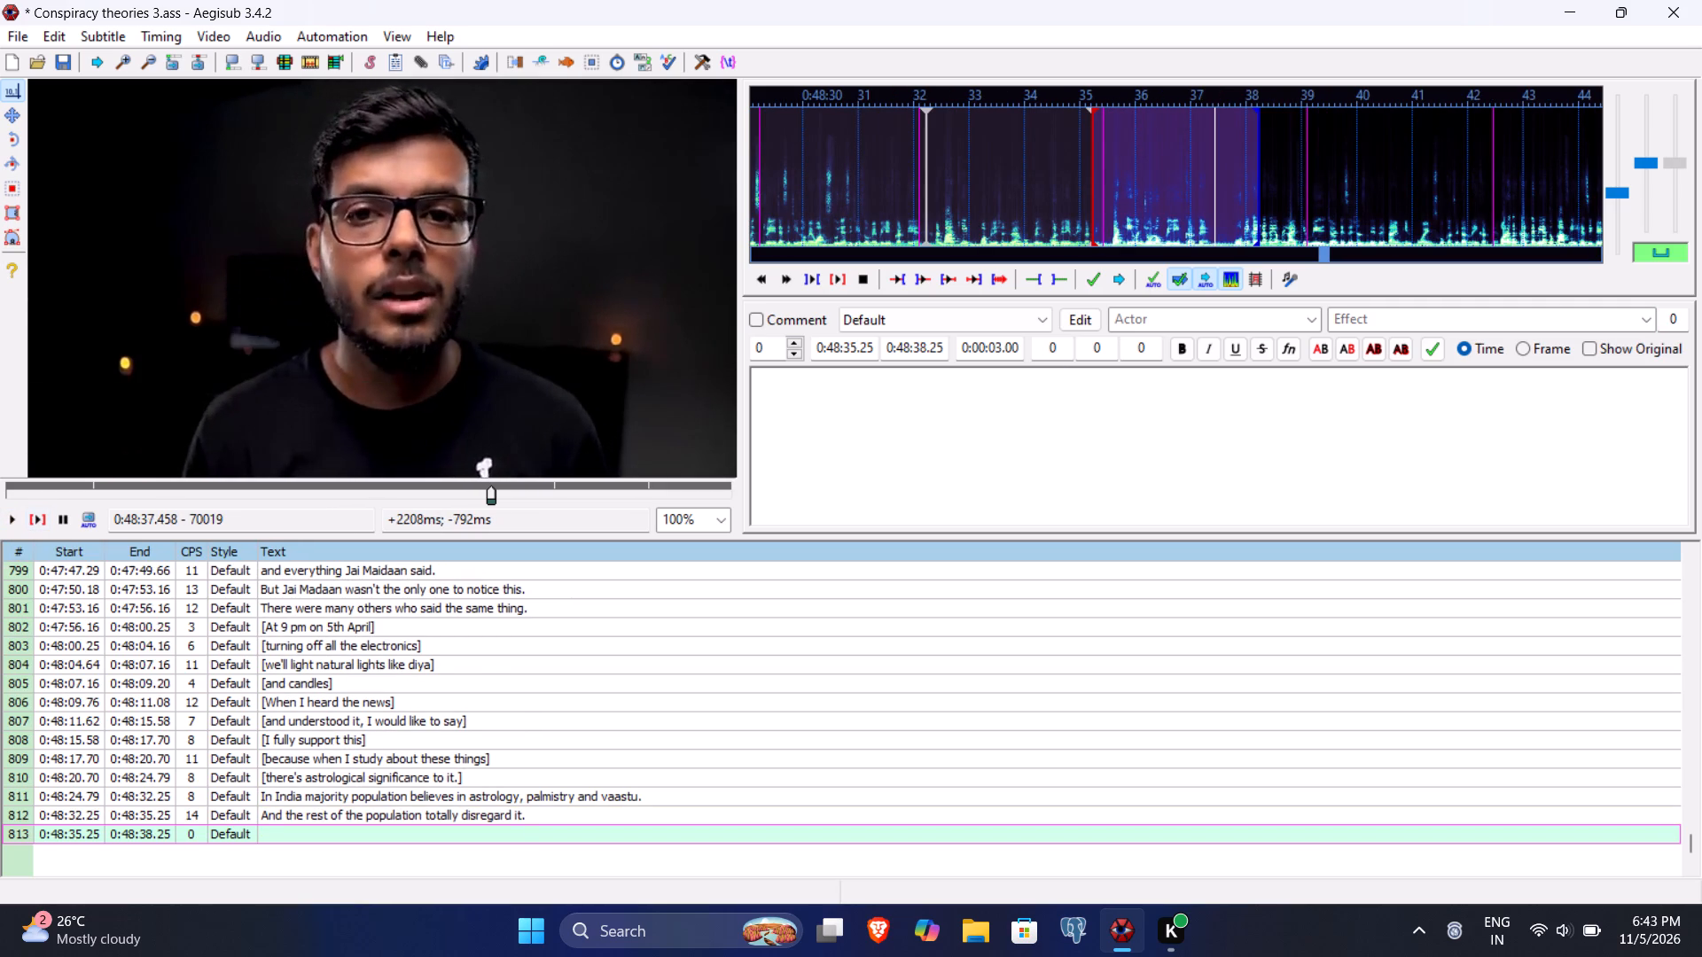
pyautogui.click(917, 349)
pyautogui.press('7')
pyautogui.write('45')
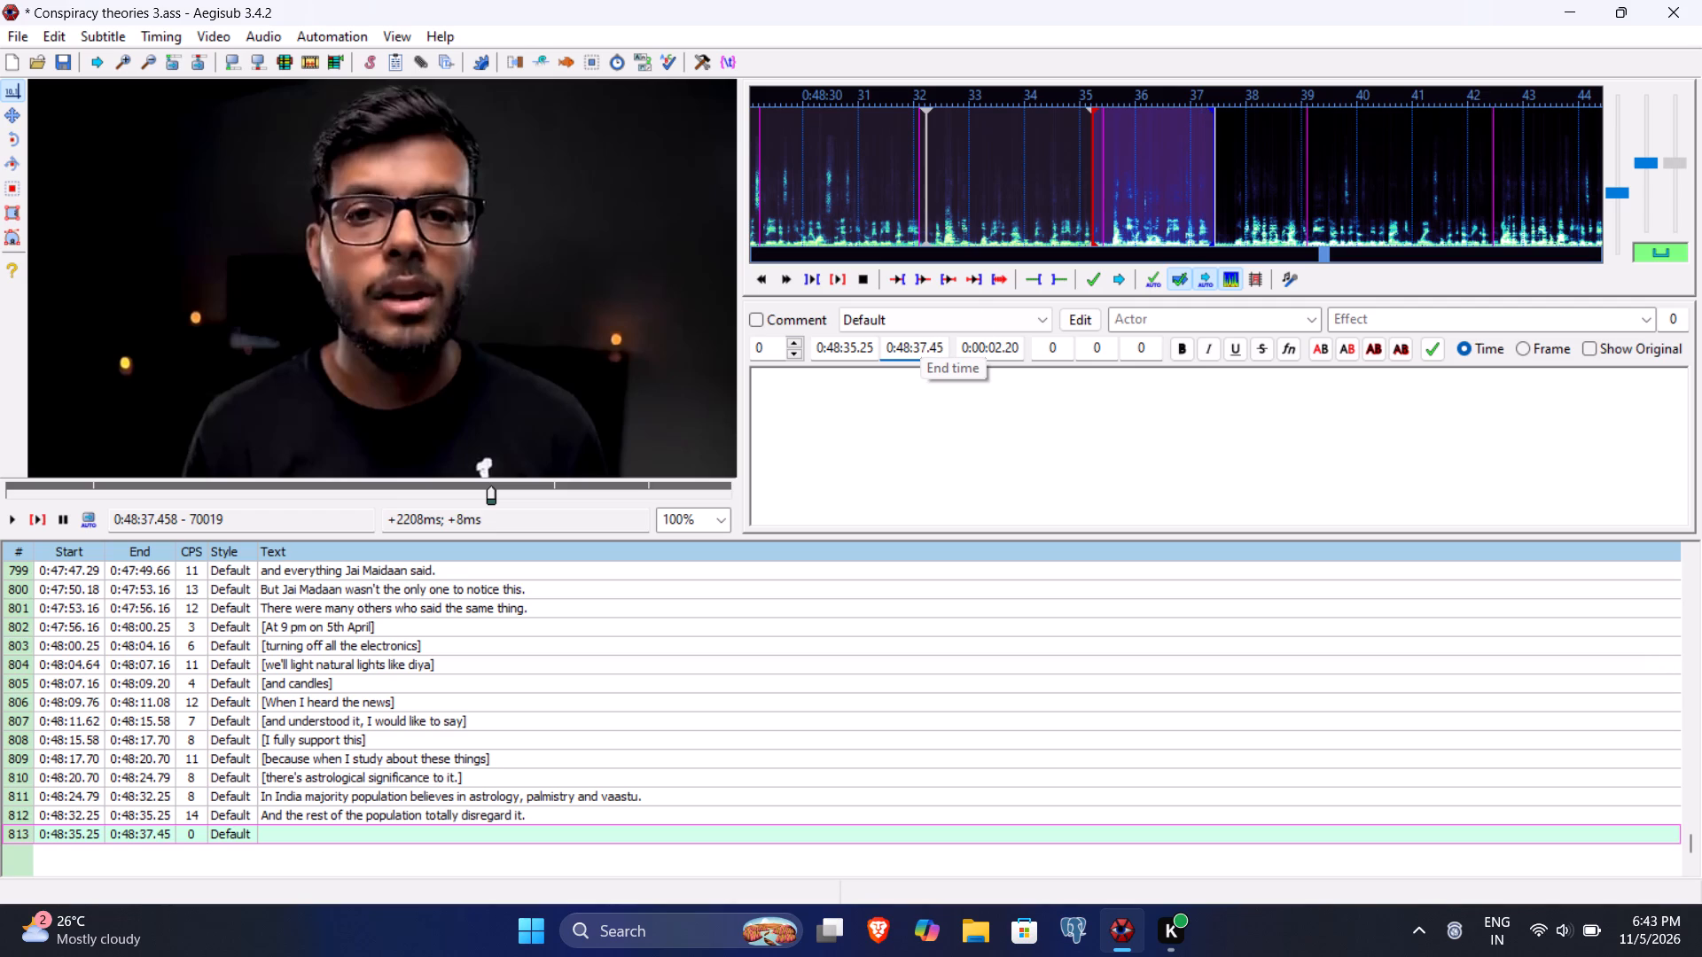
pyautogui.click(856, 350)
pyautogui.write('56')
# Enter "But even the people who believe in it," as line 813's subtitle text and commit the line.
pyautogui.click(846, 400)
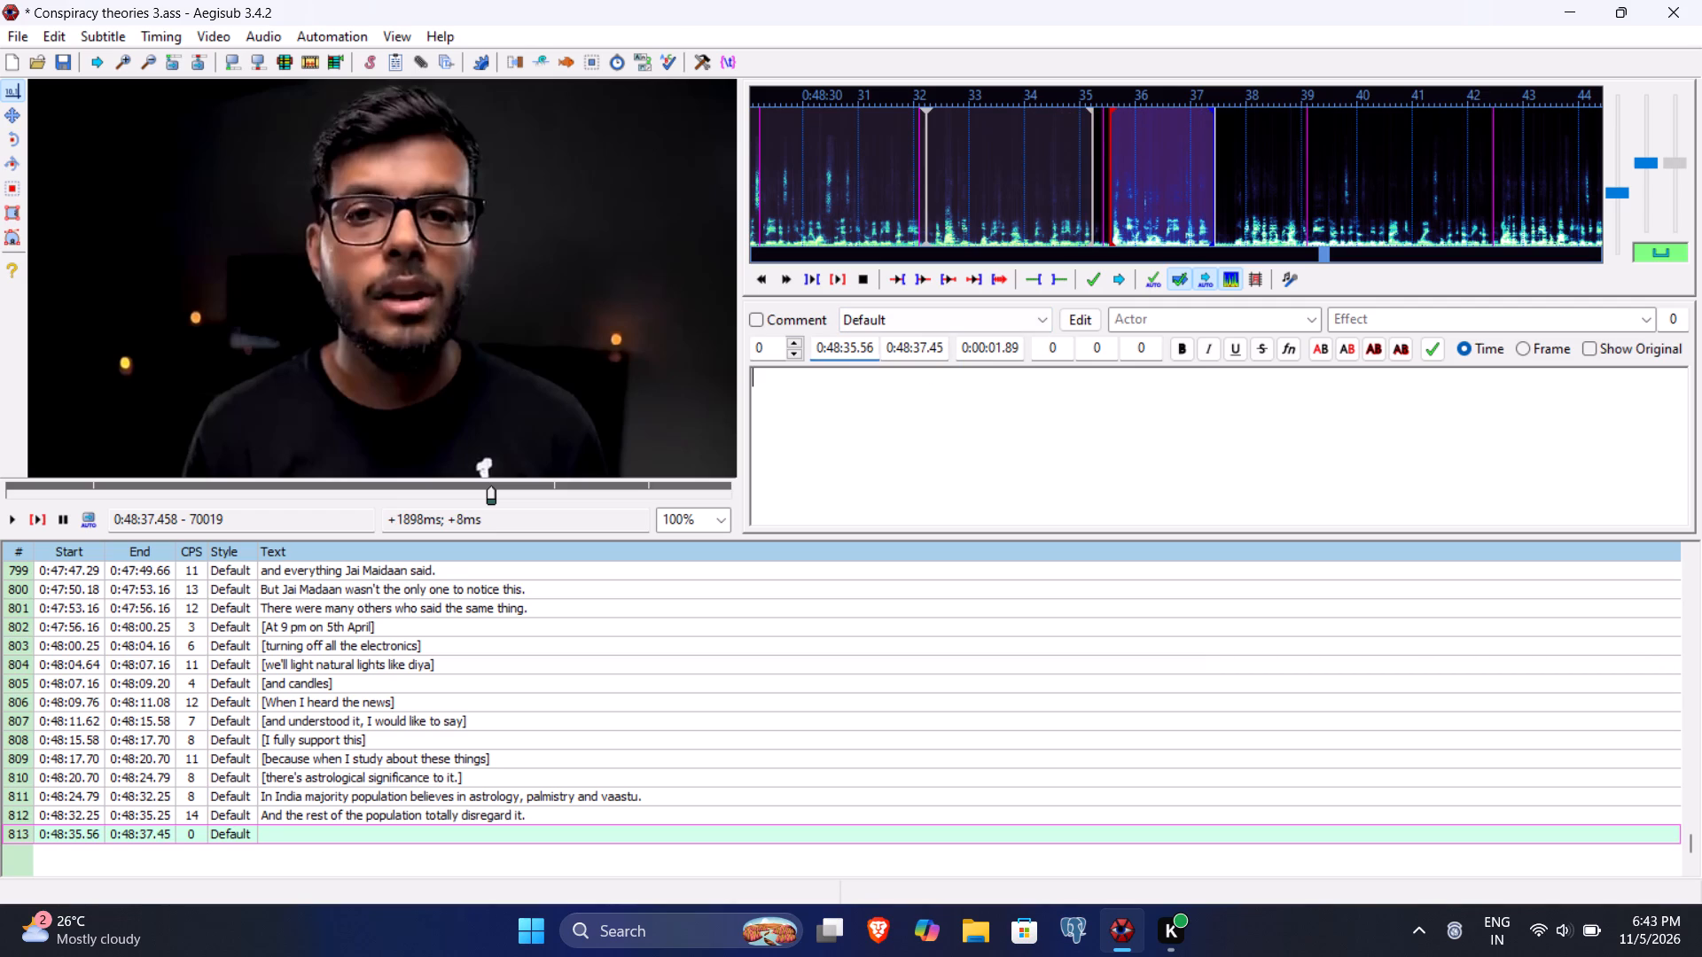
pyautogui.write('Be')
pyautogui.press('BackSpace')
pyautogui.write('ut even the people who beel')
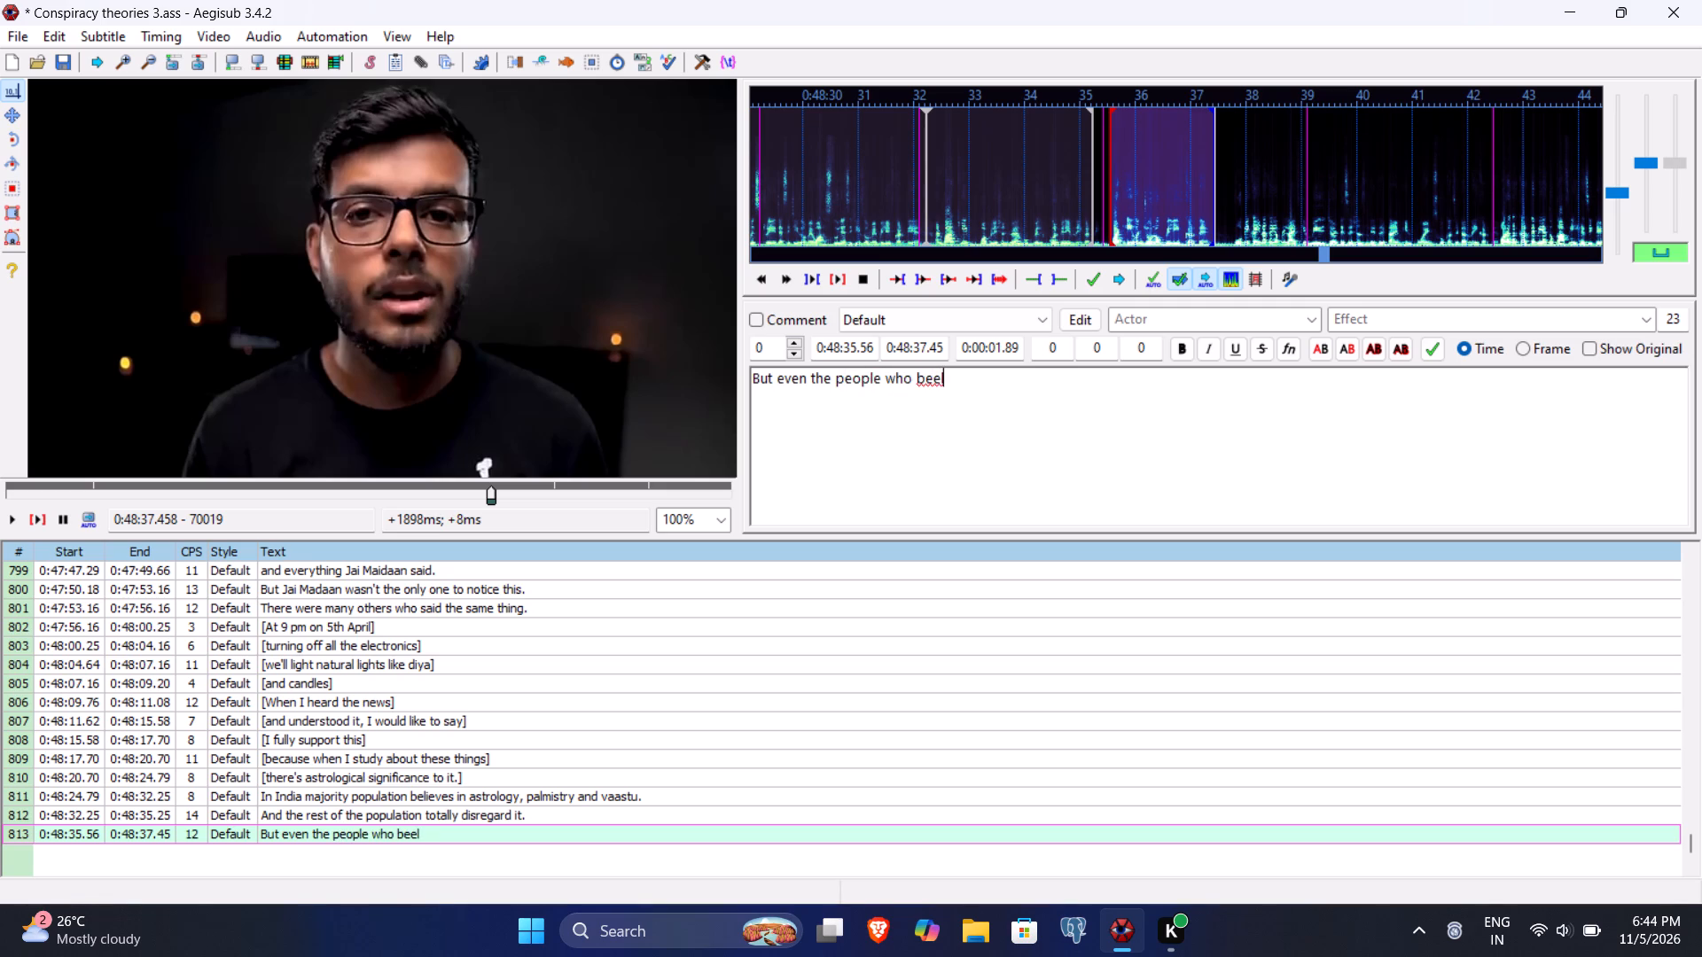
pyautogui.press('BackSpace')
pyautogui.press('BackSpace')
pyautogui.write('lieve in it,')
pyautogui.press('Return')
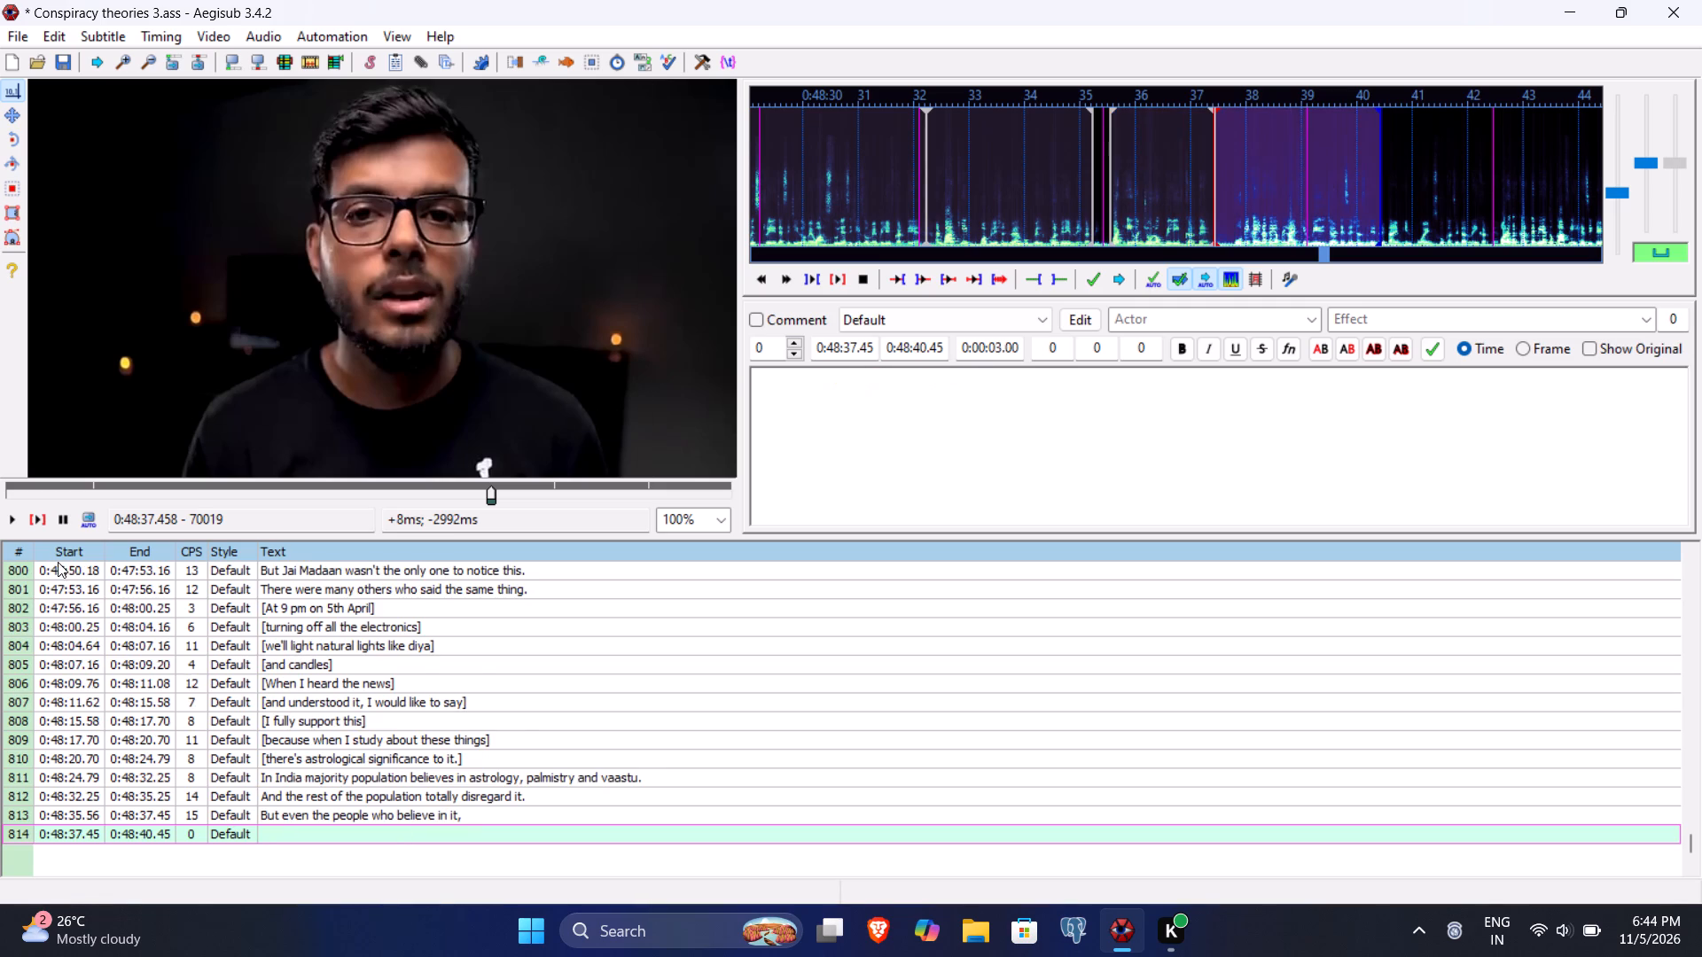
# Play line 814's segment and beyond, and set its end time to 0:48:42.50 and start time to 0:48:37.80.
pyautogui.click(35, 517)
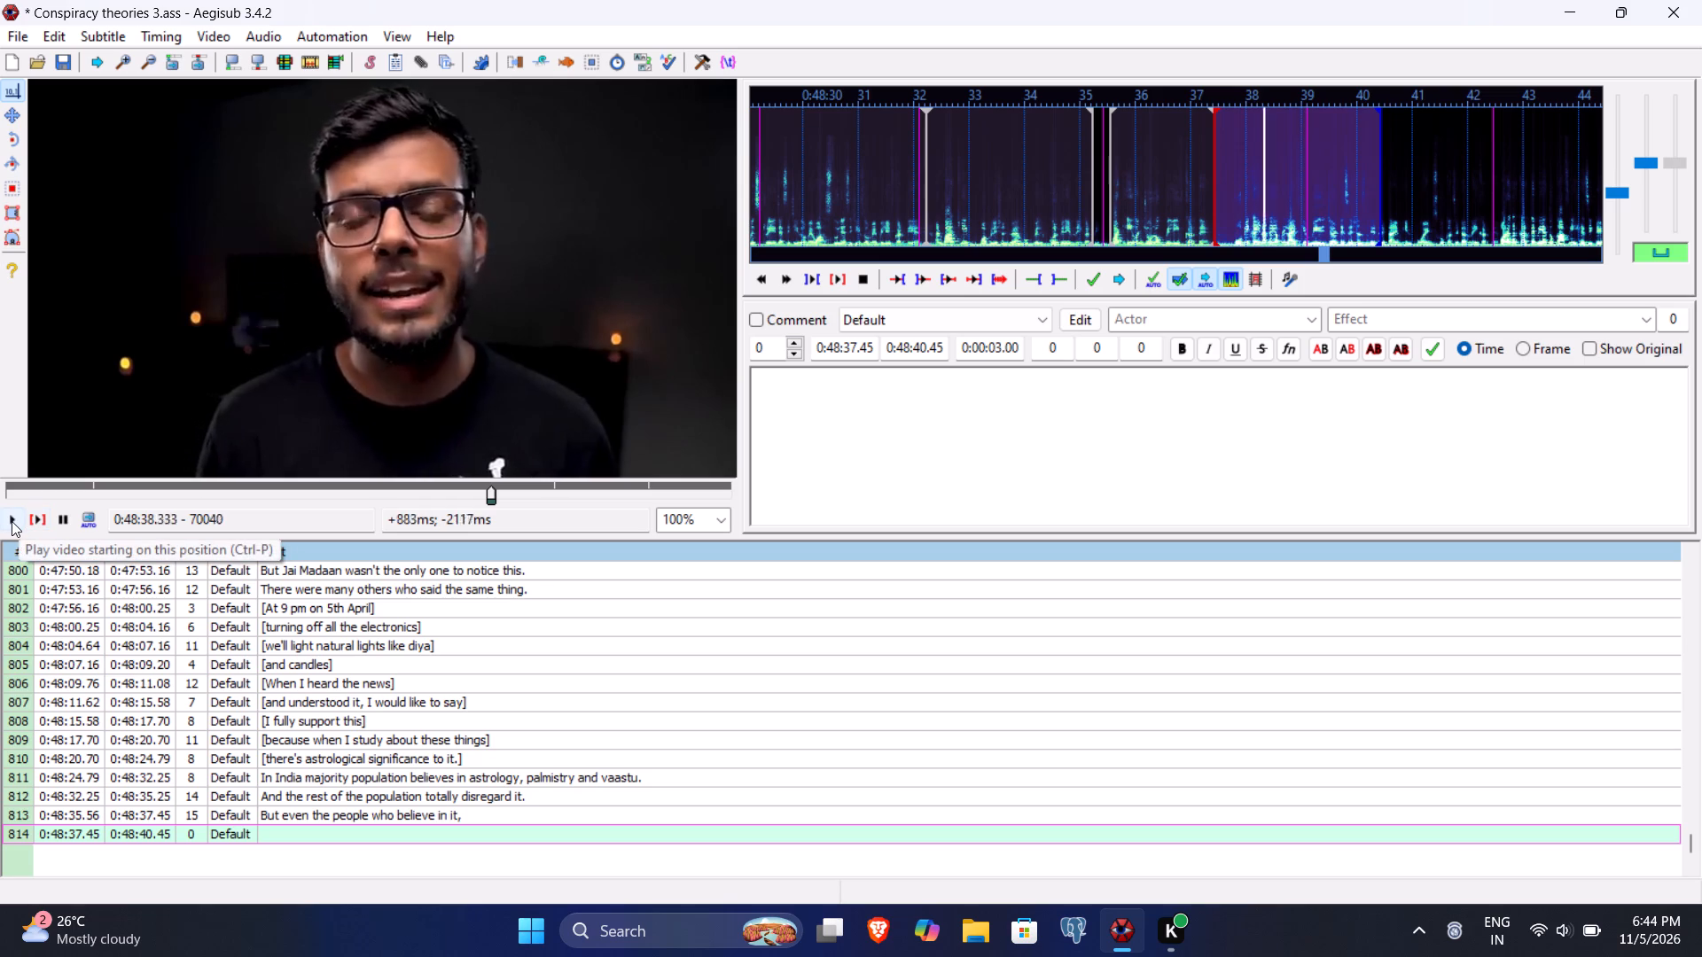
pyautogui.click(12, 521)
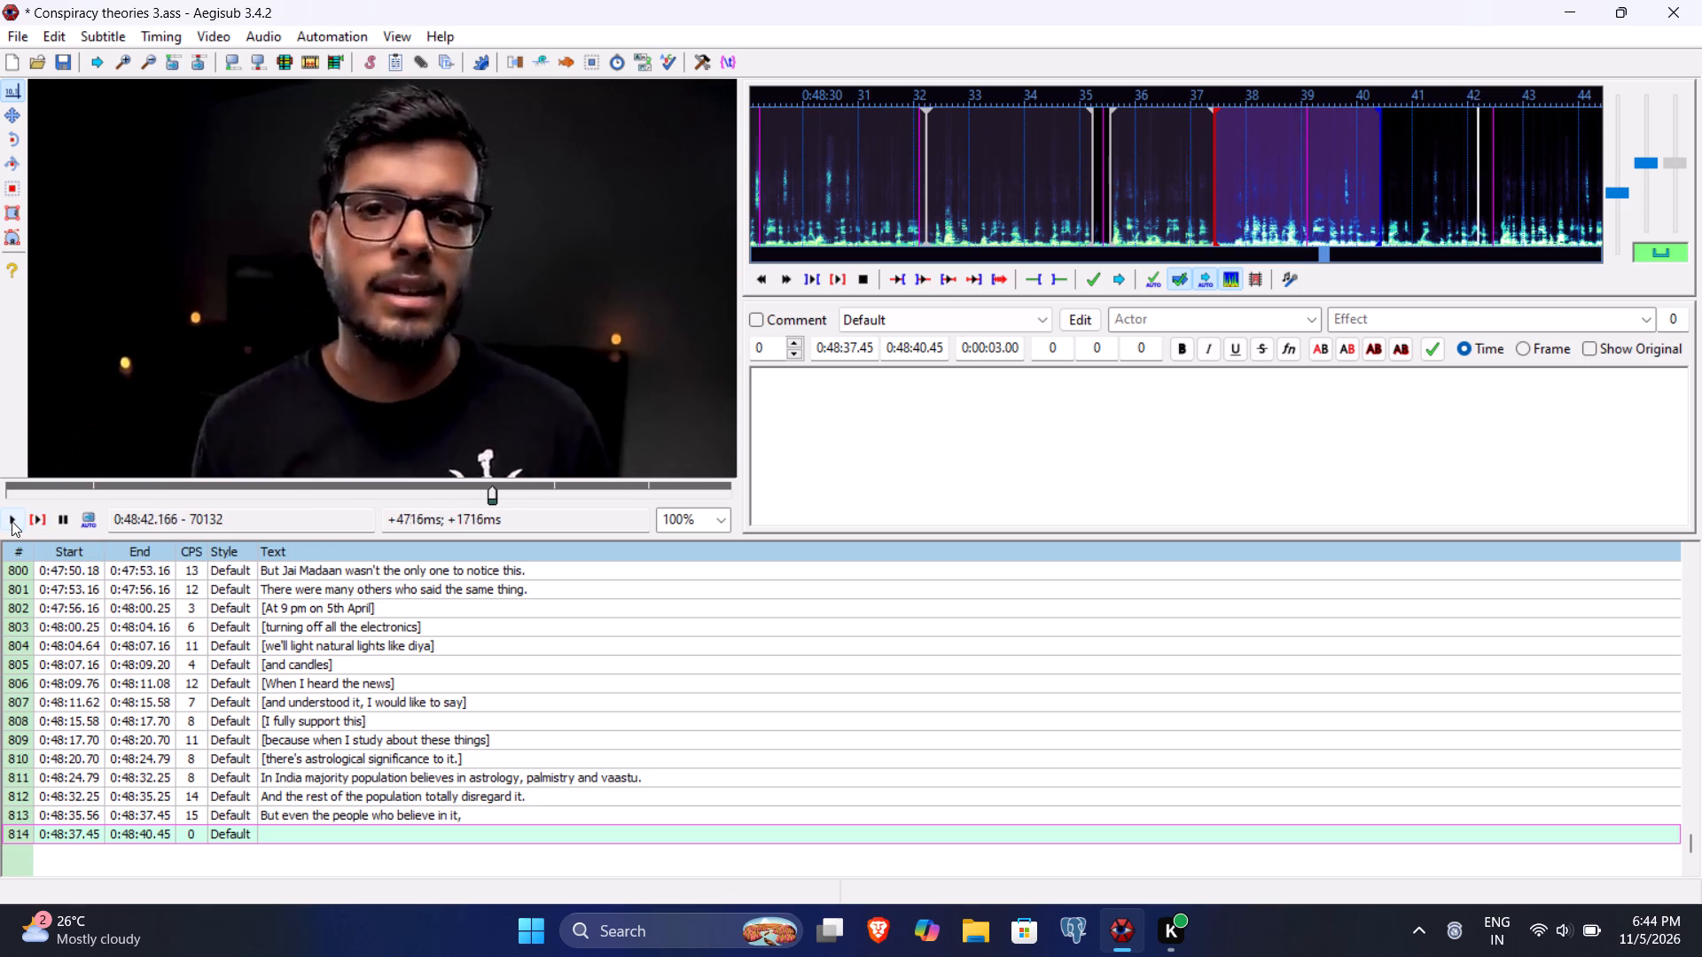
pyautogui.click(12, 521)
pyautogui.click(920, 348)
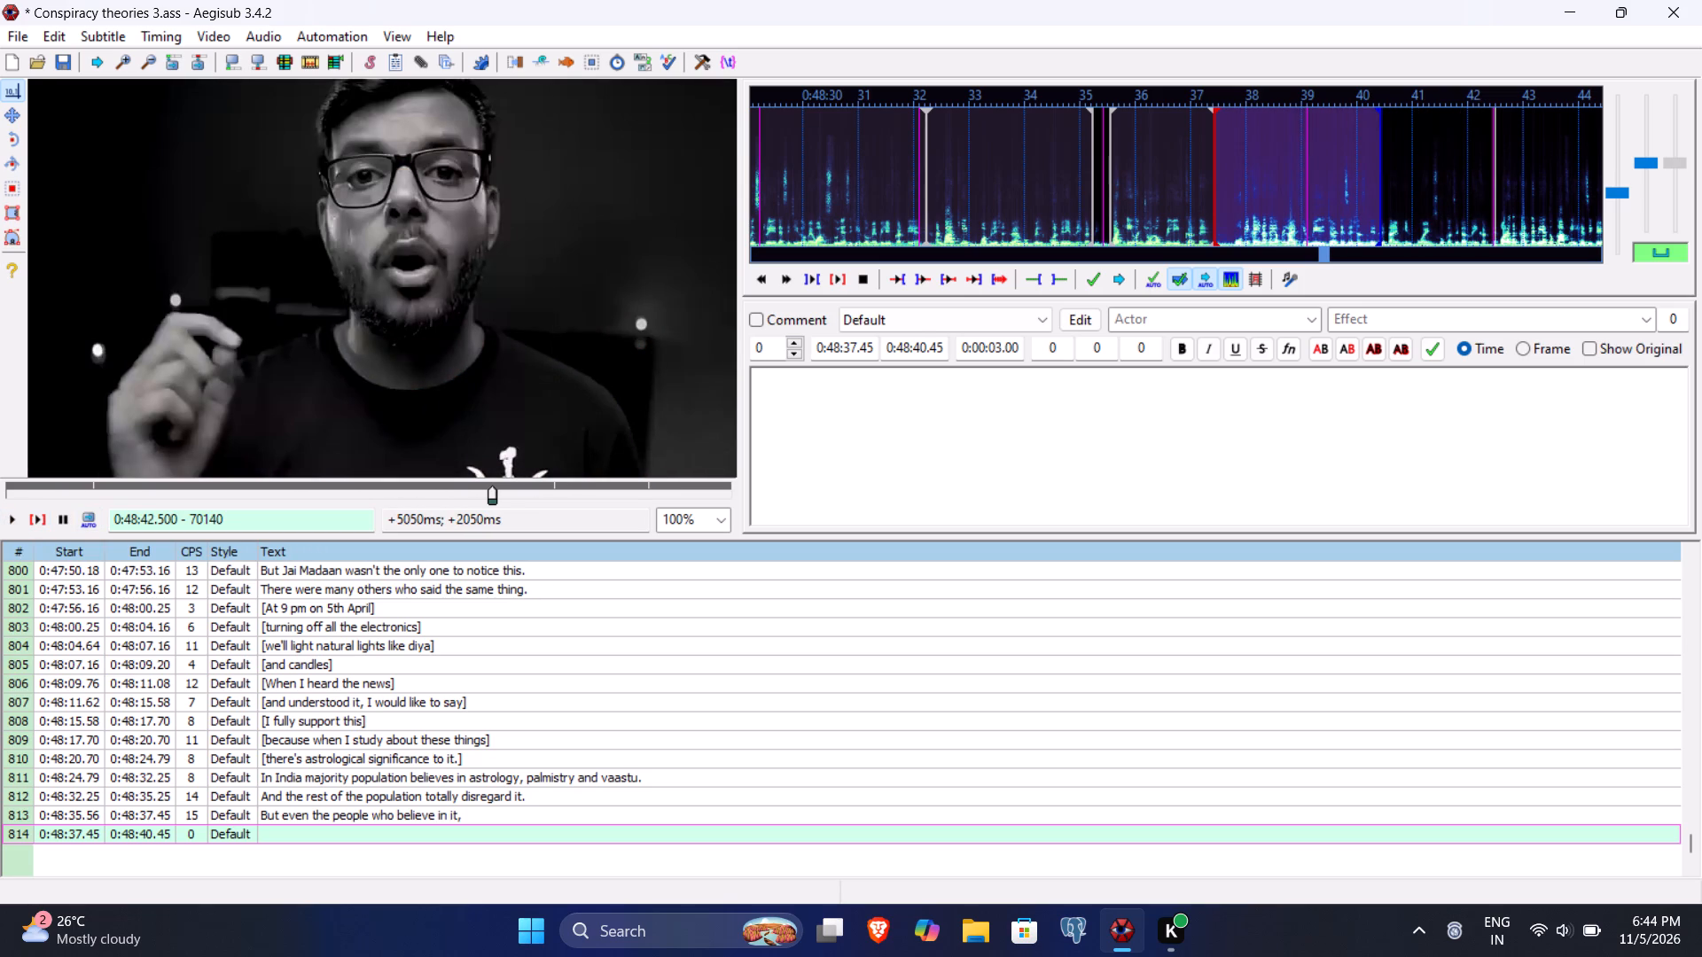
pyautogui.write('250')
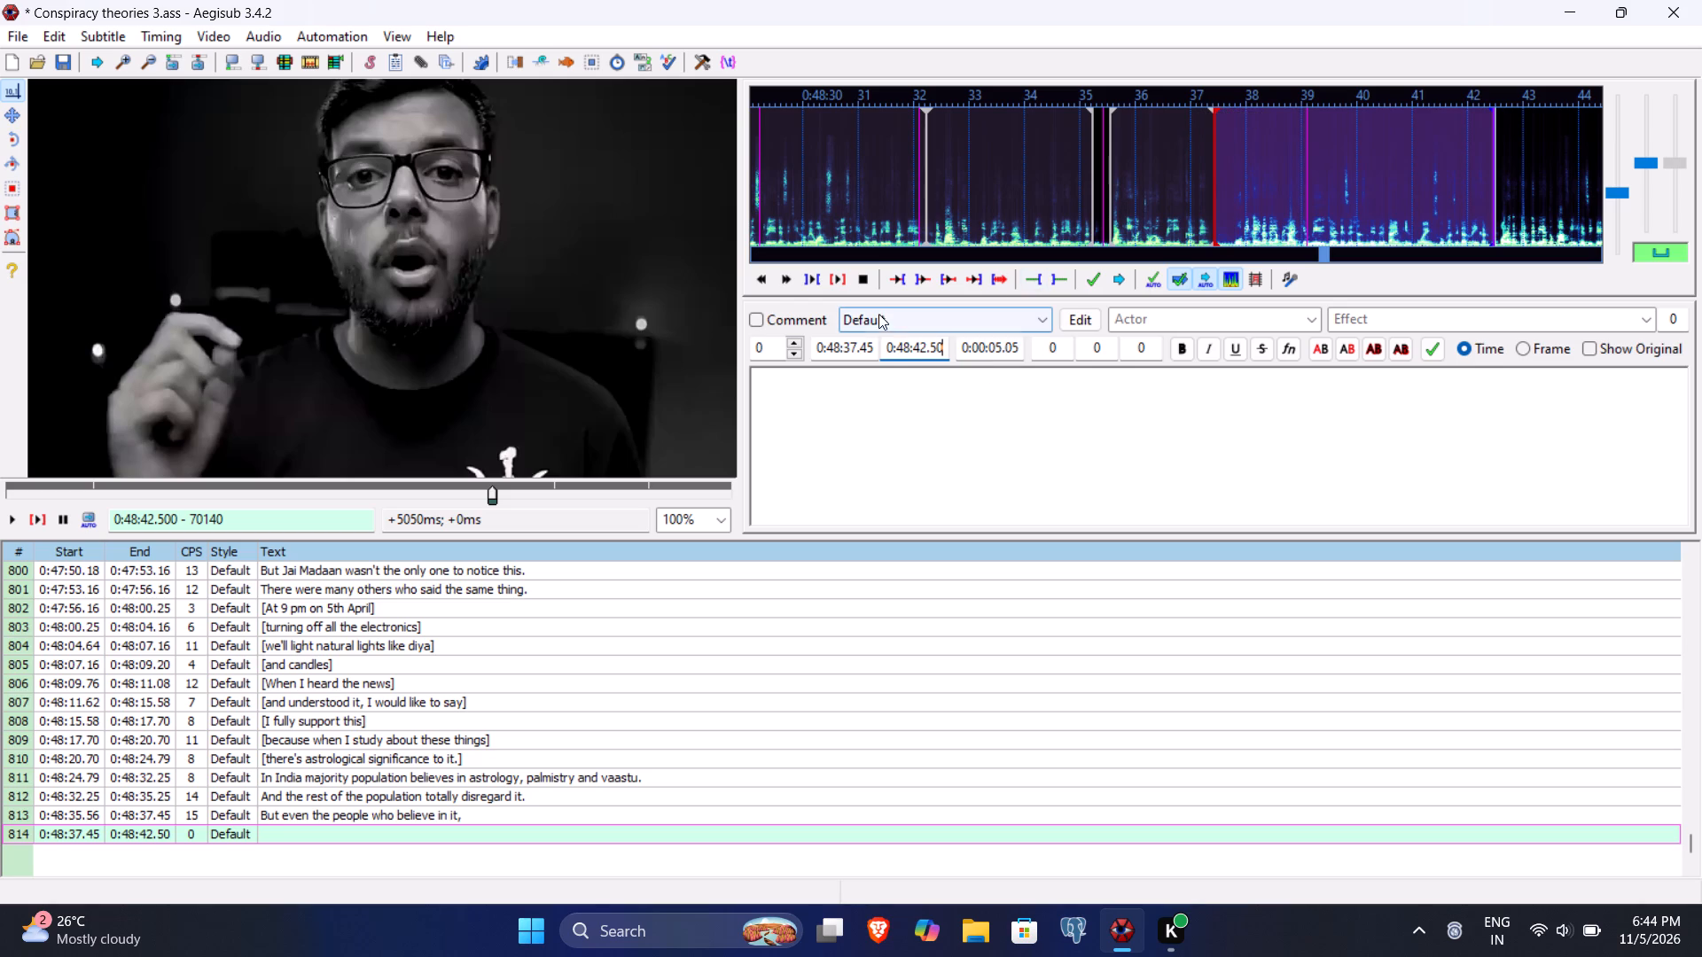
pyautogui.click(855, 347)
pyautogui.write('80')
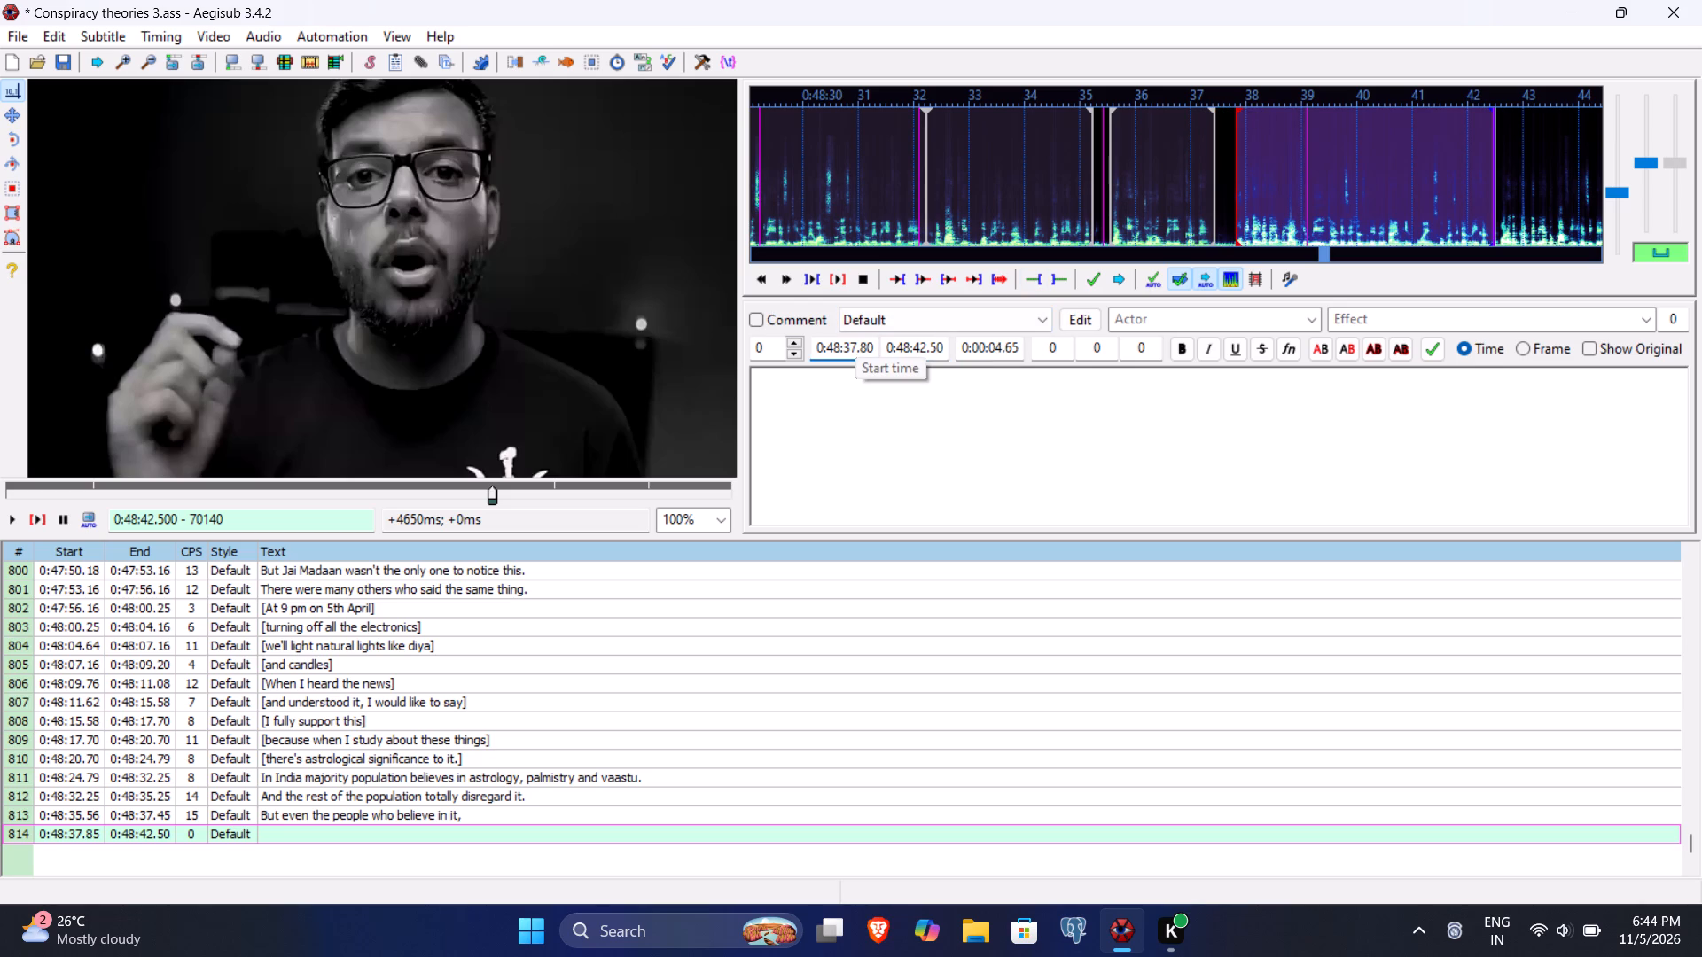
# Enter "even they don't consider all these things while considering their major decisions." as line 814's subtitle text and commit the line.
pyautogui.click(824, 480)
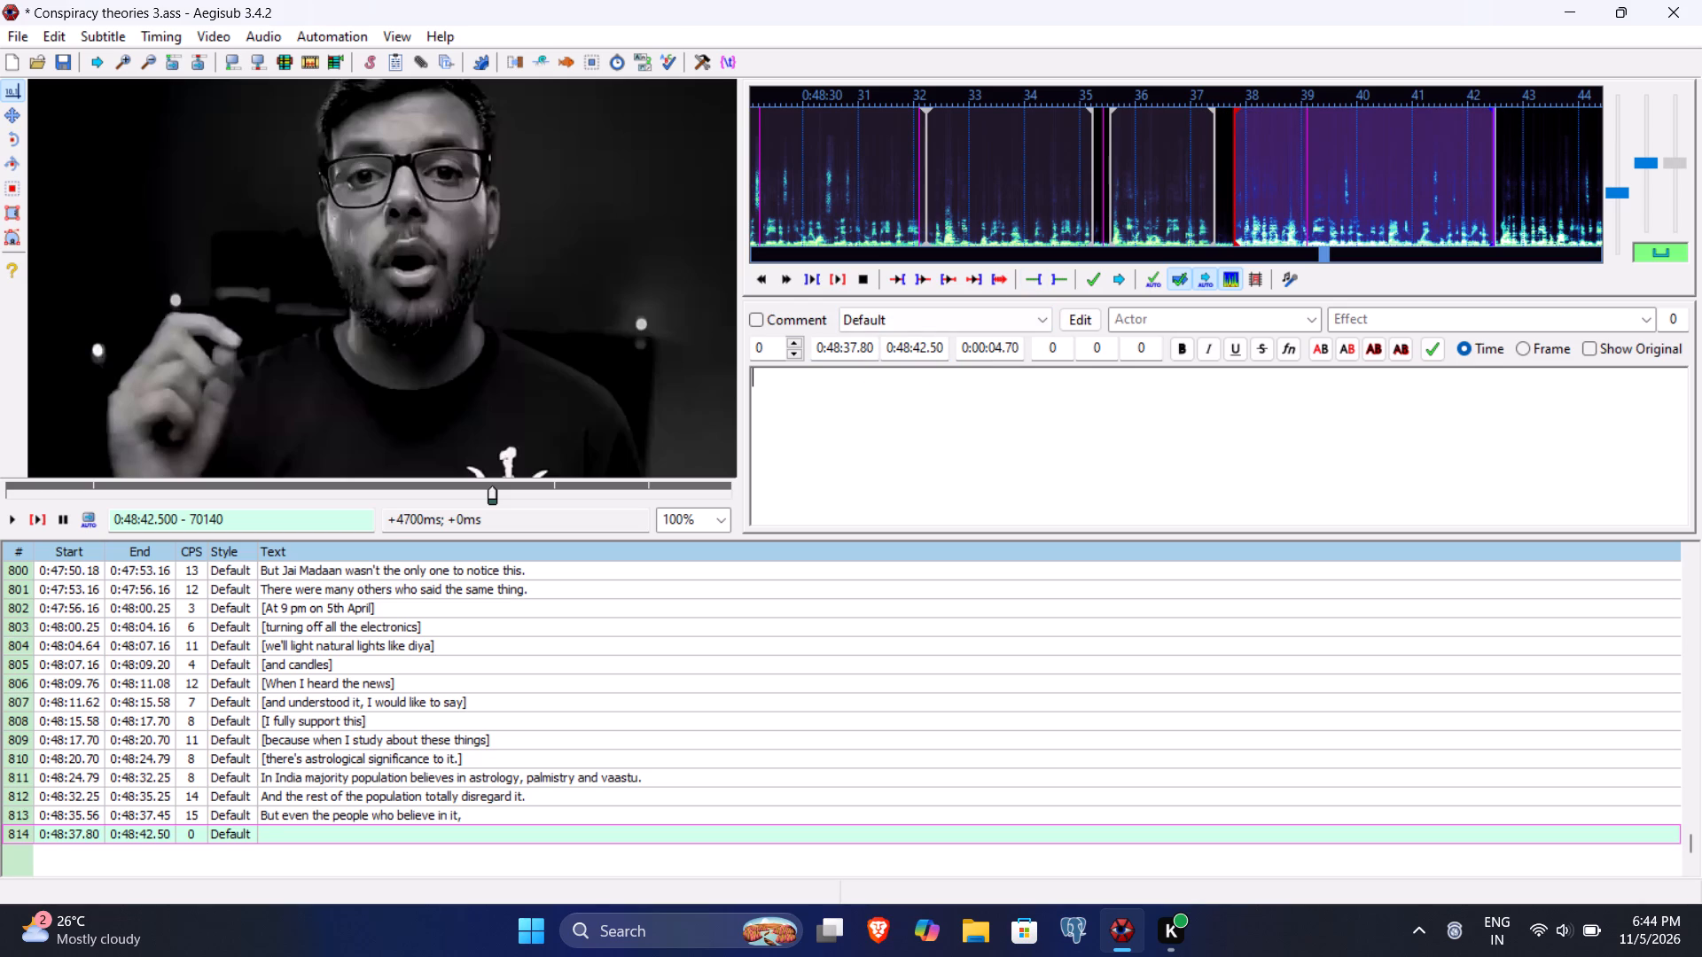
pyautogui.write('th')
pyautogui.press('BackSpace')
pyautogui.press('BackSpace')
pyautogui.write("even they don't consider all thi")
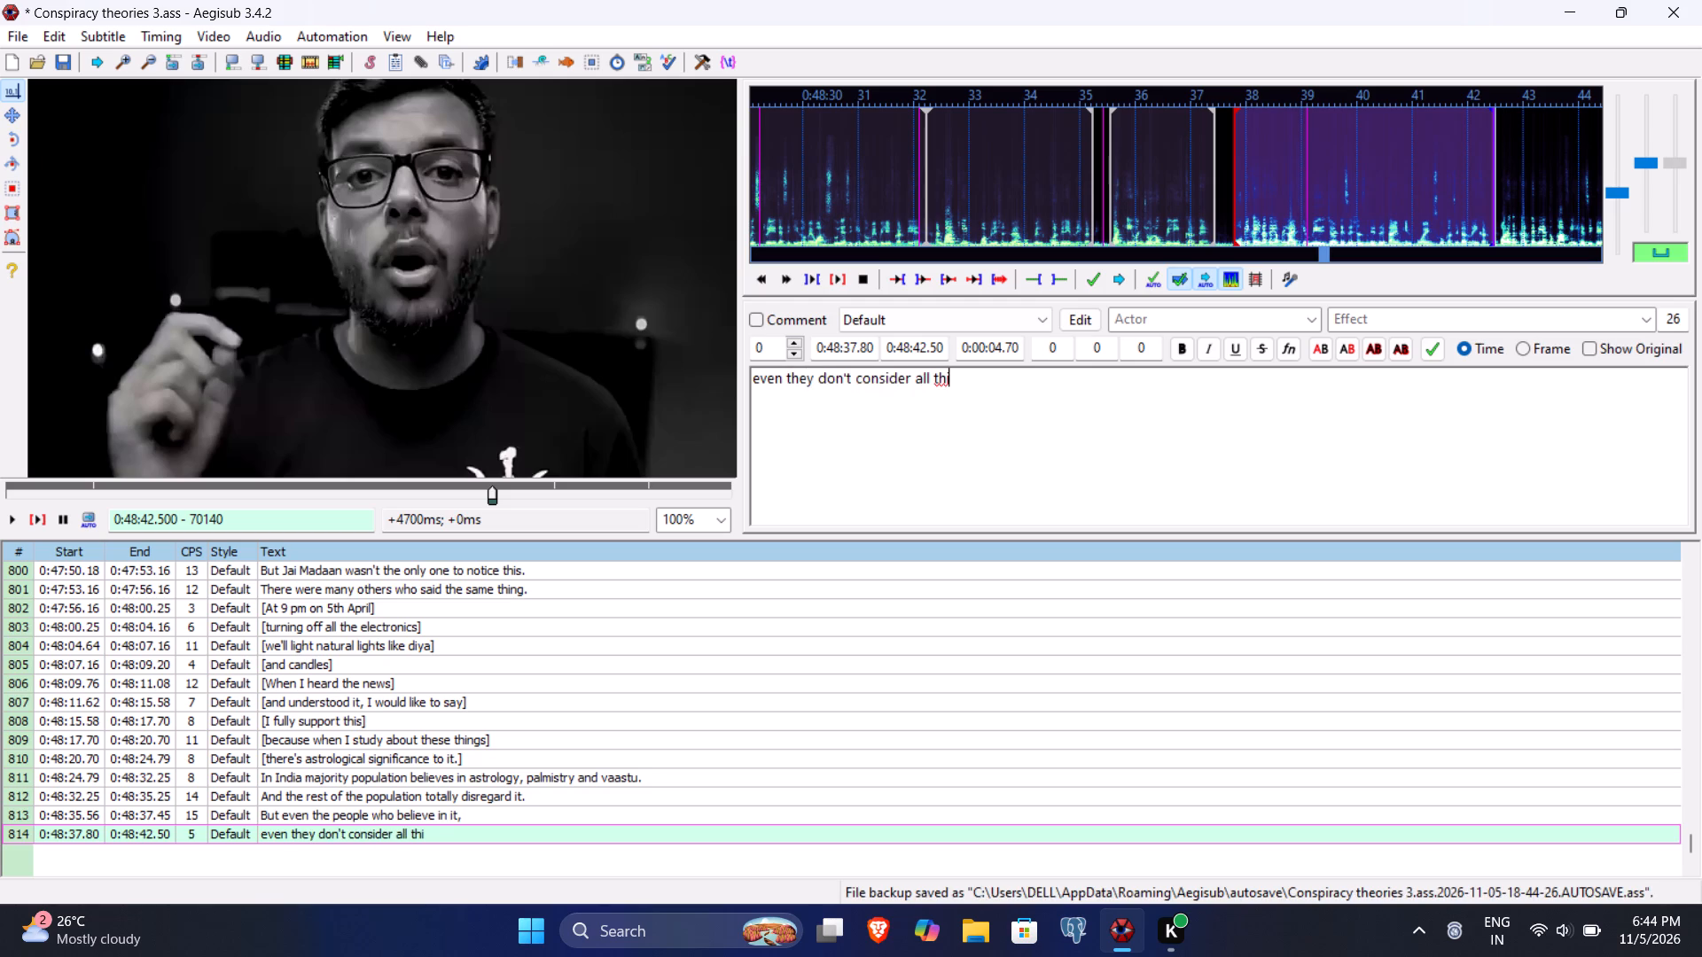
pyautogui.press('BackSpace')
pyautogui.write('ese things while considering maj')
pyautogui.press('BackSpace')
pyautogui.press('BackSpace')
pyautogui.press('BackSpace')
pyautogui.write('their major decisions.')
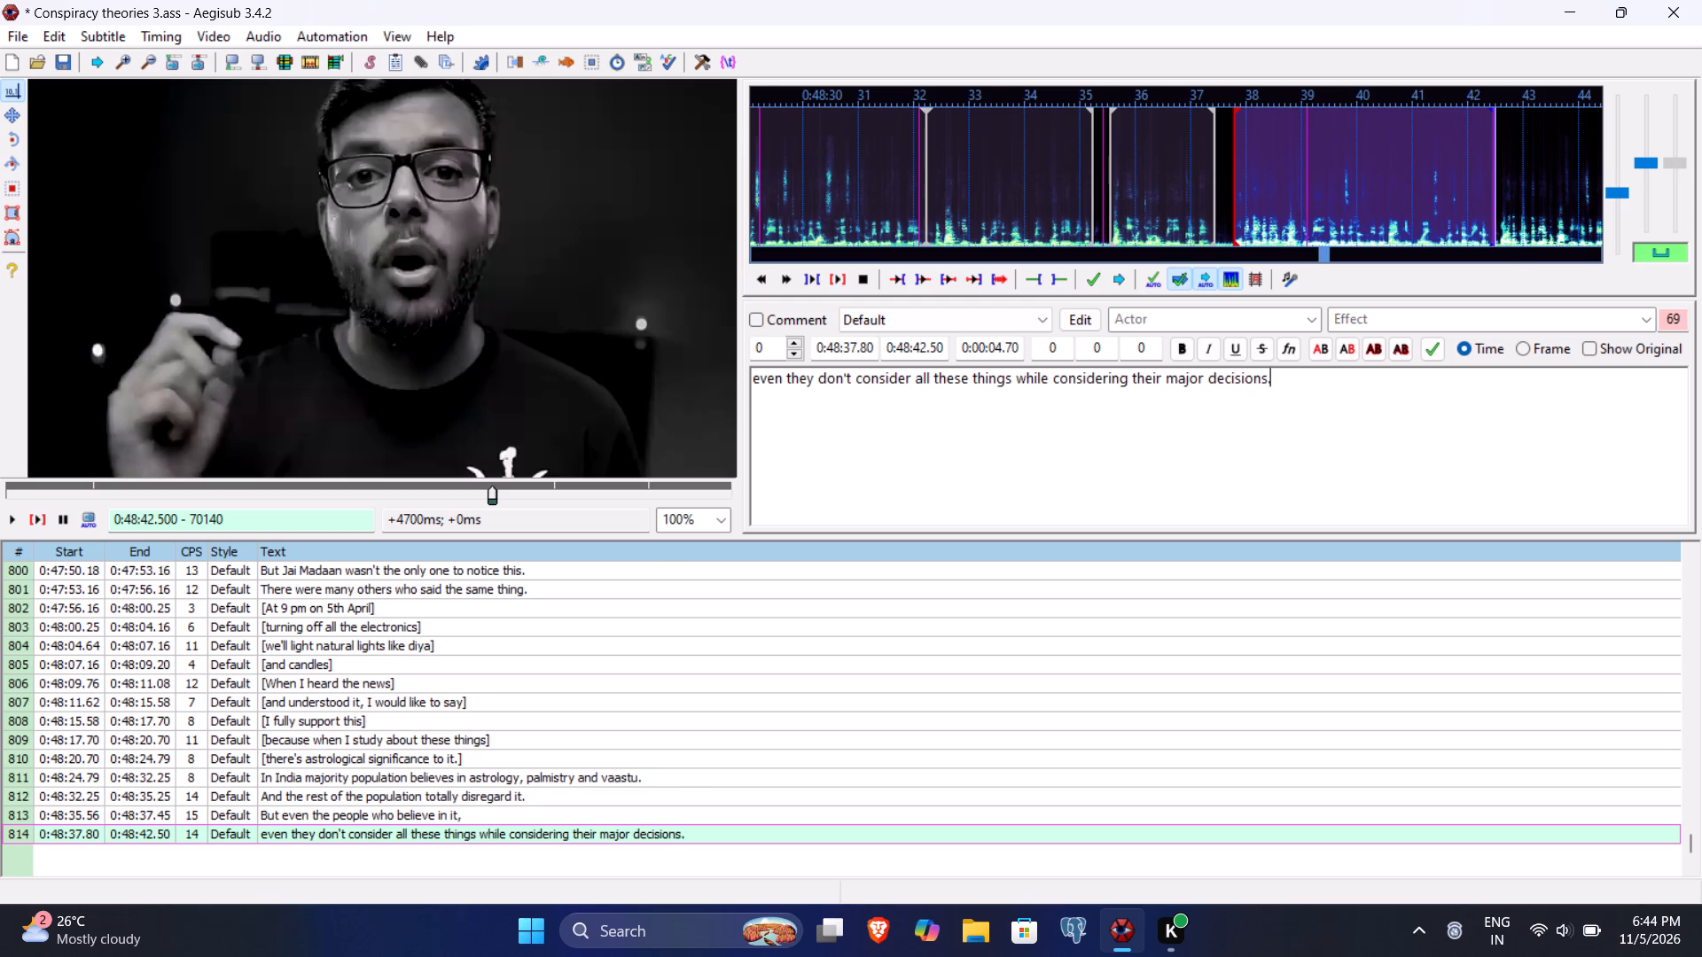
pyautogui.press('Return')
# Play line 815's segment, enter "And even if they do, they hesitate very much." as its subtitle text and commit the line.
pyautogui.click(41, 513)
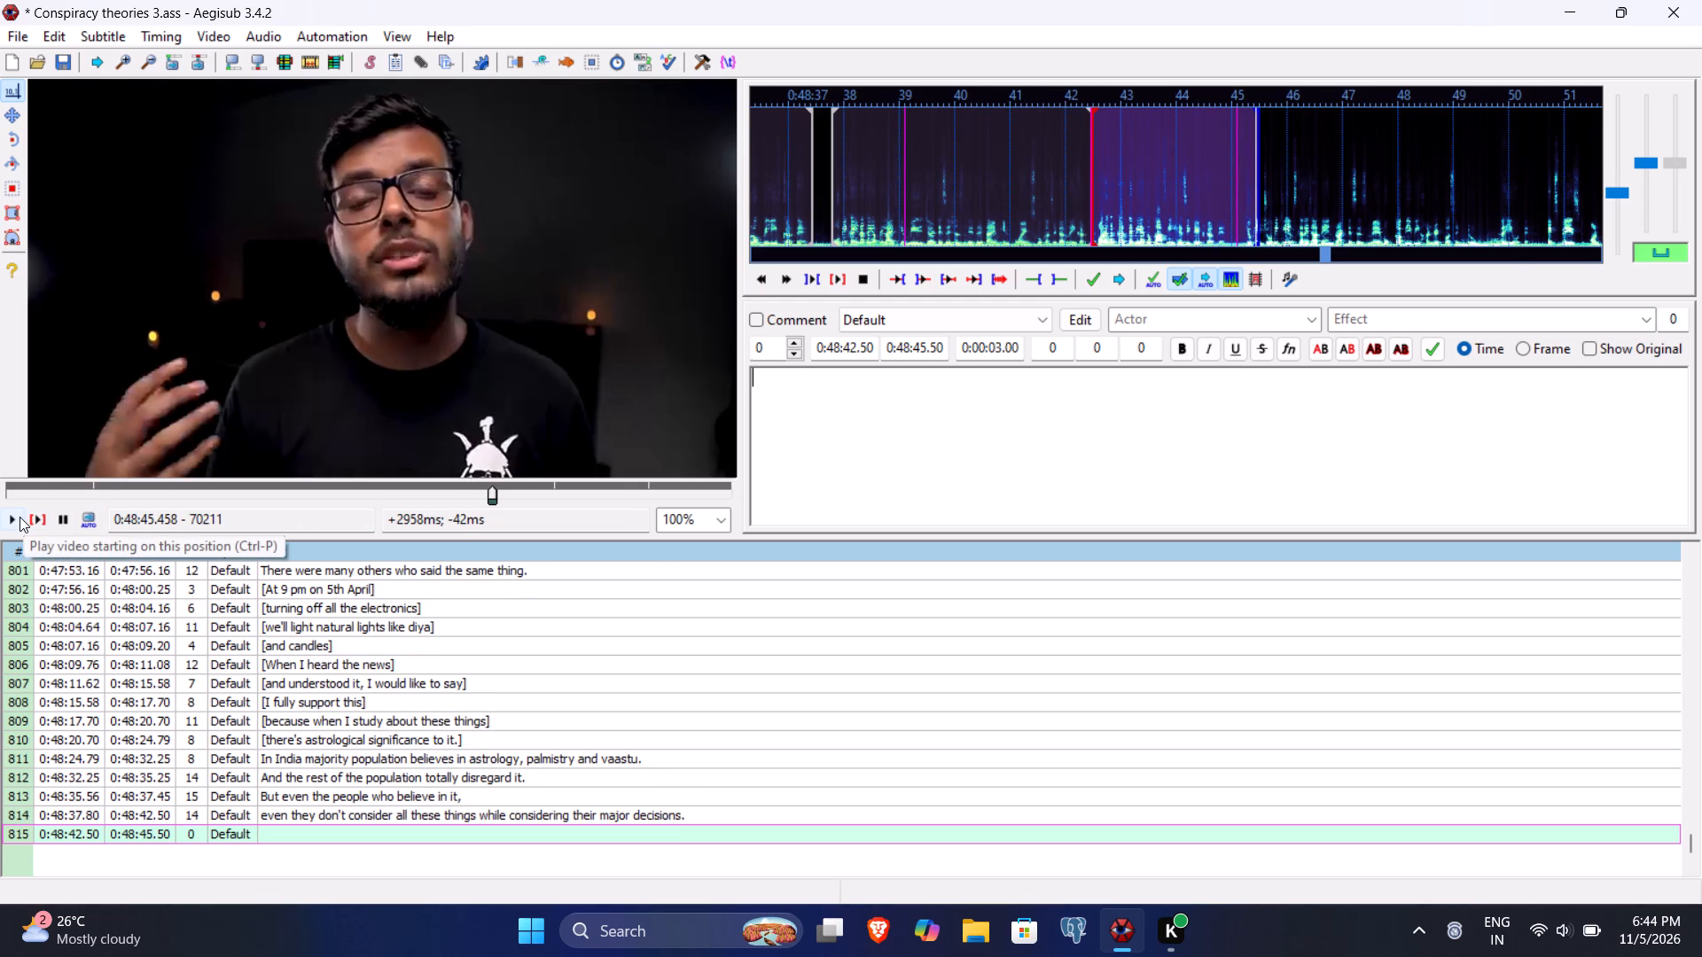
pyautogui.write('And even if they do')
pyautogui.write(', they')
pyautogui.press('space')
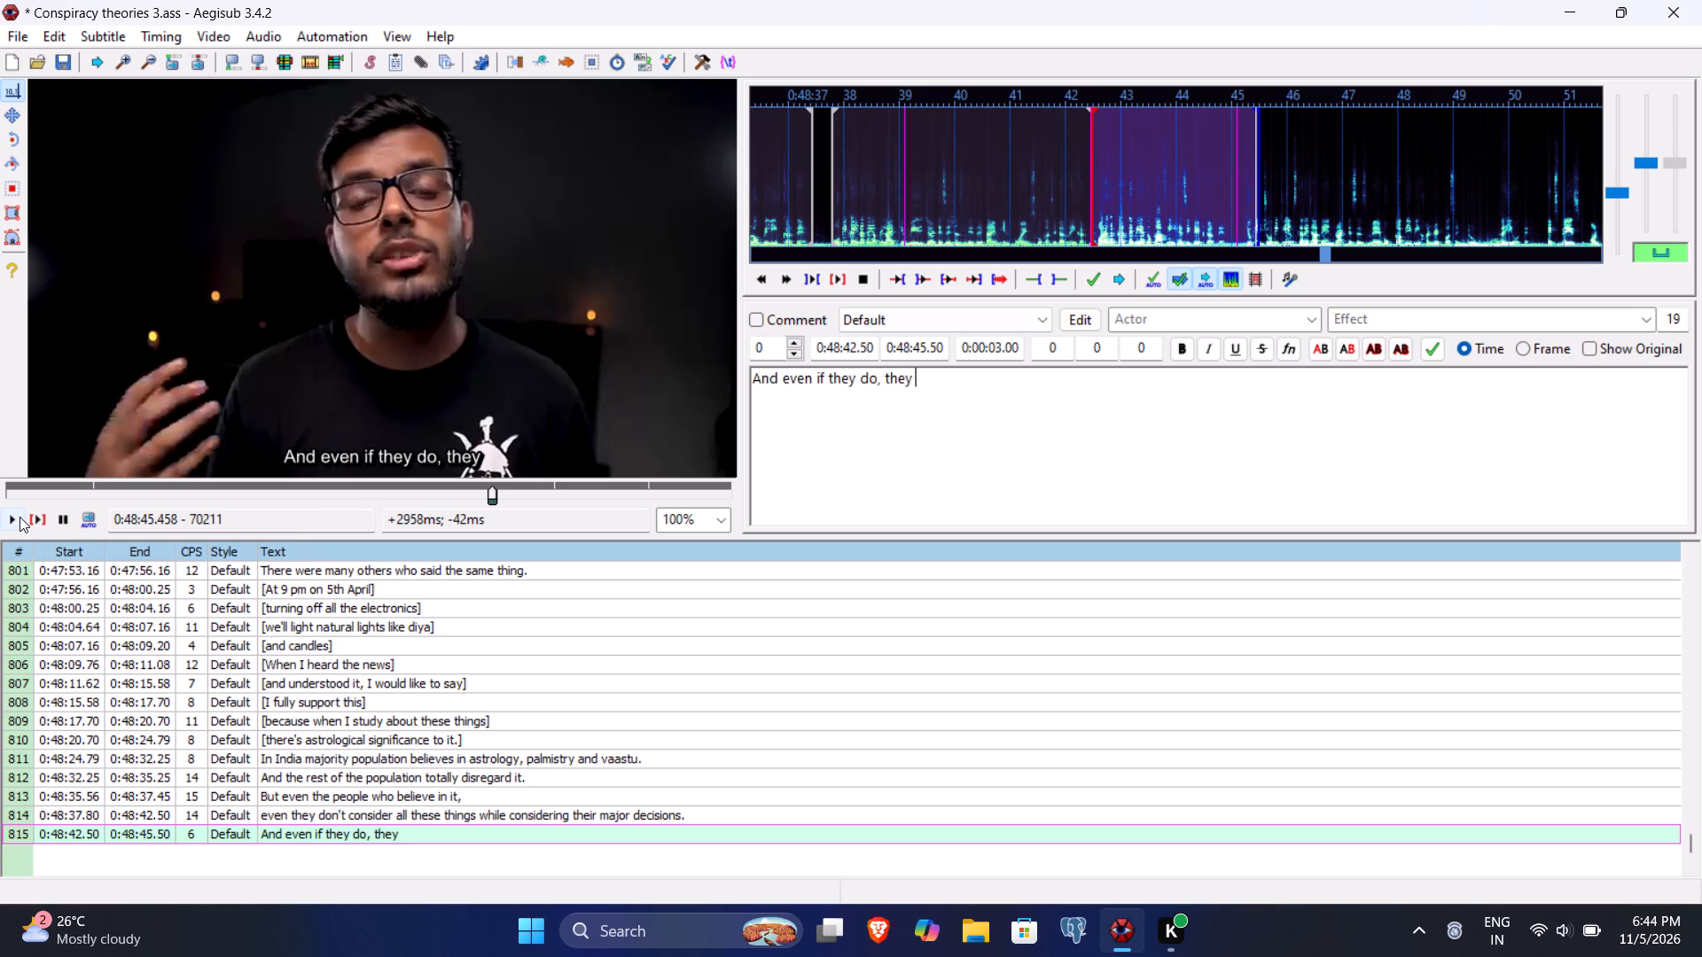
pyautogui.write('hesis')
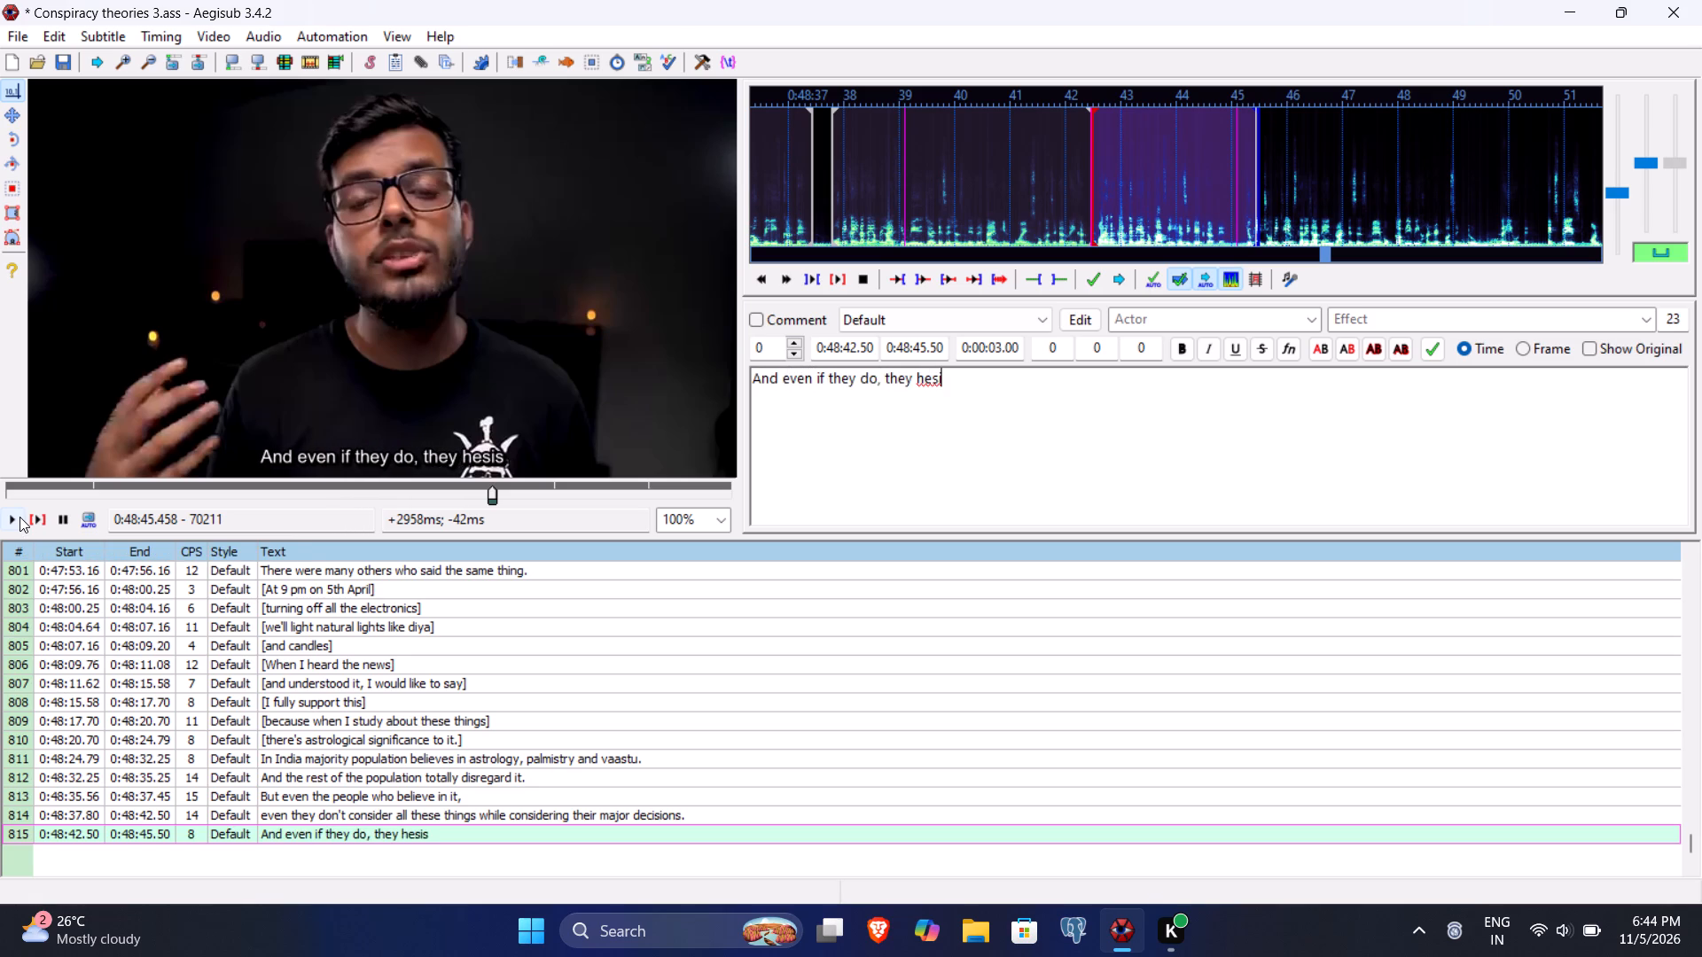
pyautogui.press('BackSpace')
pyautogui.write('tate very much.')
pyautogui.press('Return')
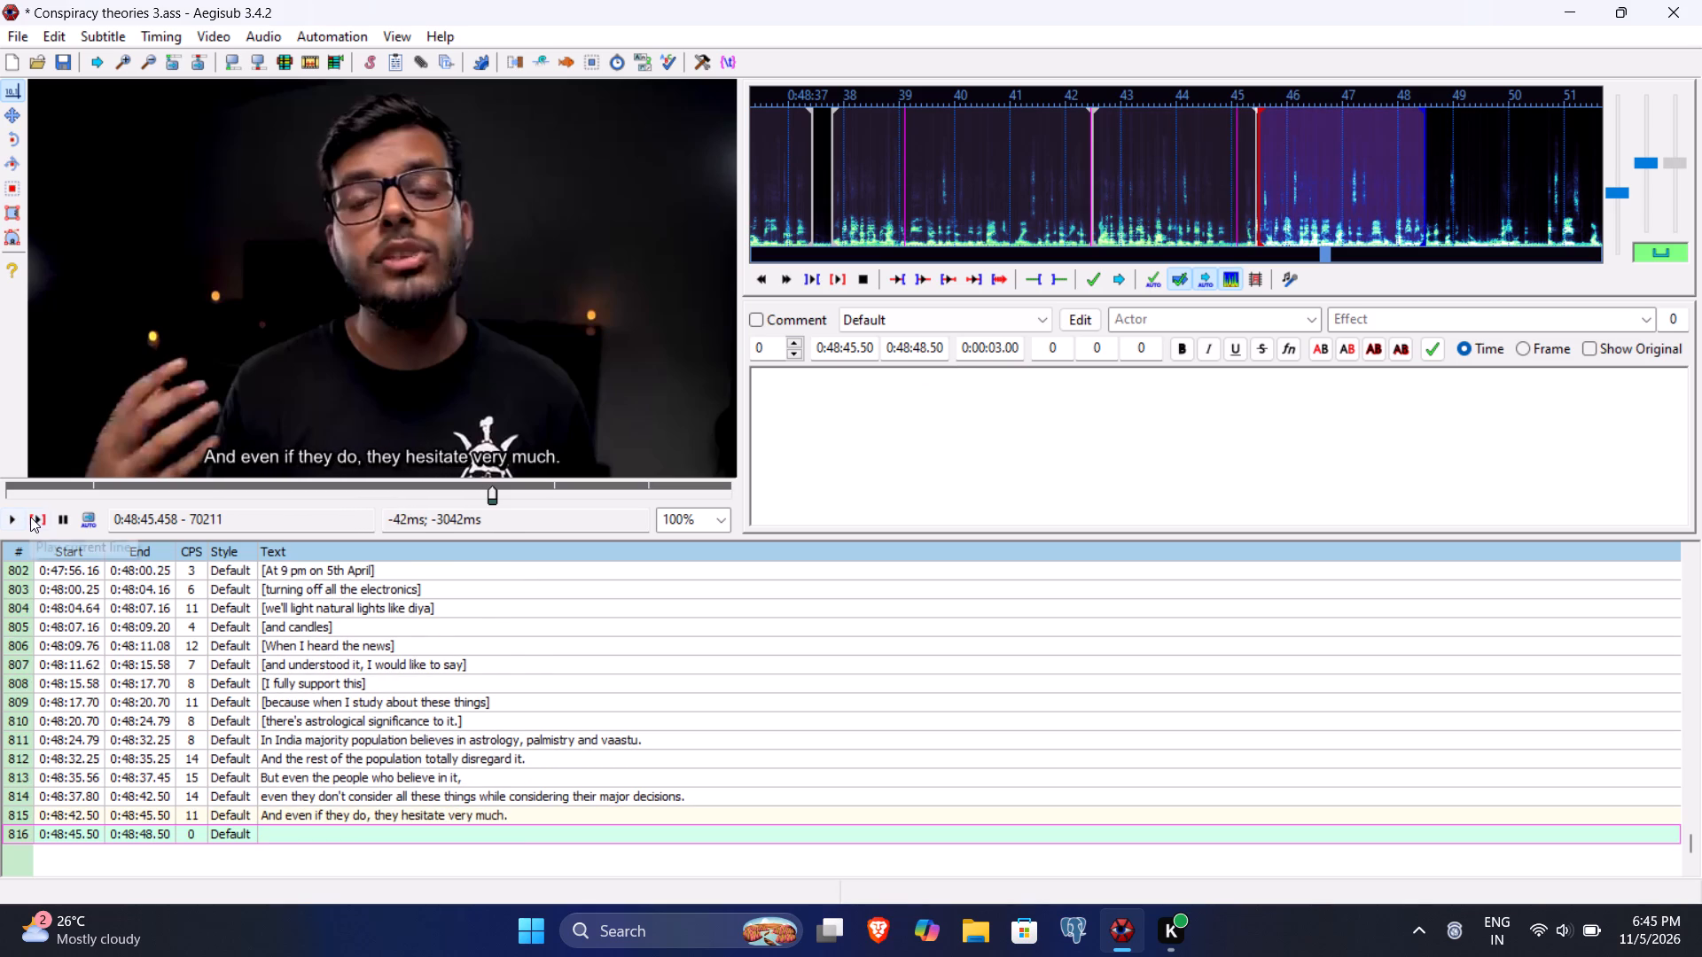
# Play line 816's segment and beyond, and set its end time to 0:48:50.50.
pyautogui.click(30, 517)
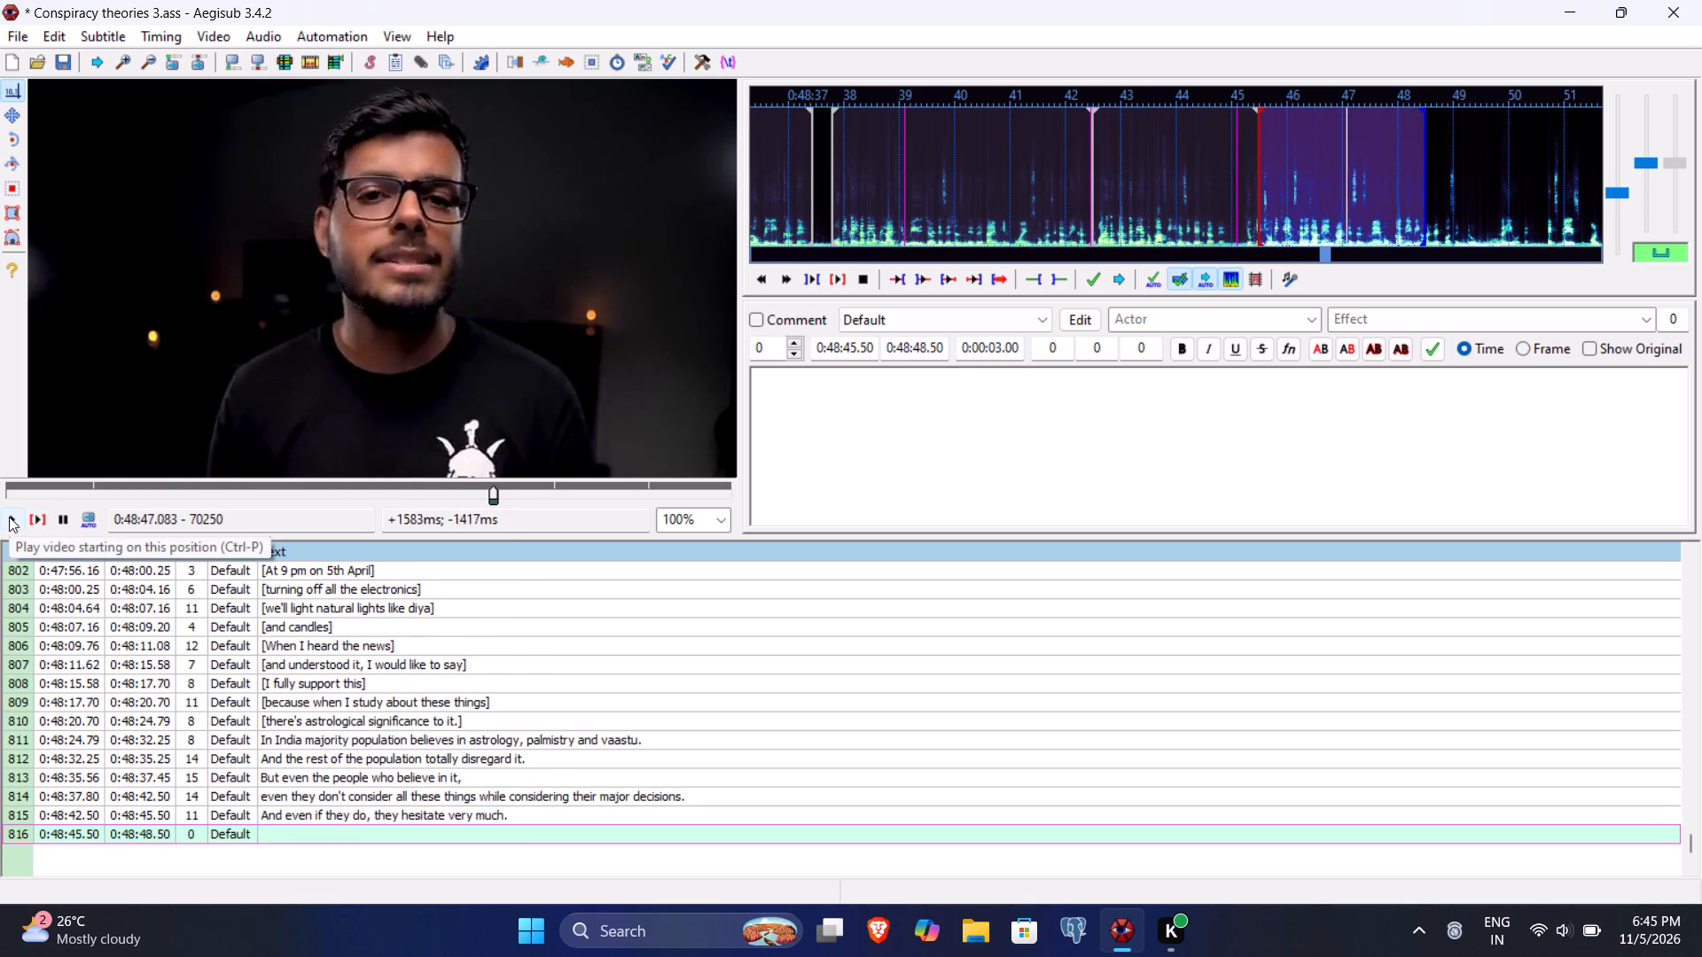
pyautogui.click(9, 517)
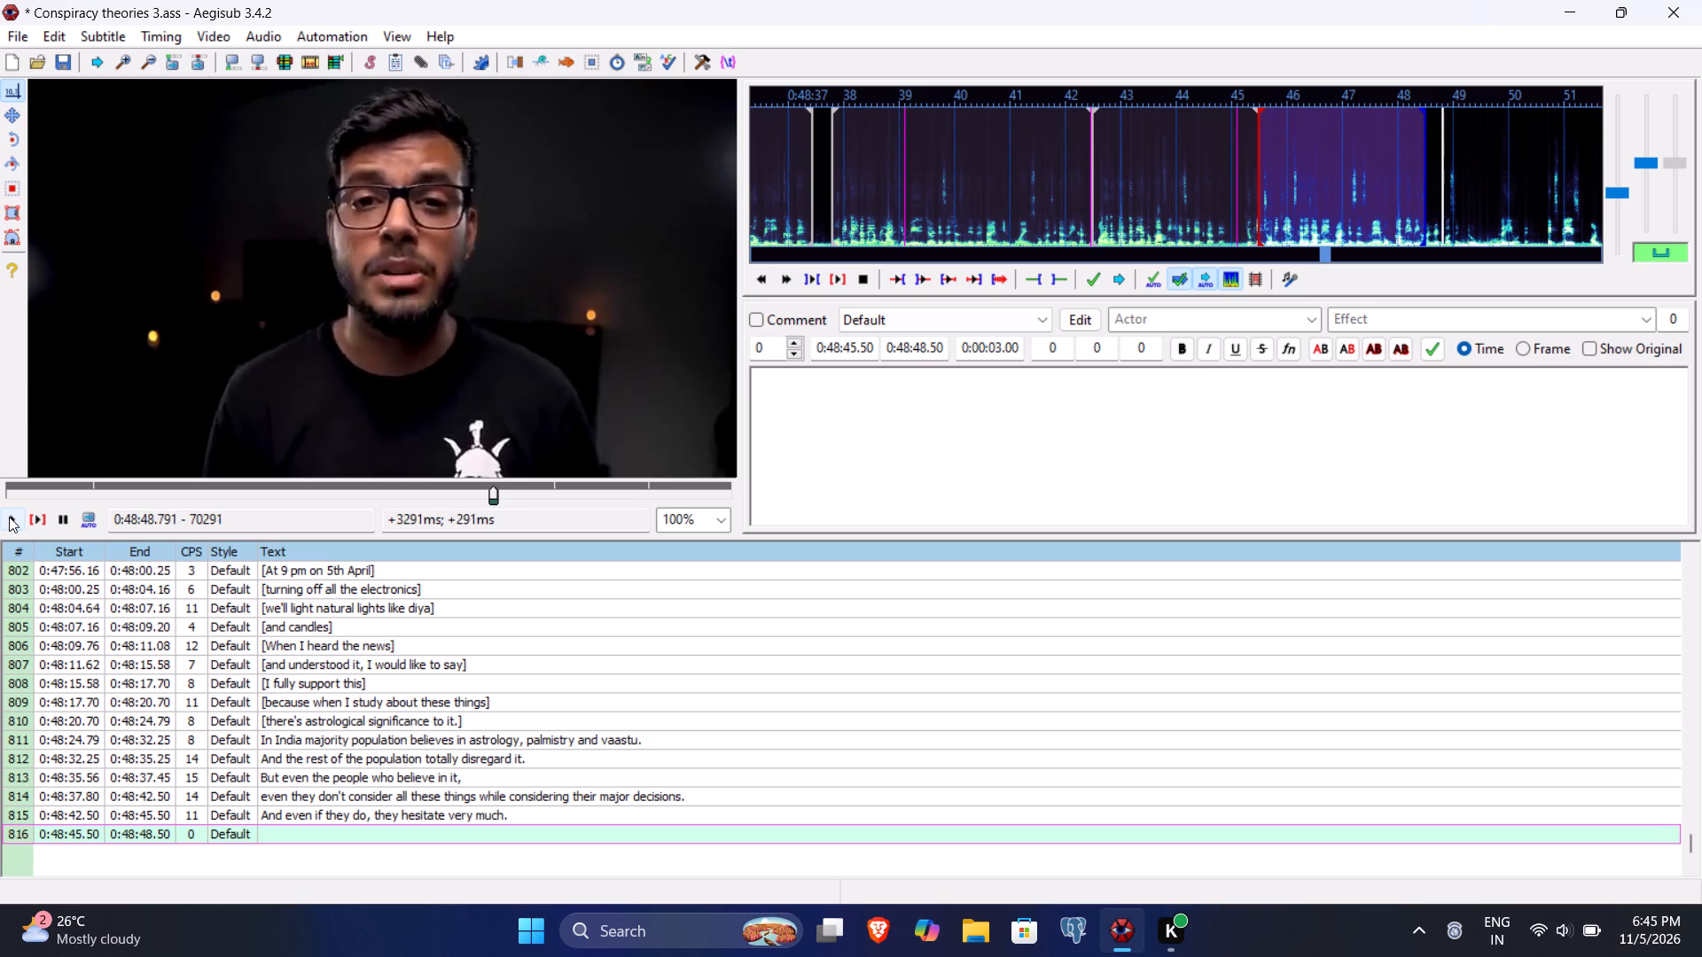
pyautogui.click(9, 517)
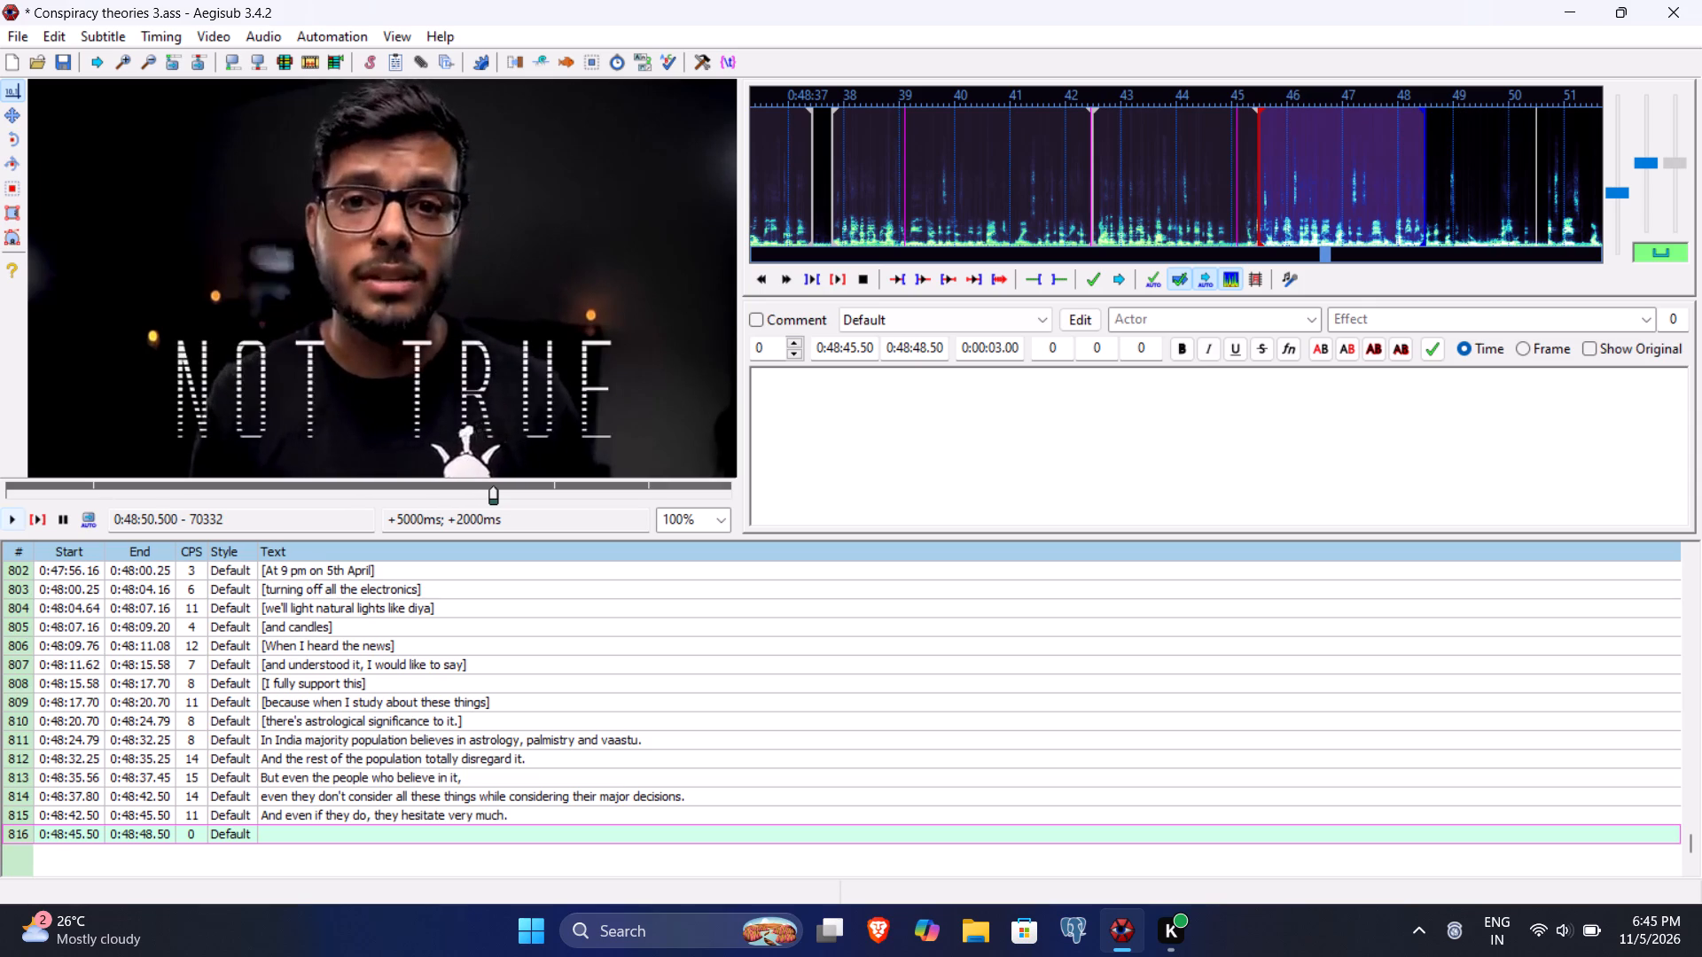
pyautogui.click(911, 345)
pyautogui.write('50')
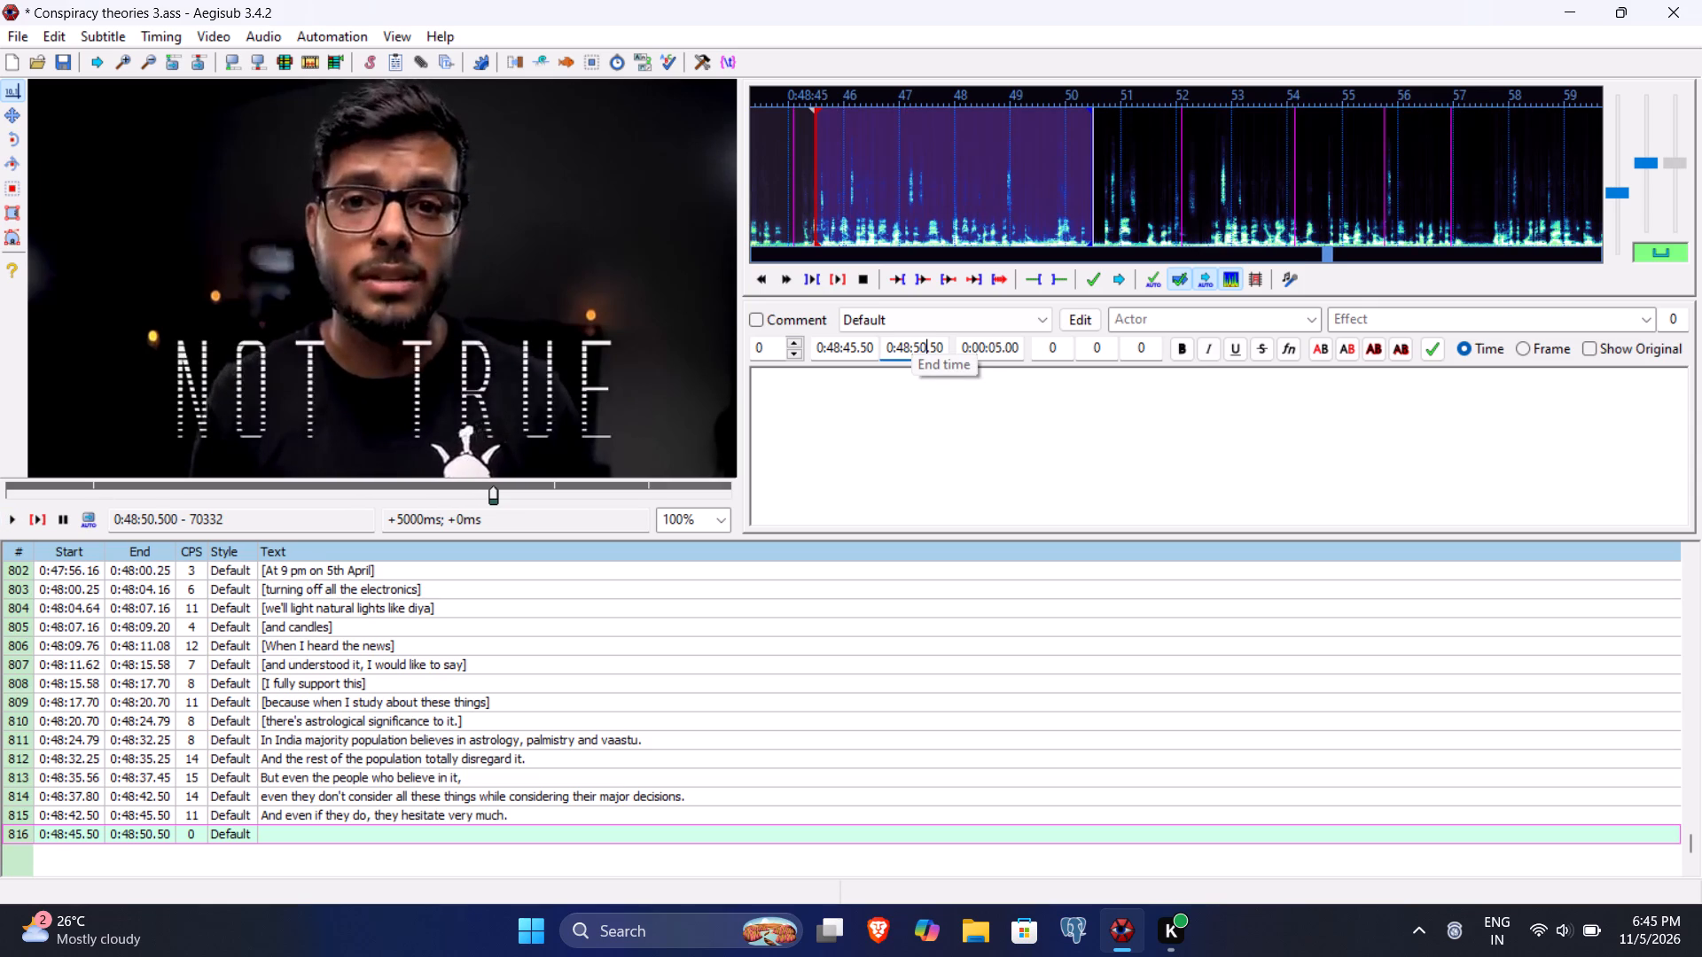
# Enter "The claims done by such things are never 100% true." as line 816's subtitle text and commit the line.
pyautogui.click(915, 419)
pyautogui.write('The claims')
pyautogui.press('space')
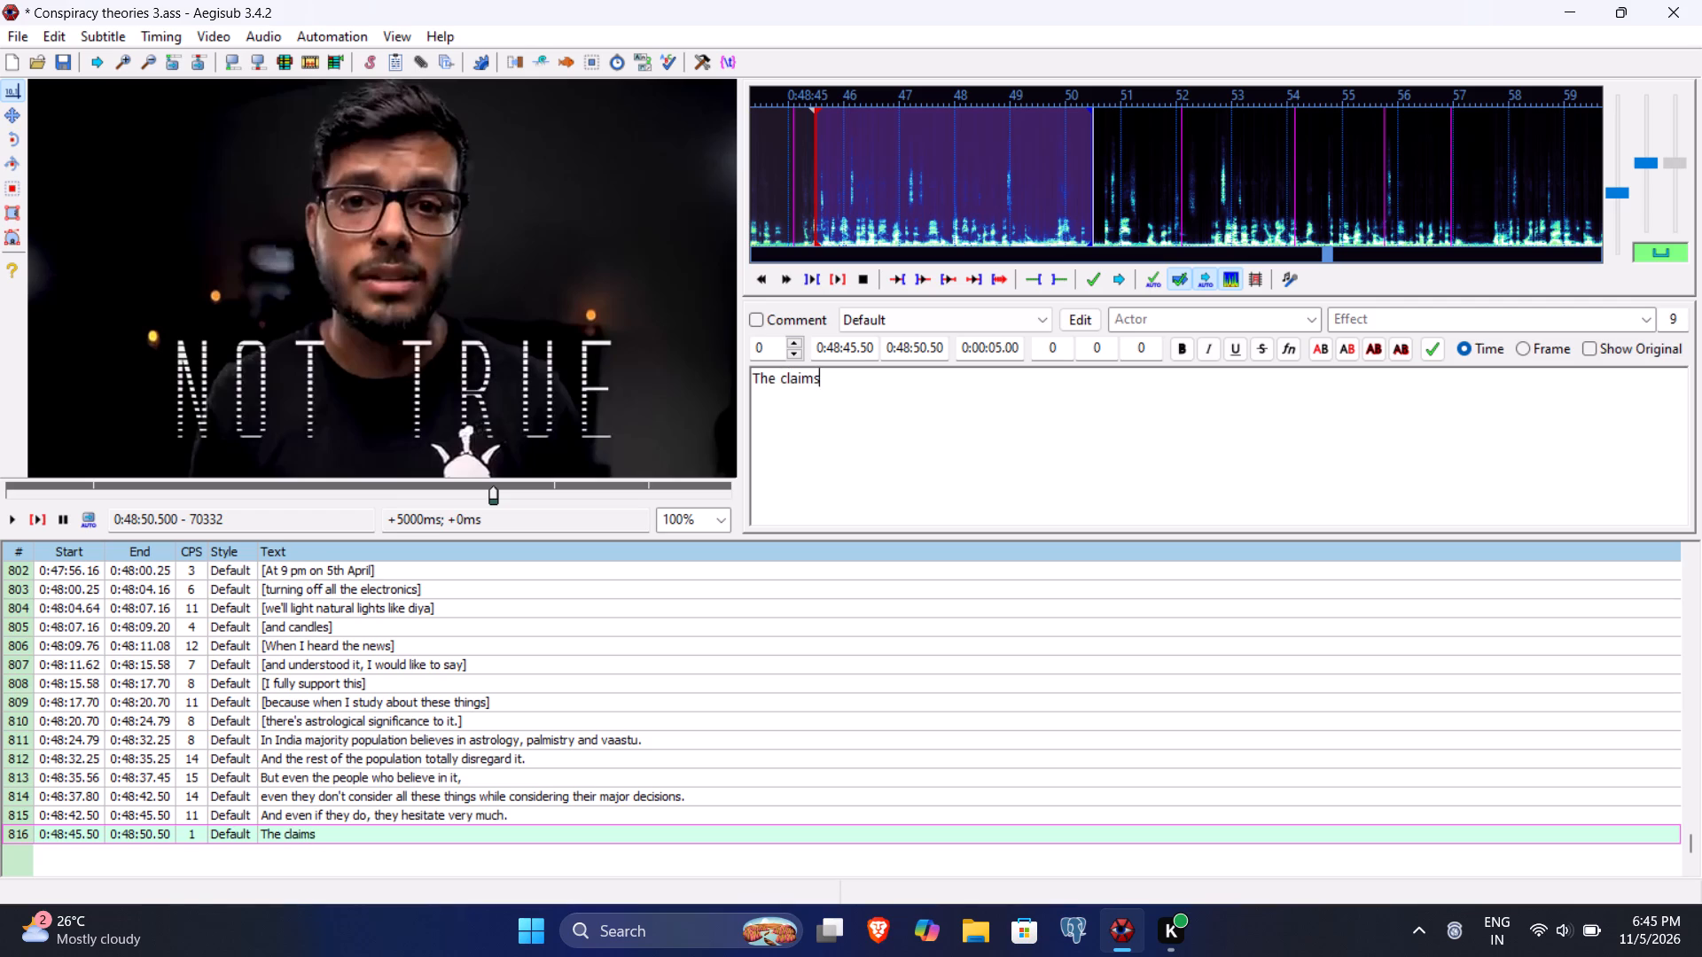
pyautogui.press('a')
pyautogui.press('BackSpace')
pyautogui.write('done by such things')
pyautogui.press('space')
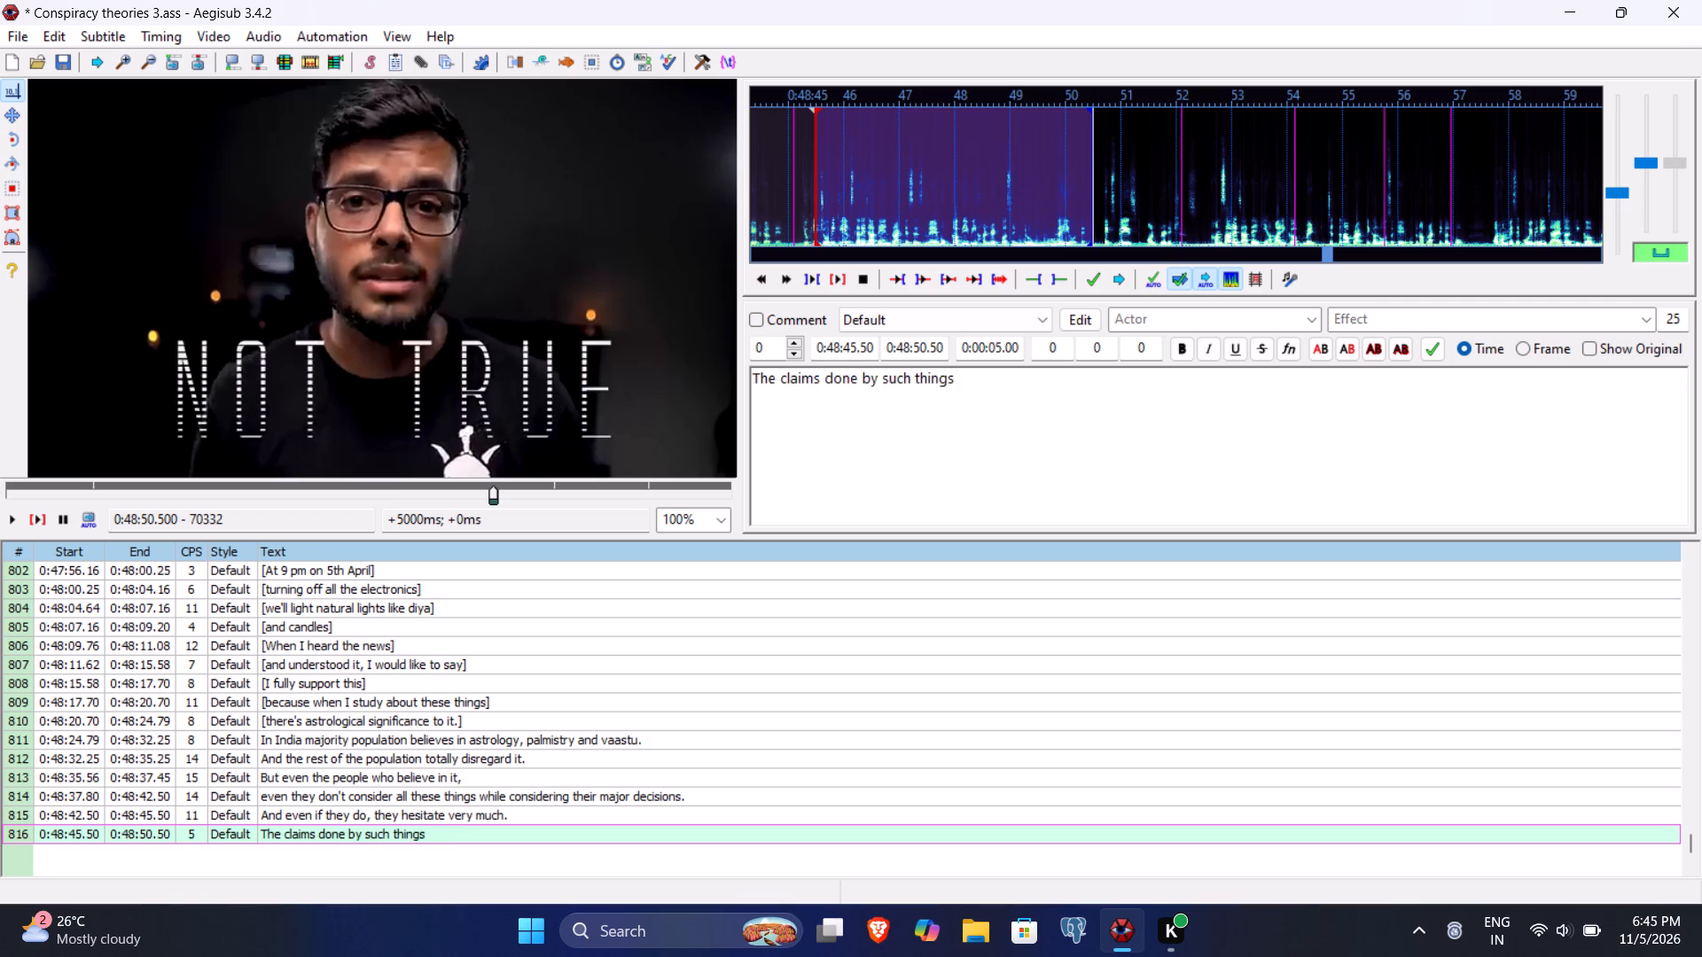
pyautogui.write('are never 100')
pyautogui.write('% trye')
pyautogui.press('BackSpace')
pyautogui.press('BackSpace')
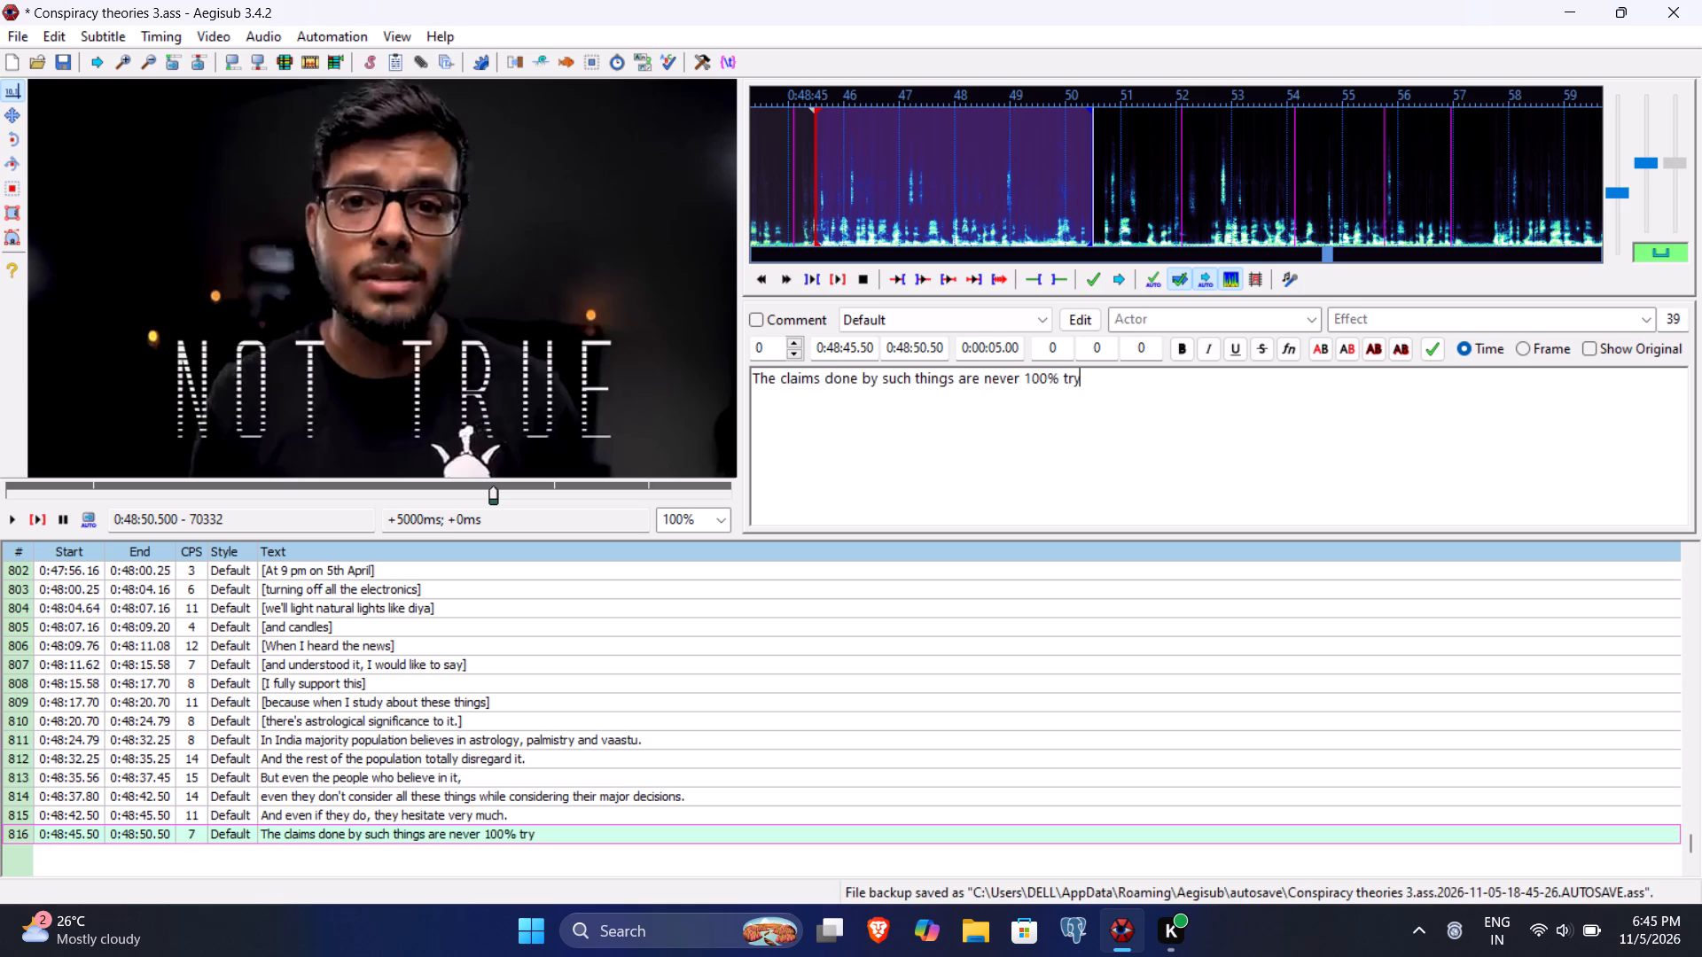
pyautogui.write('ue')
pyautogui.press('.')
pyautogui.press('Return')
# Play line 817's segment and set its end time to 0:48:52.41.
pyautogui.click(39, 517)
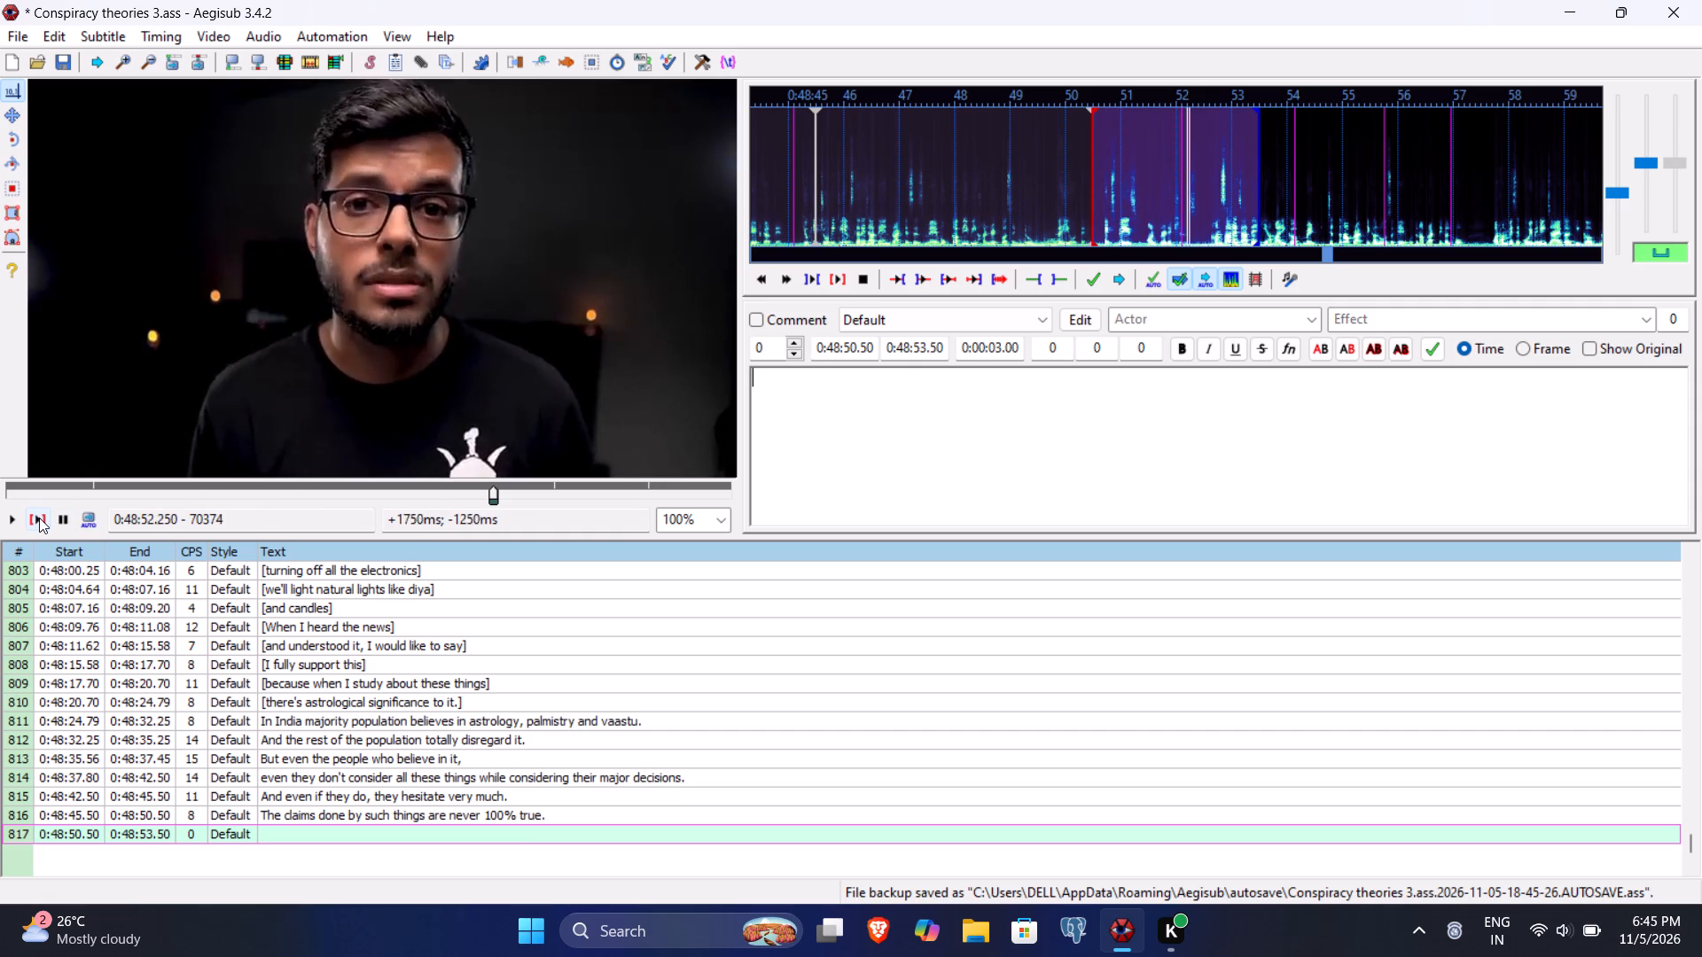
pyautogui.click(39, 517)
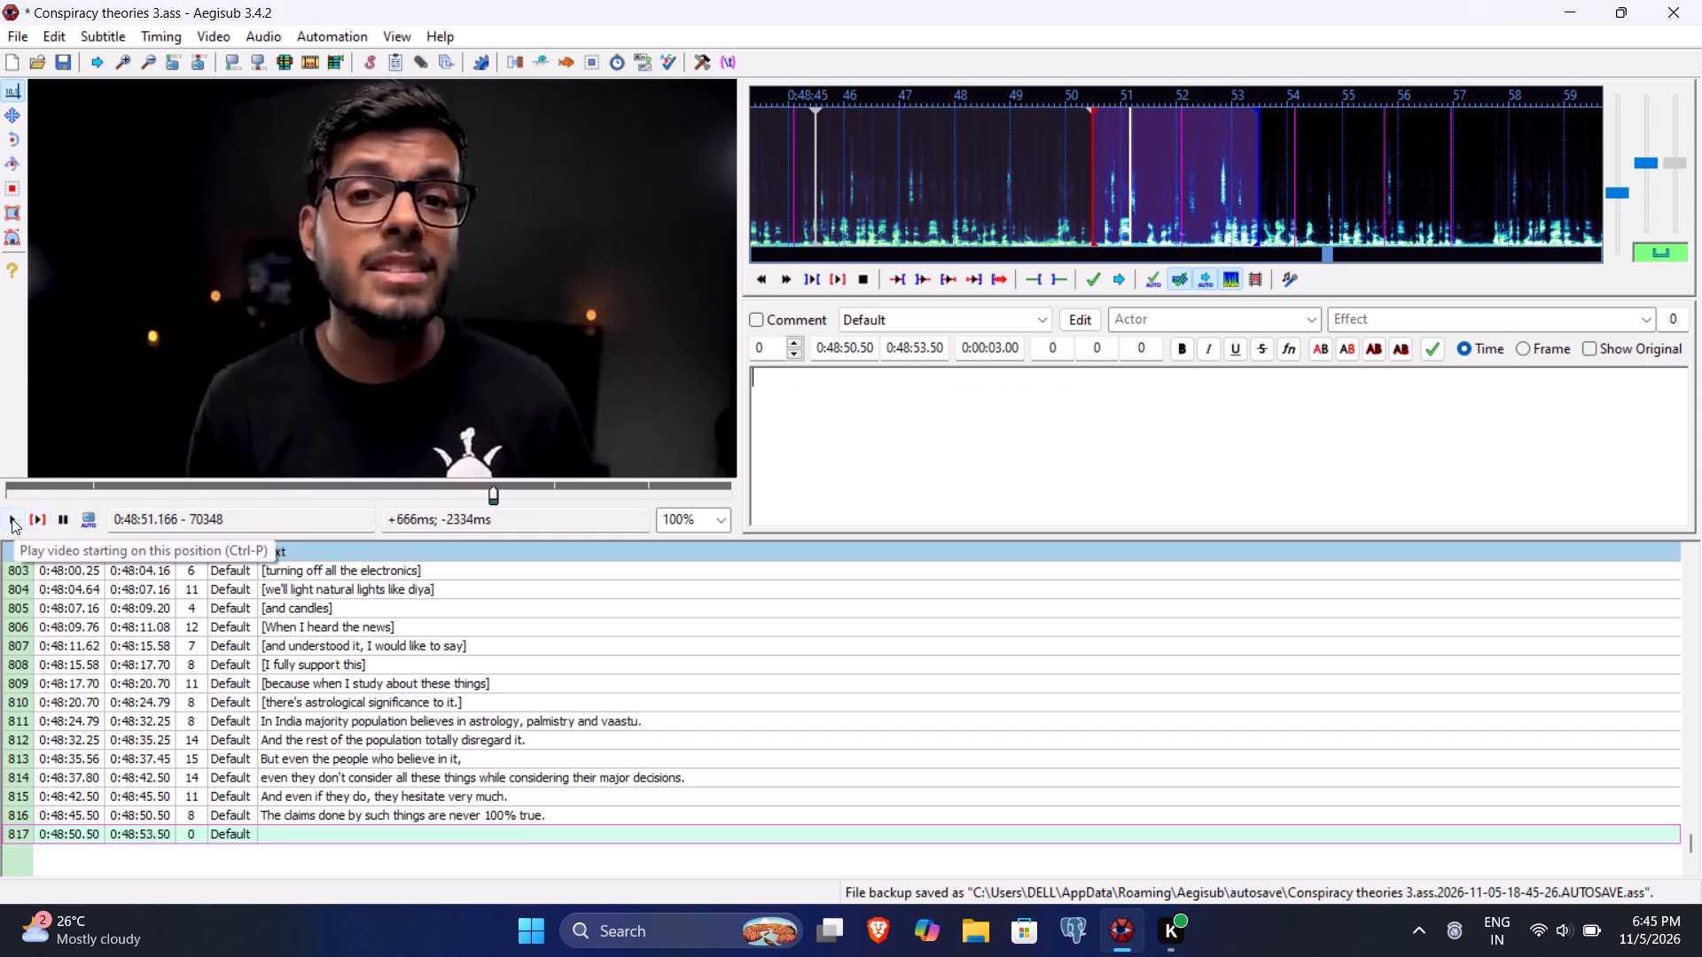
pyautogui.click(12, 518)
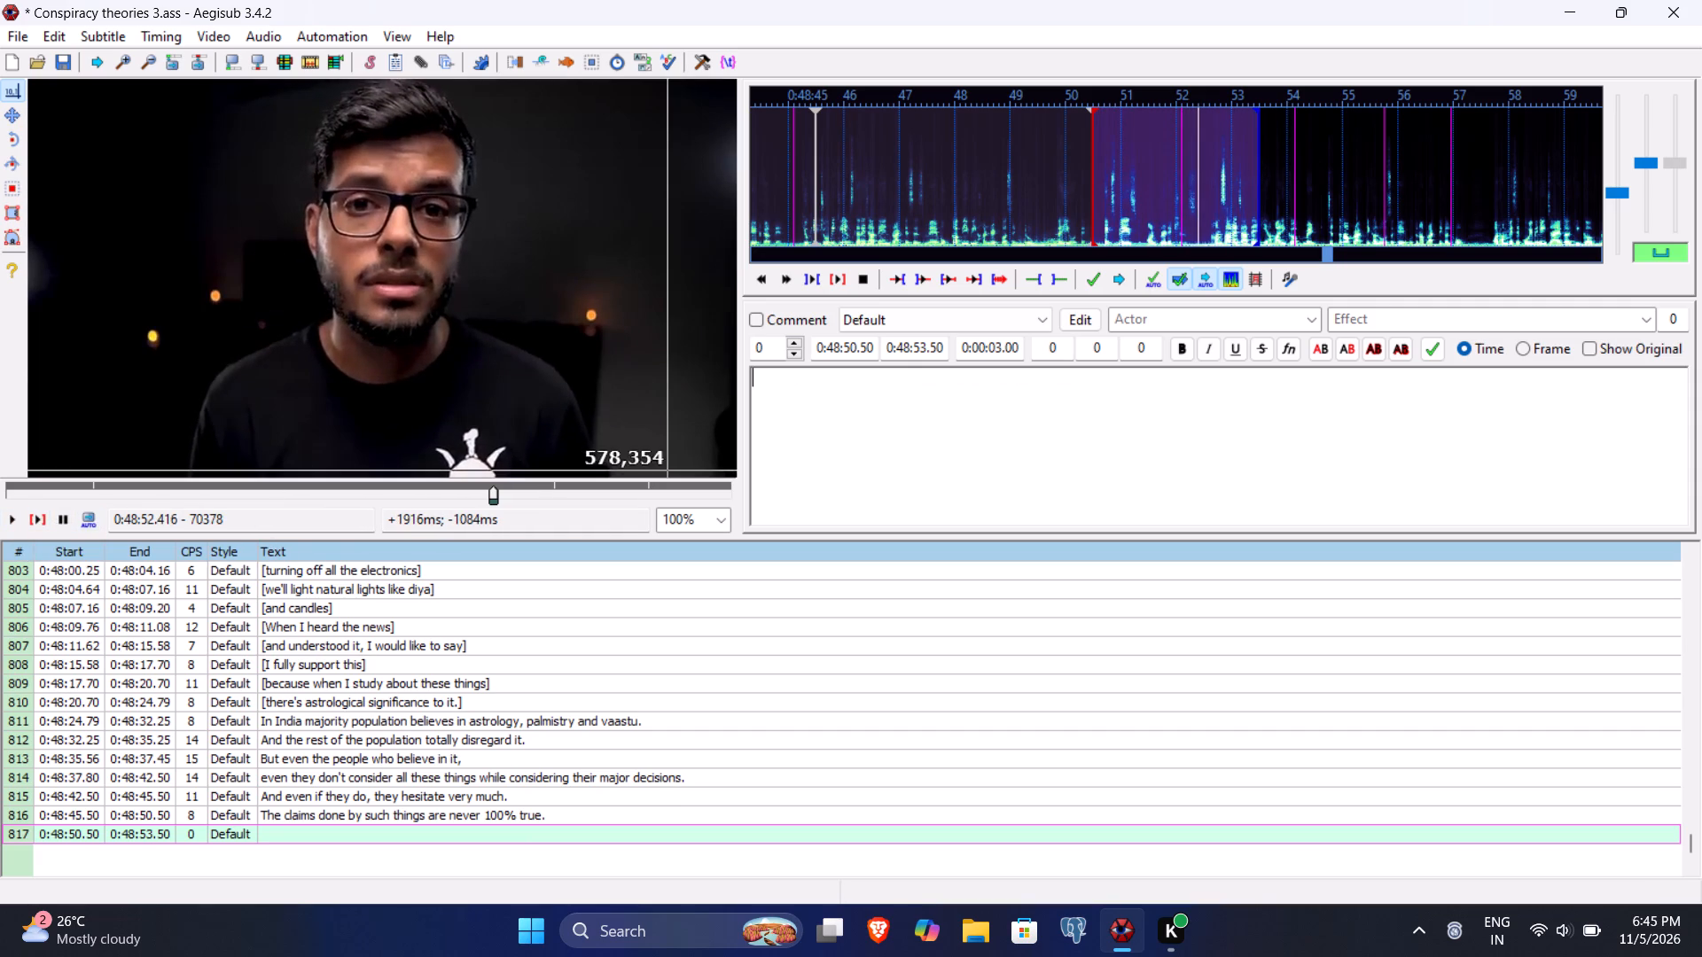
pyautogui.click(919, 350)
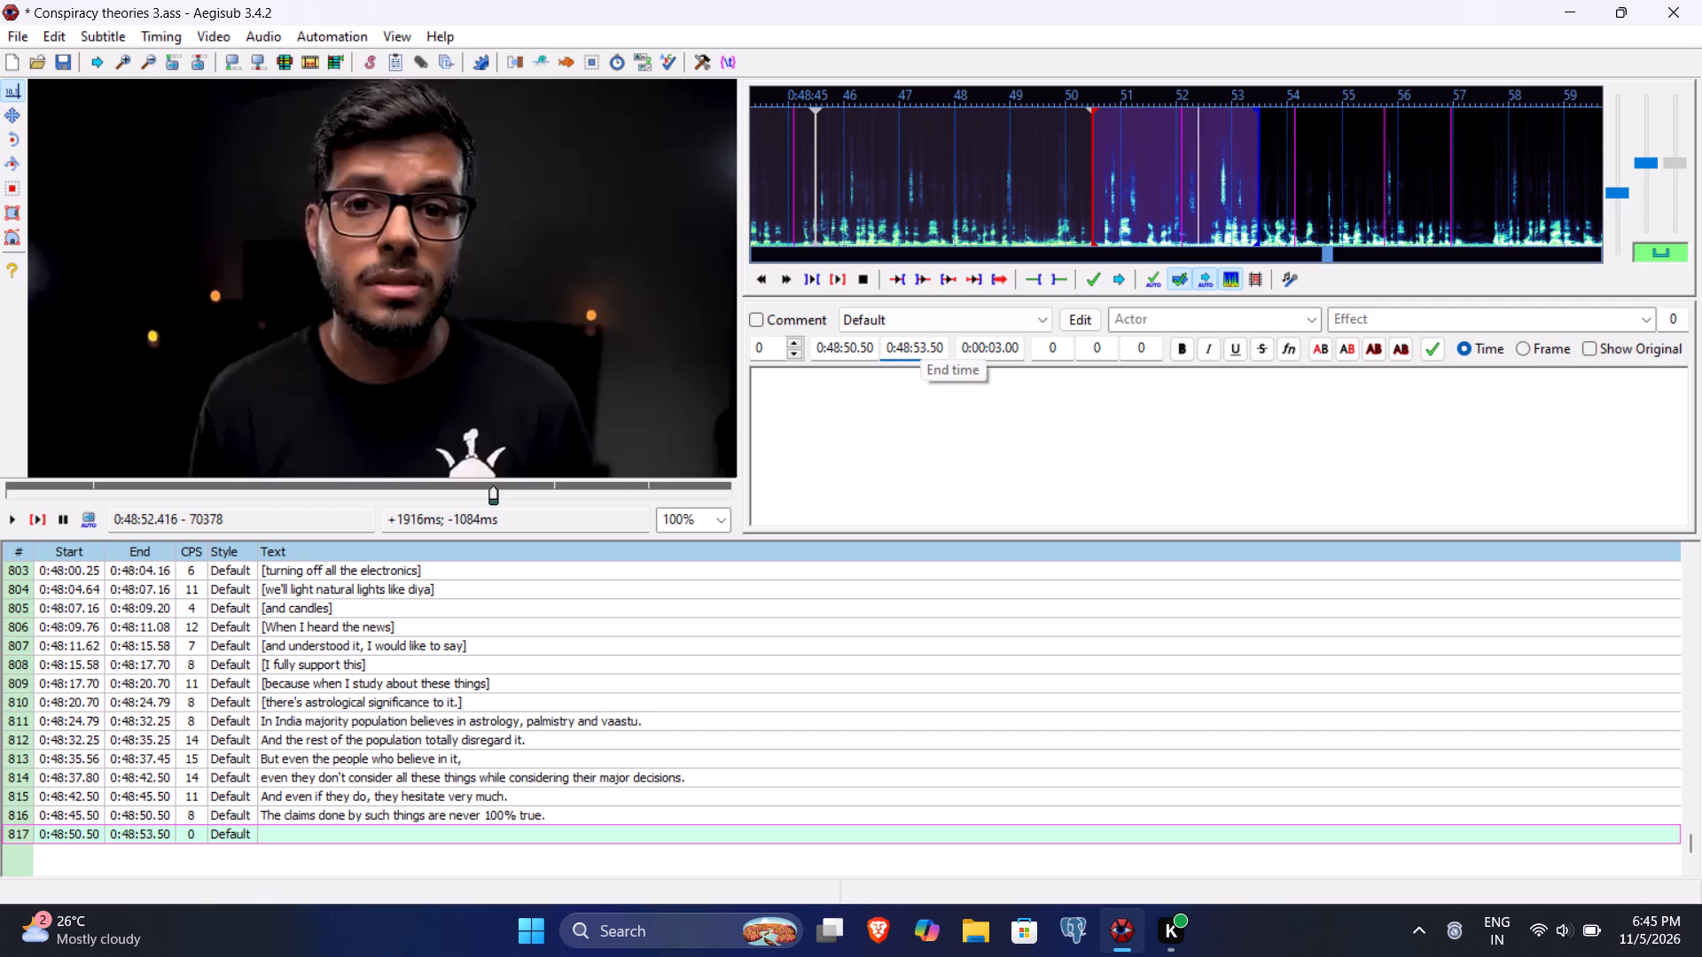
pyautogui.press('2')
pyautogui.write('41')
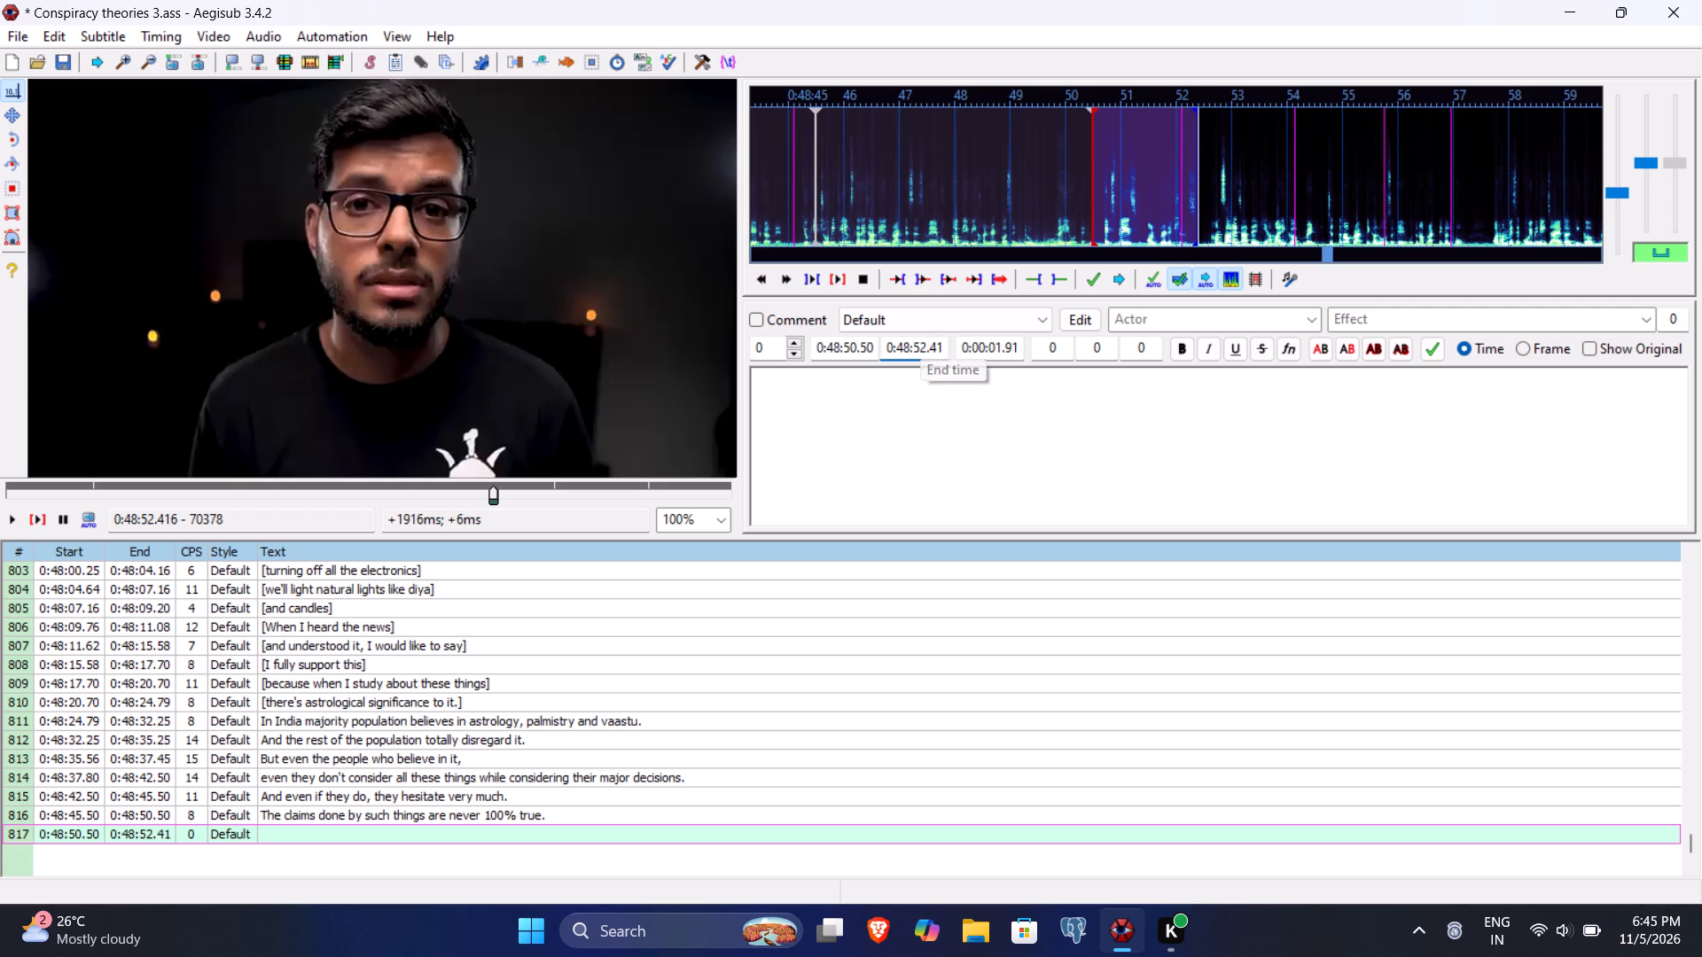
# Enter "It's based on predictions." as line 817's subtitle text and commit the line.
pyautogui.click(884, 434)
pyautogui.write("It's based on predci")
pyautogui.press('BackSpace')
pyautogui.press('BackSpace')
pyautogui.write('ictions.')
pyautogui.press('Return')
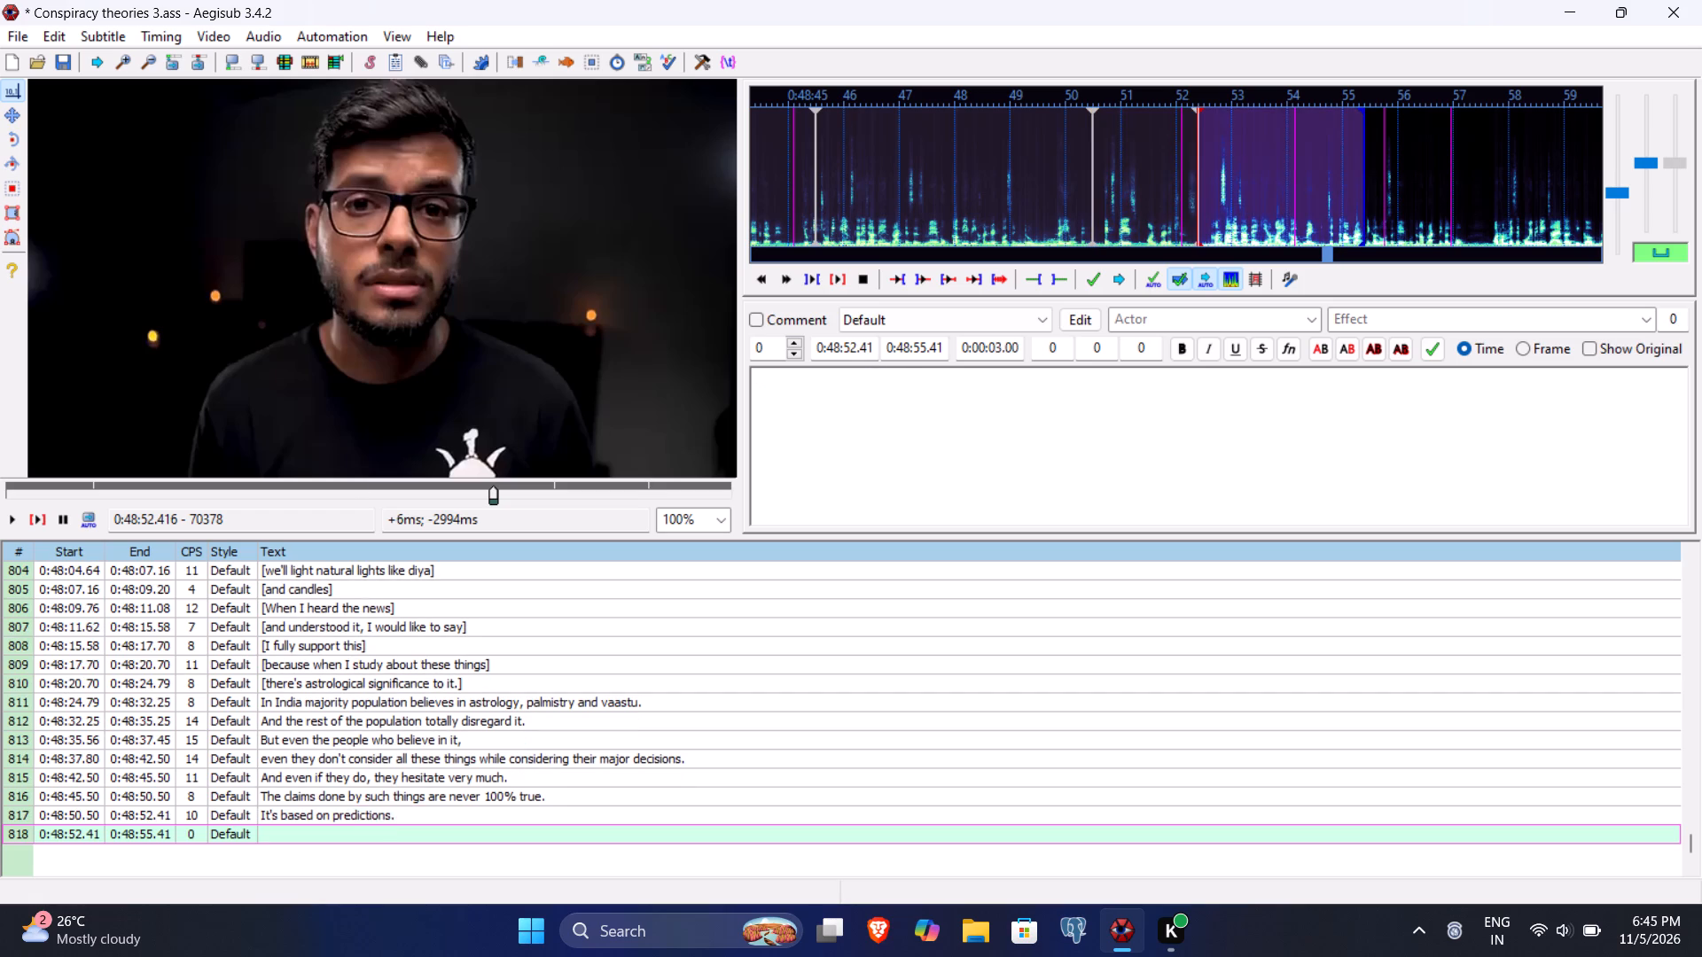
# Play line 818's segment and beyond, and set its end time to 0:48:57.20.
pyautogui.click(39, 517)
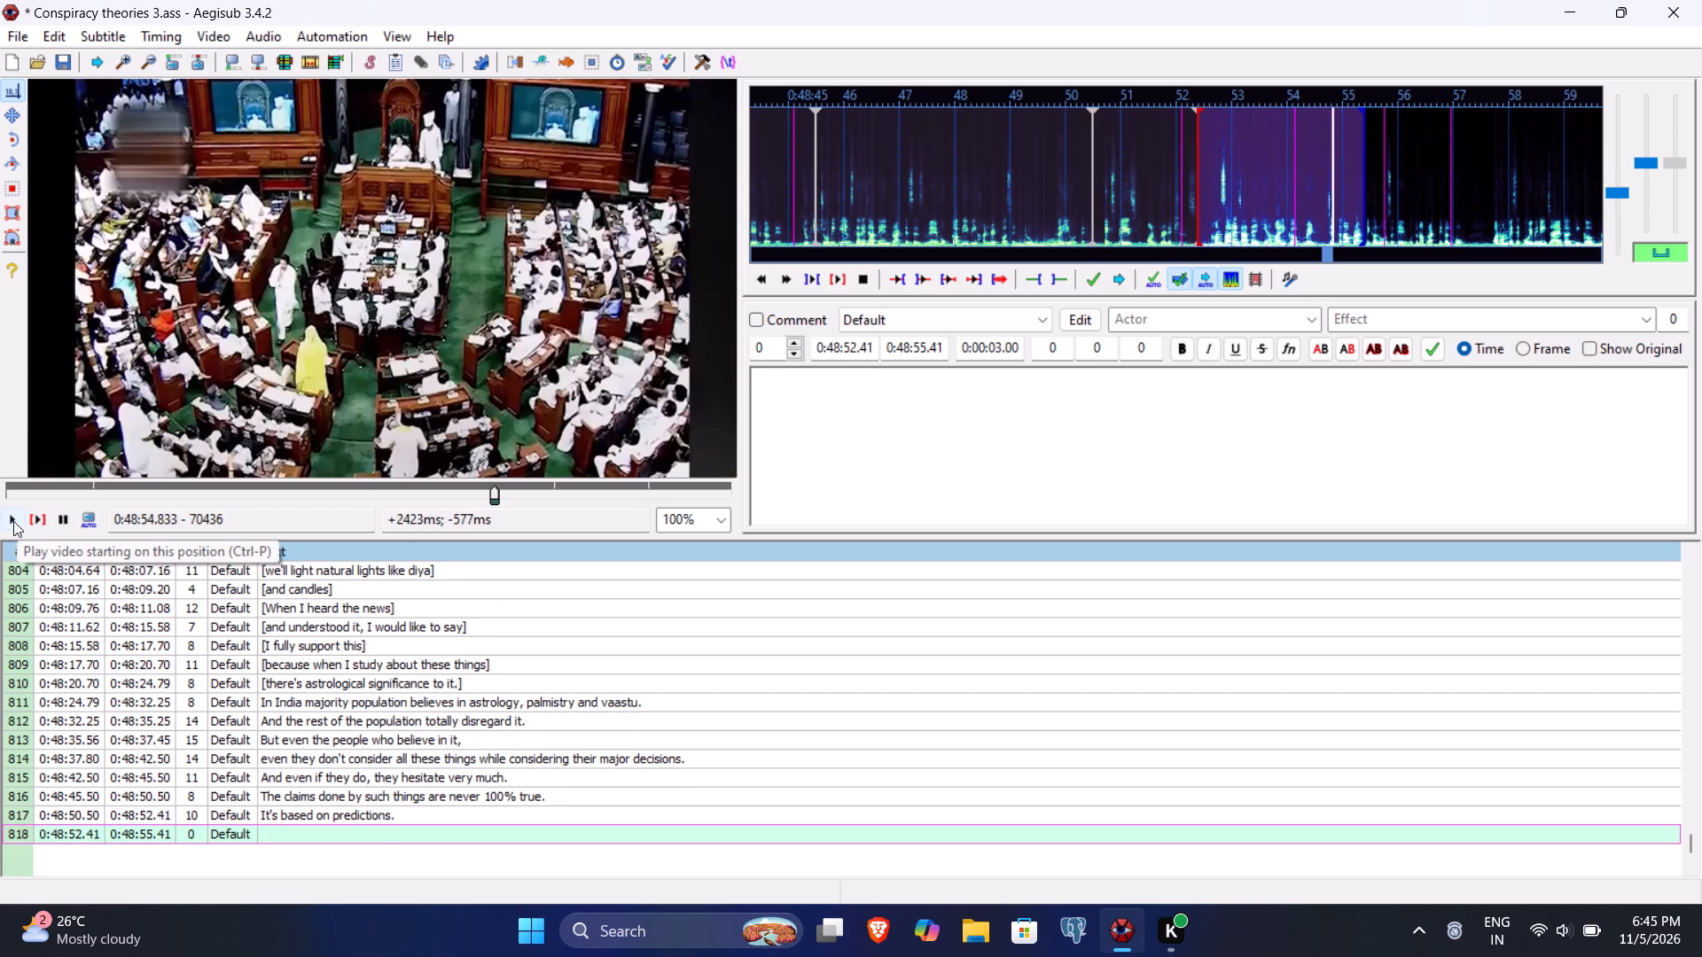
pyautogui.click(13, 521)
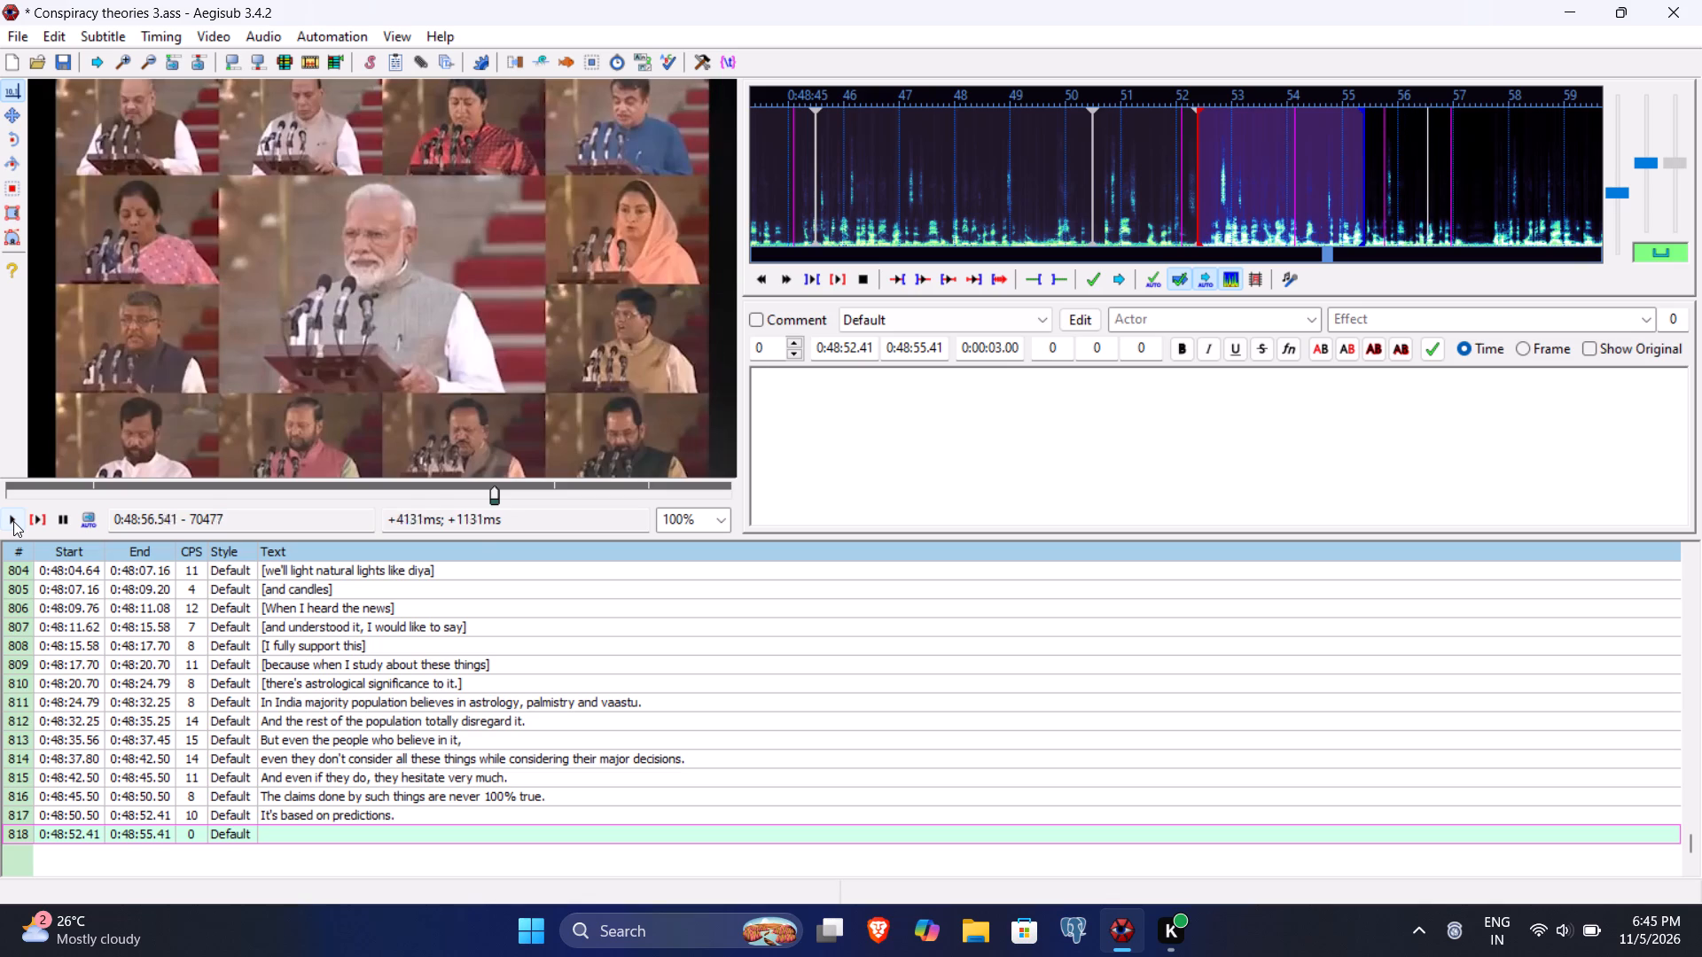
pyautogui.click(13, 521)
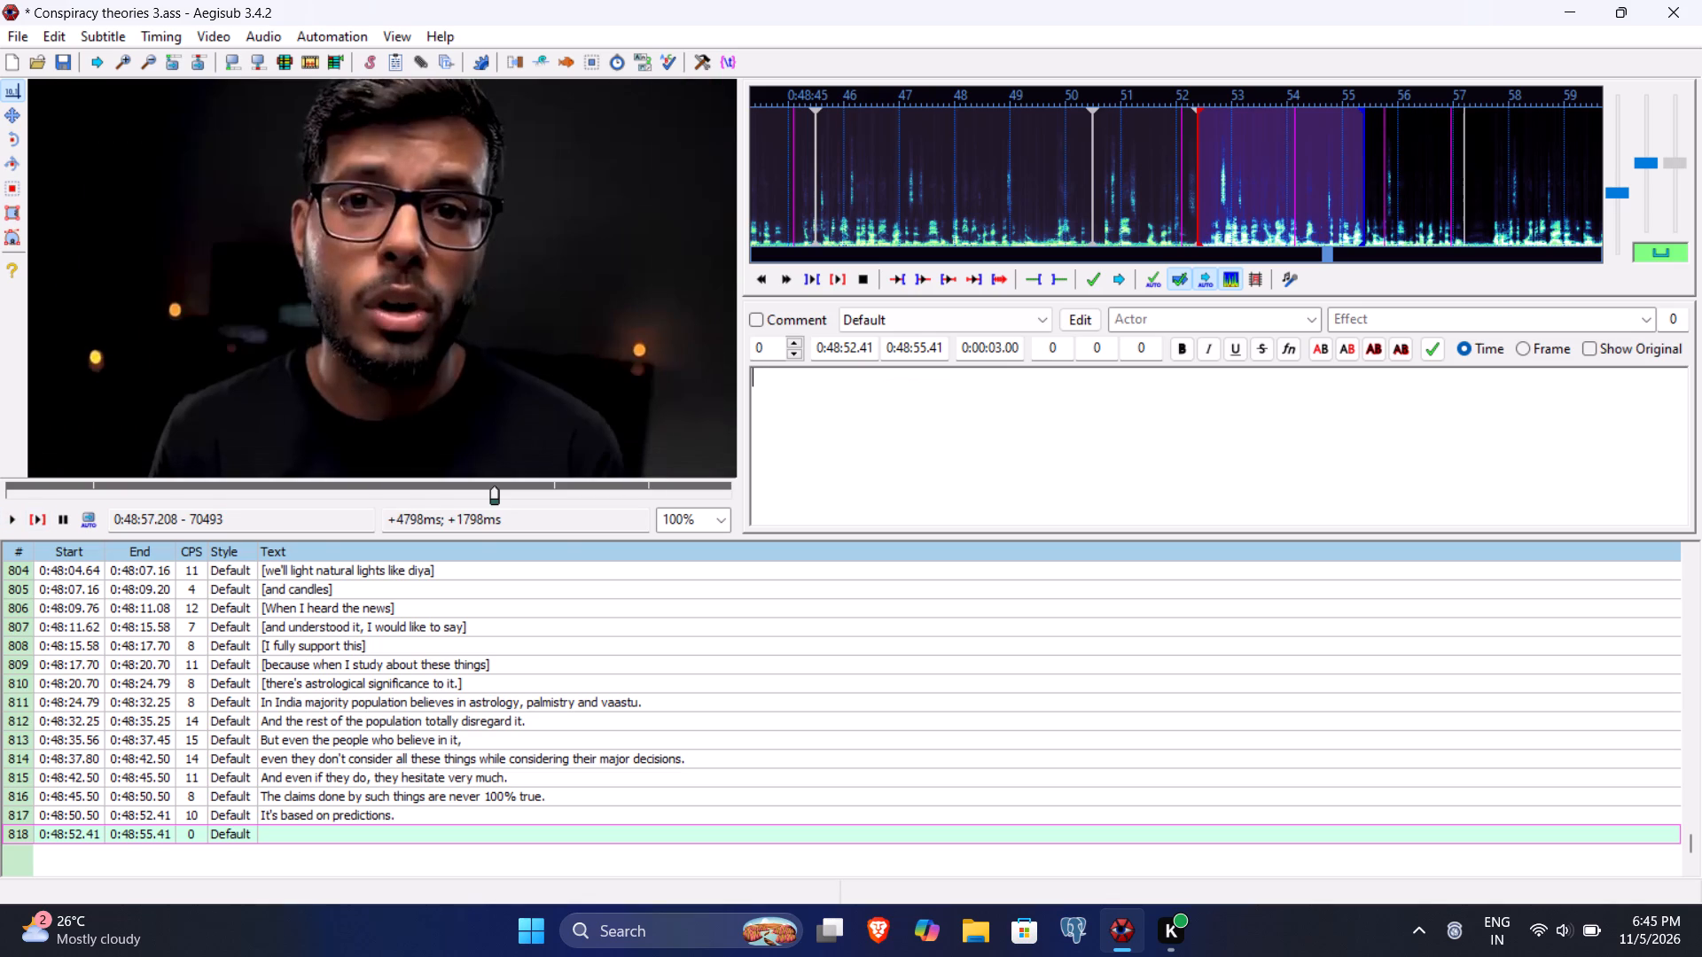
pyautogui.click(919, 351)
pyautogui.press('7')
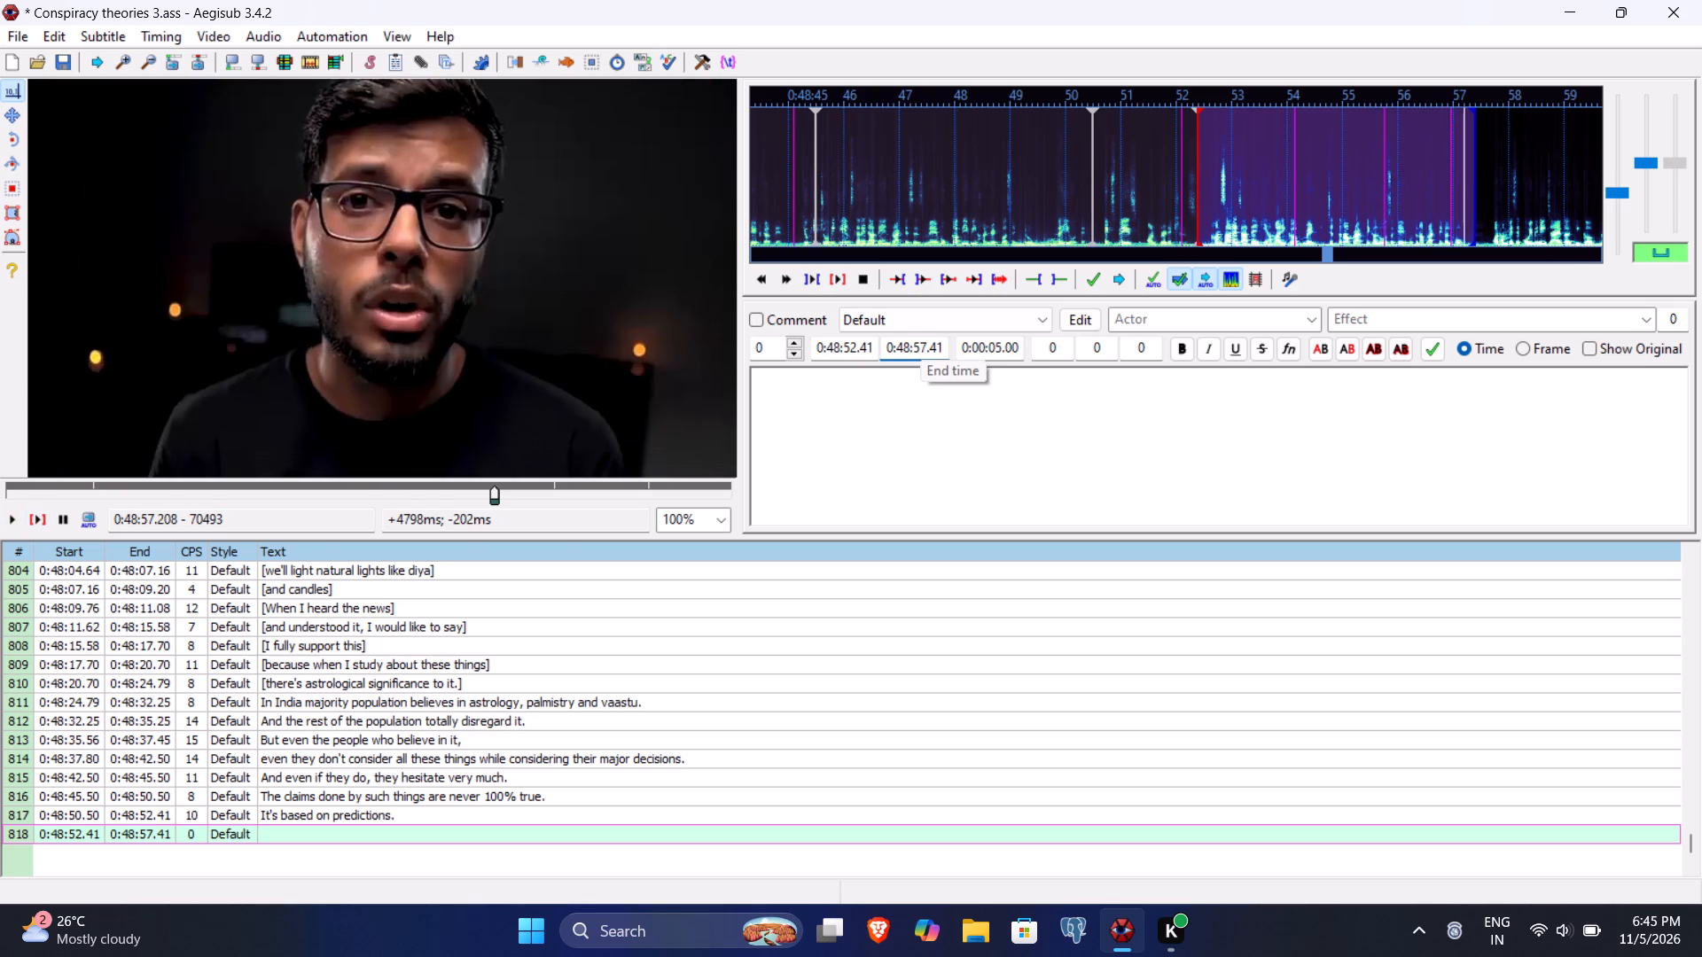
pyautogui.write('20')
# Enter "We all want our government to be as practical as it can be." as line 818's subtitle text and commit the line.
pyautogui.click(895, 455)
pyautogui.write('We all want out')
pyautogui.press('BackSpace')
pyautogui.write('r go')
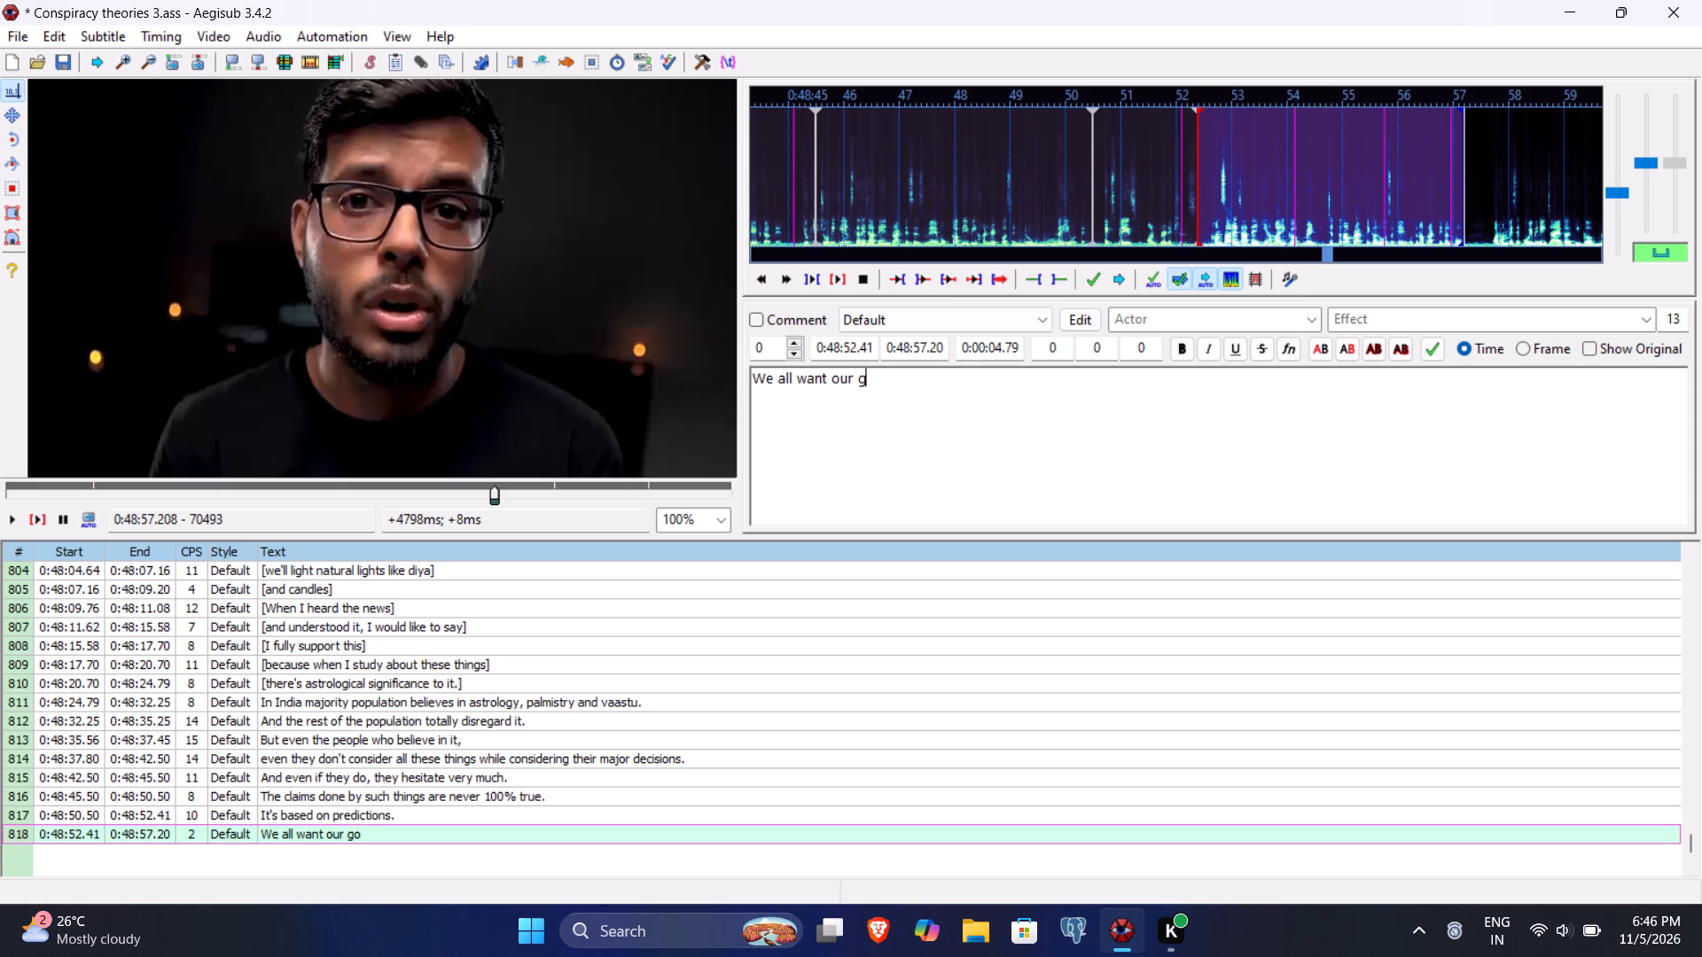
pyautogui.write('ber')
pyautogui.press('BackSpace')
pyautogui.press('BackSpace')
pyautogui.press('BackSpace')
pyautogui.write('vernment to be as practical as it can be')
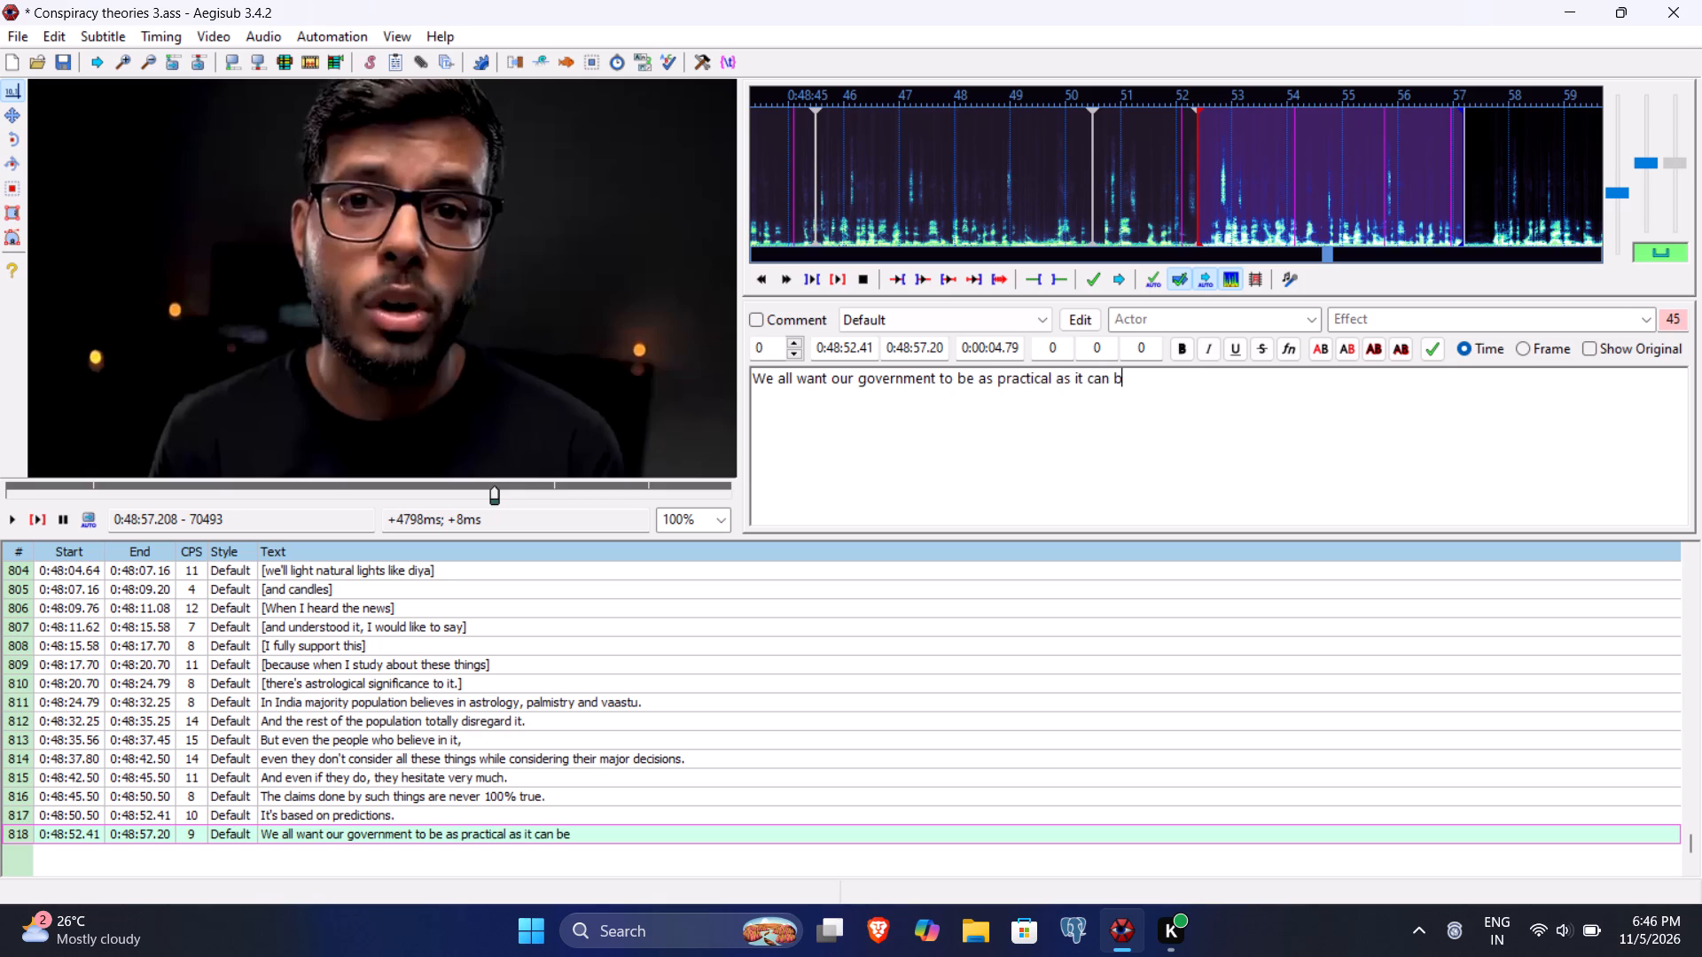
pyautogui.write('.')
pyautogui.press('Return')
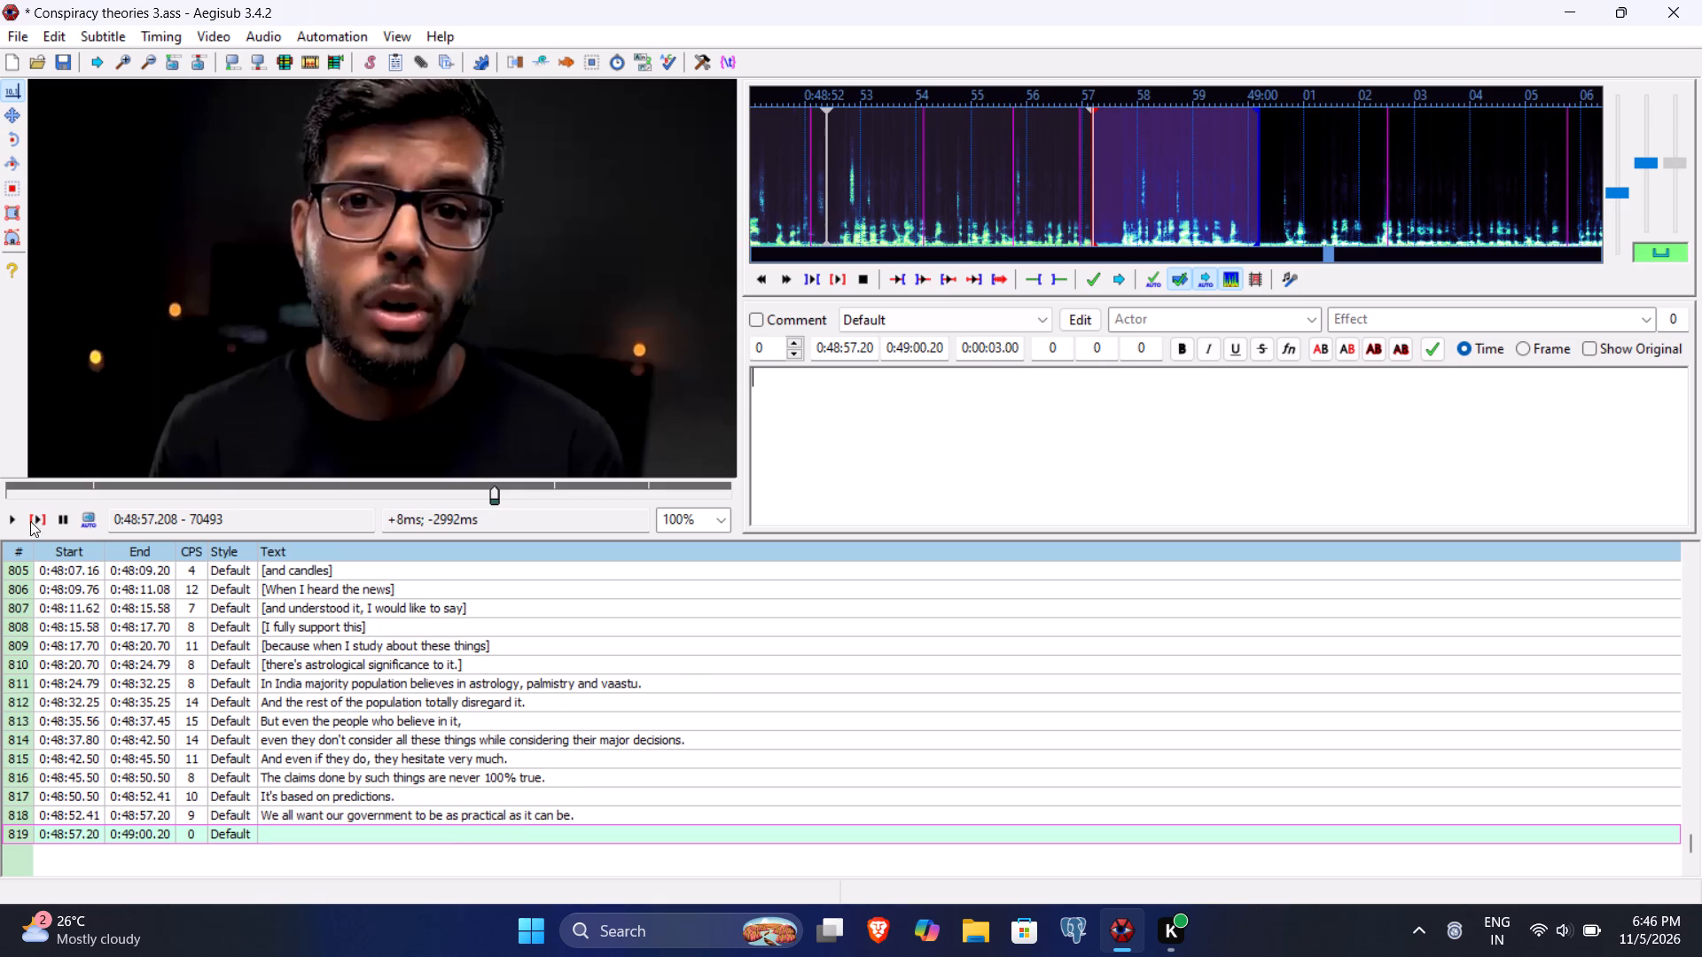
# Play line 819's segment and beyond, and set its end time to 0:49:09.25 and start time to 0:48:57.66.
pyautogui.click(42, 519)
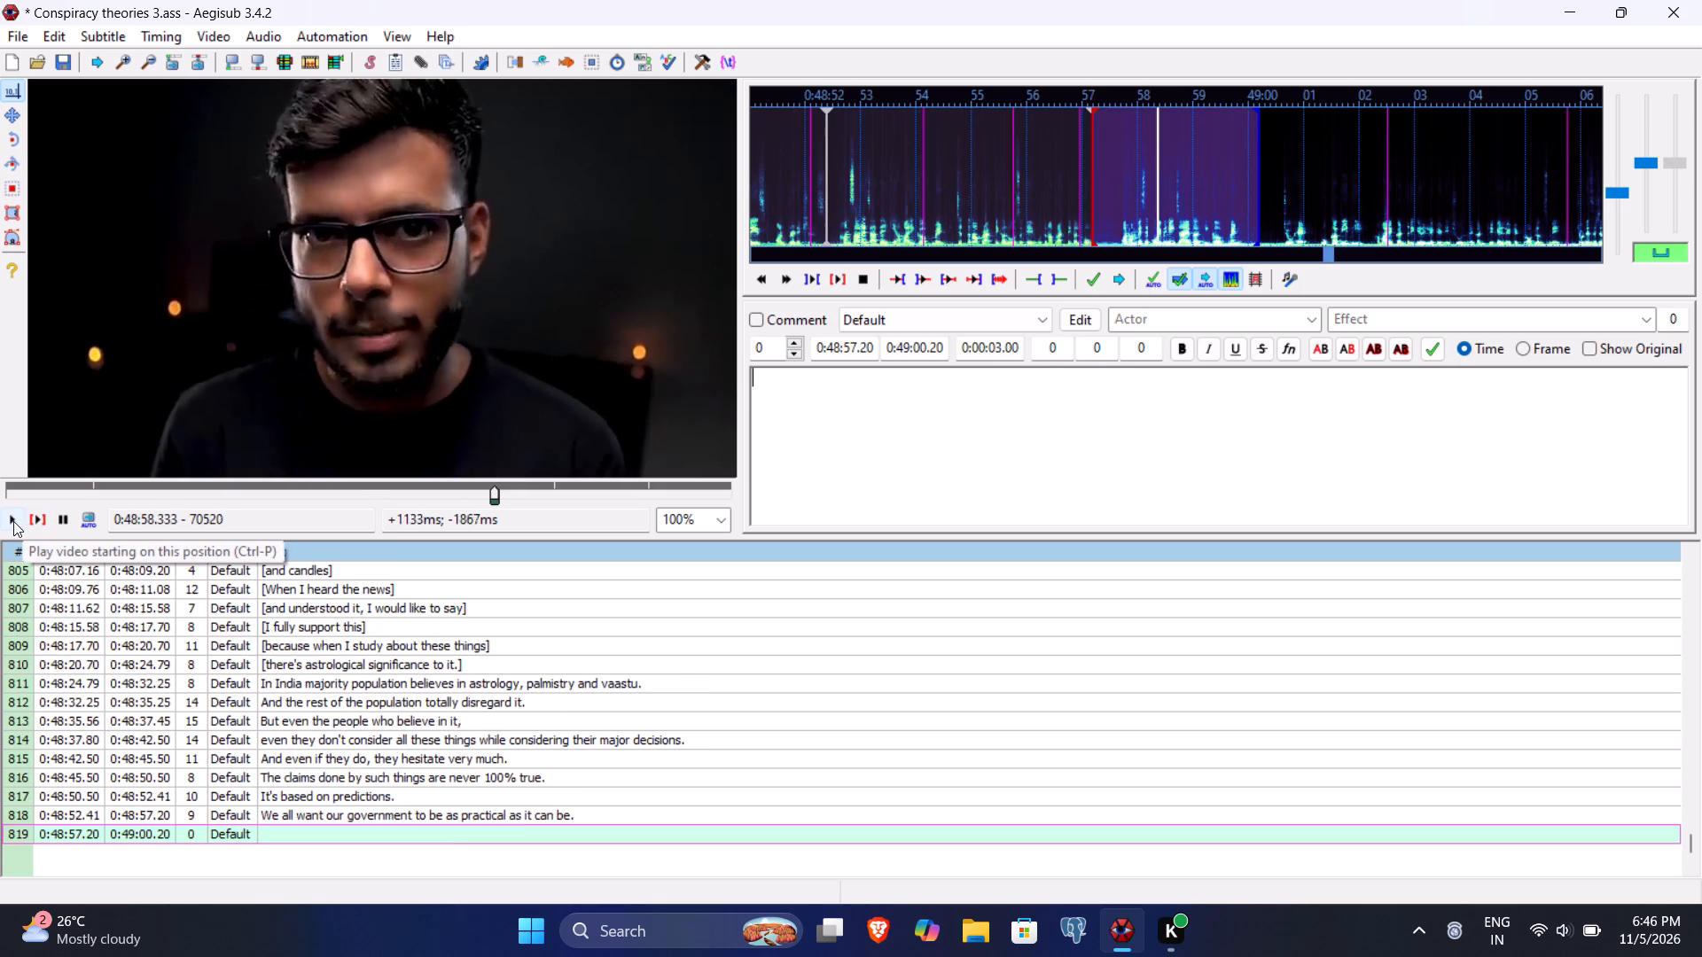
pyautogui.click(13, 521)
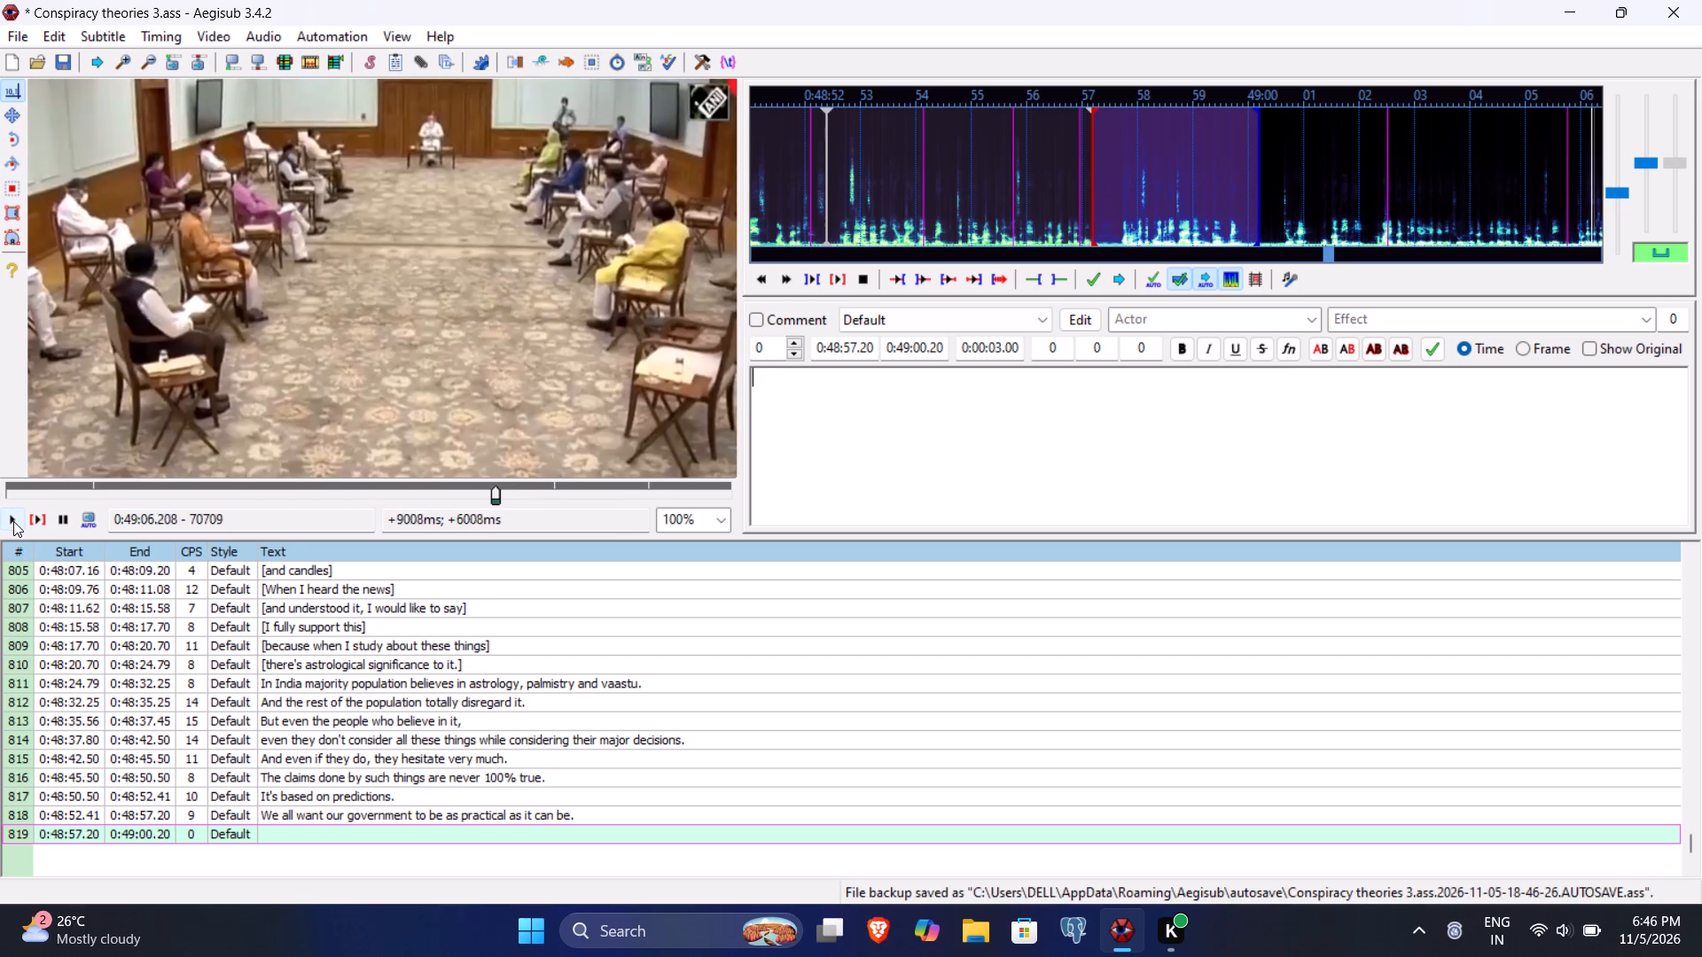
pyautogui.click(13, 521)
pyautogui.click(13, 521)
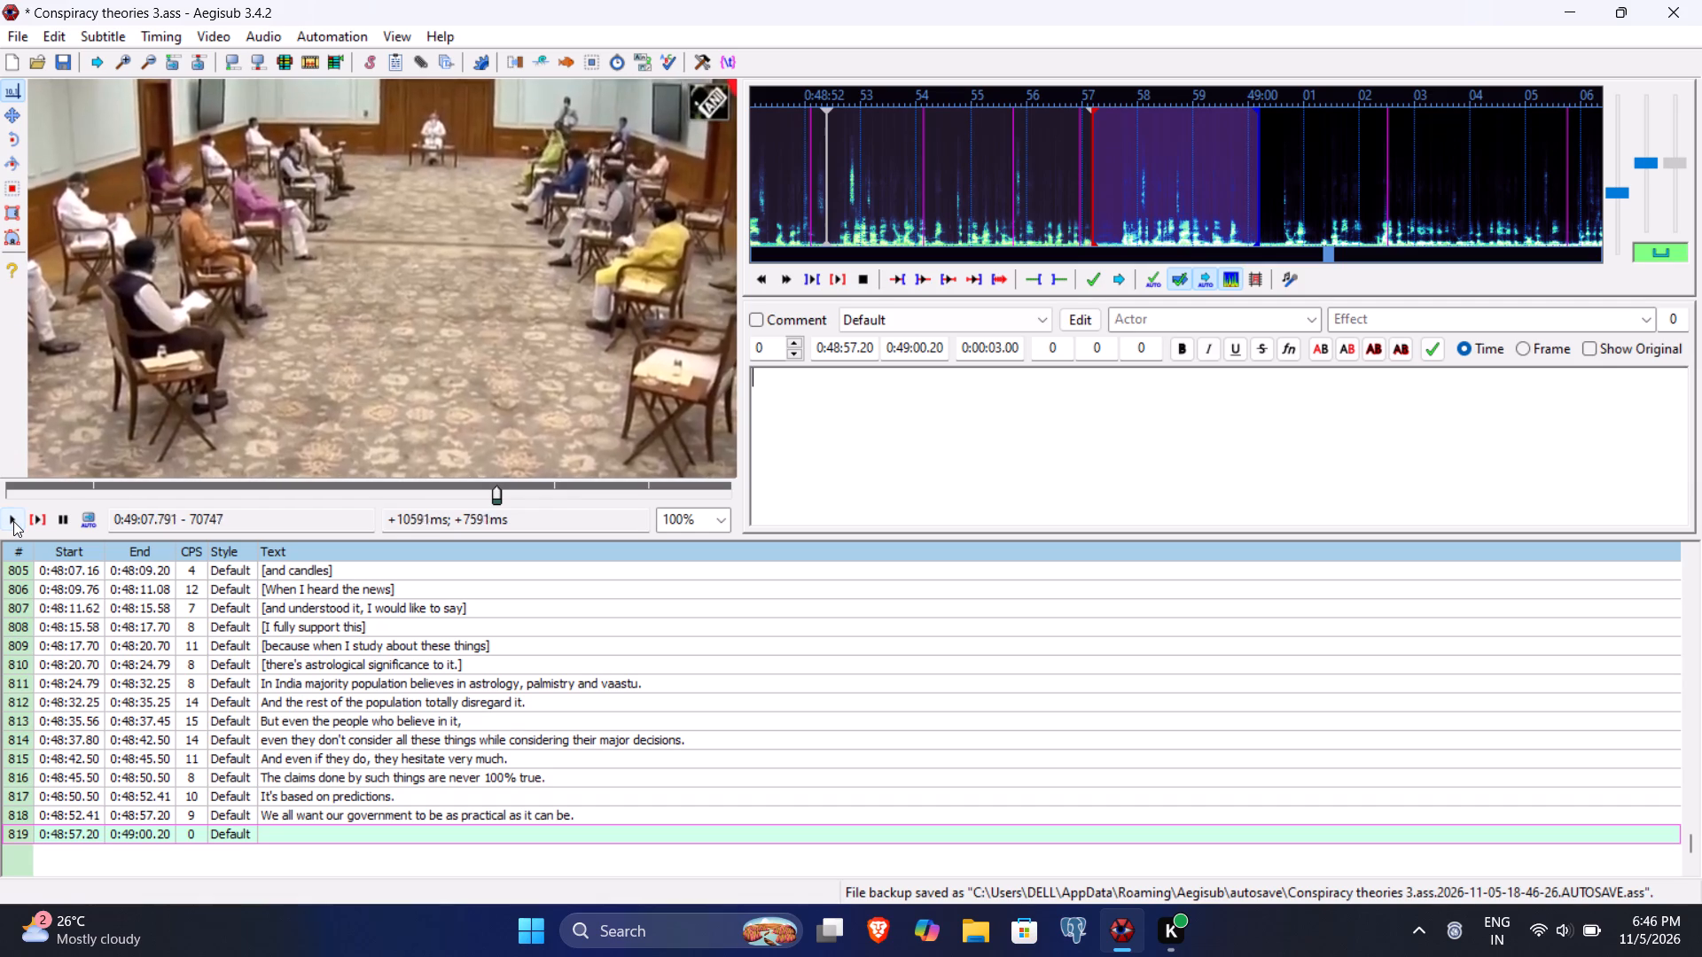
pyautogui.click(13, 521)
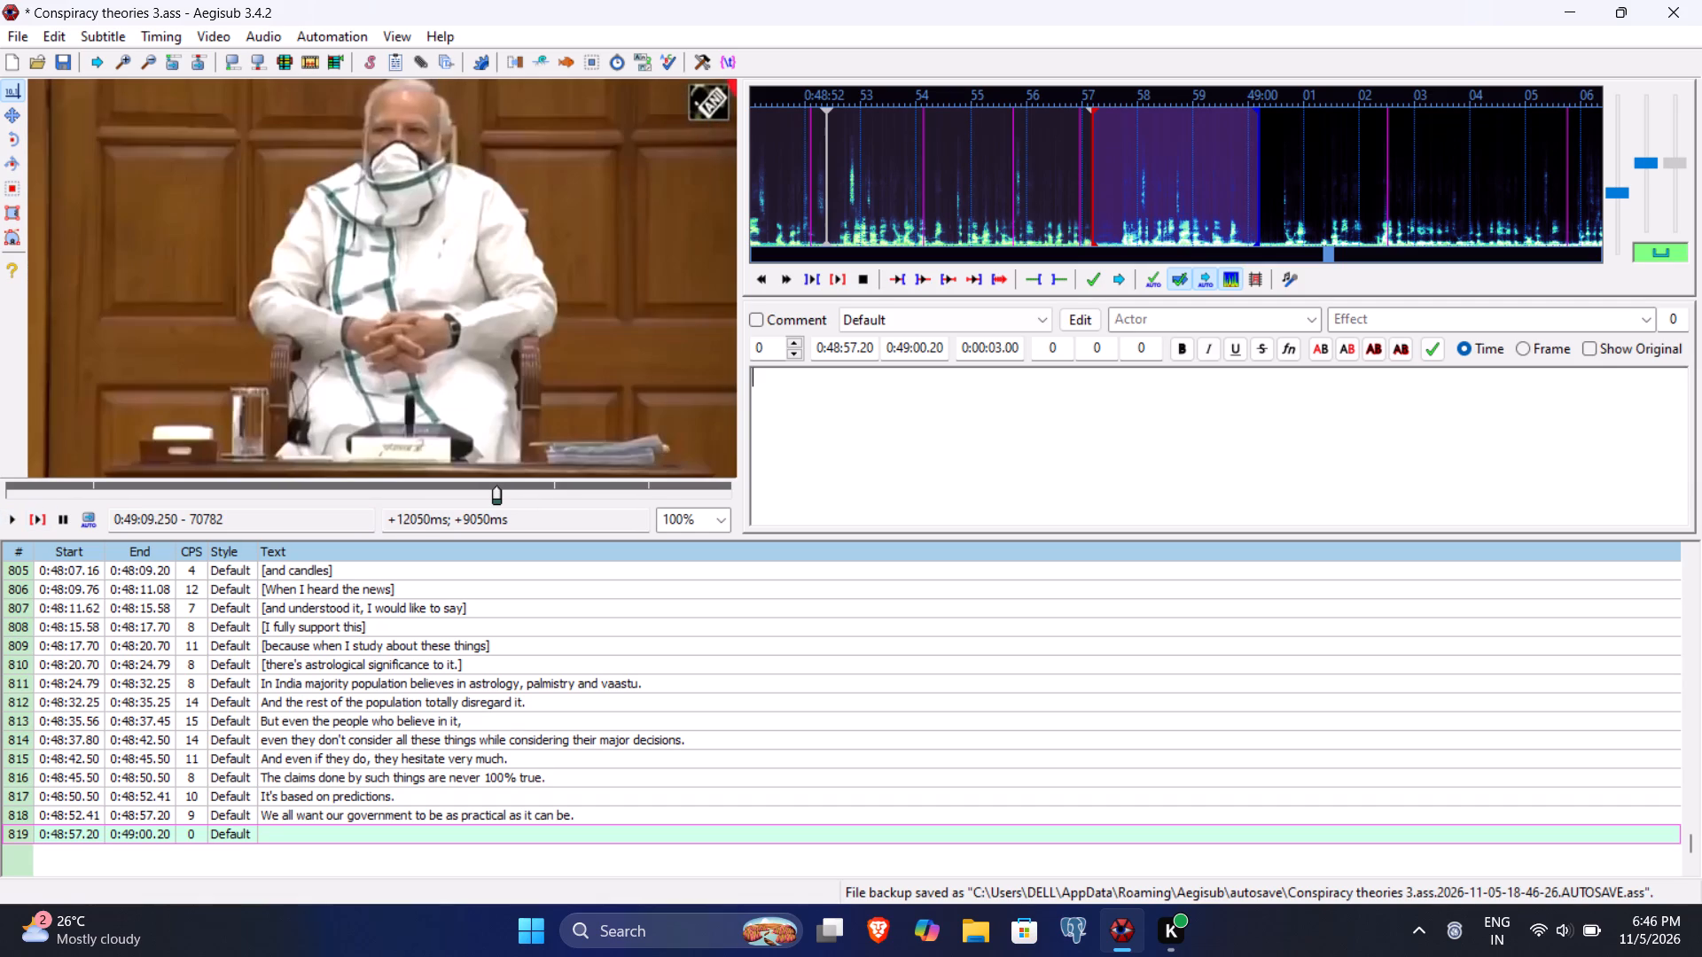
pyautogui.click(917, 350)
pyautogui.write('925')
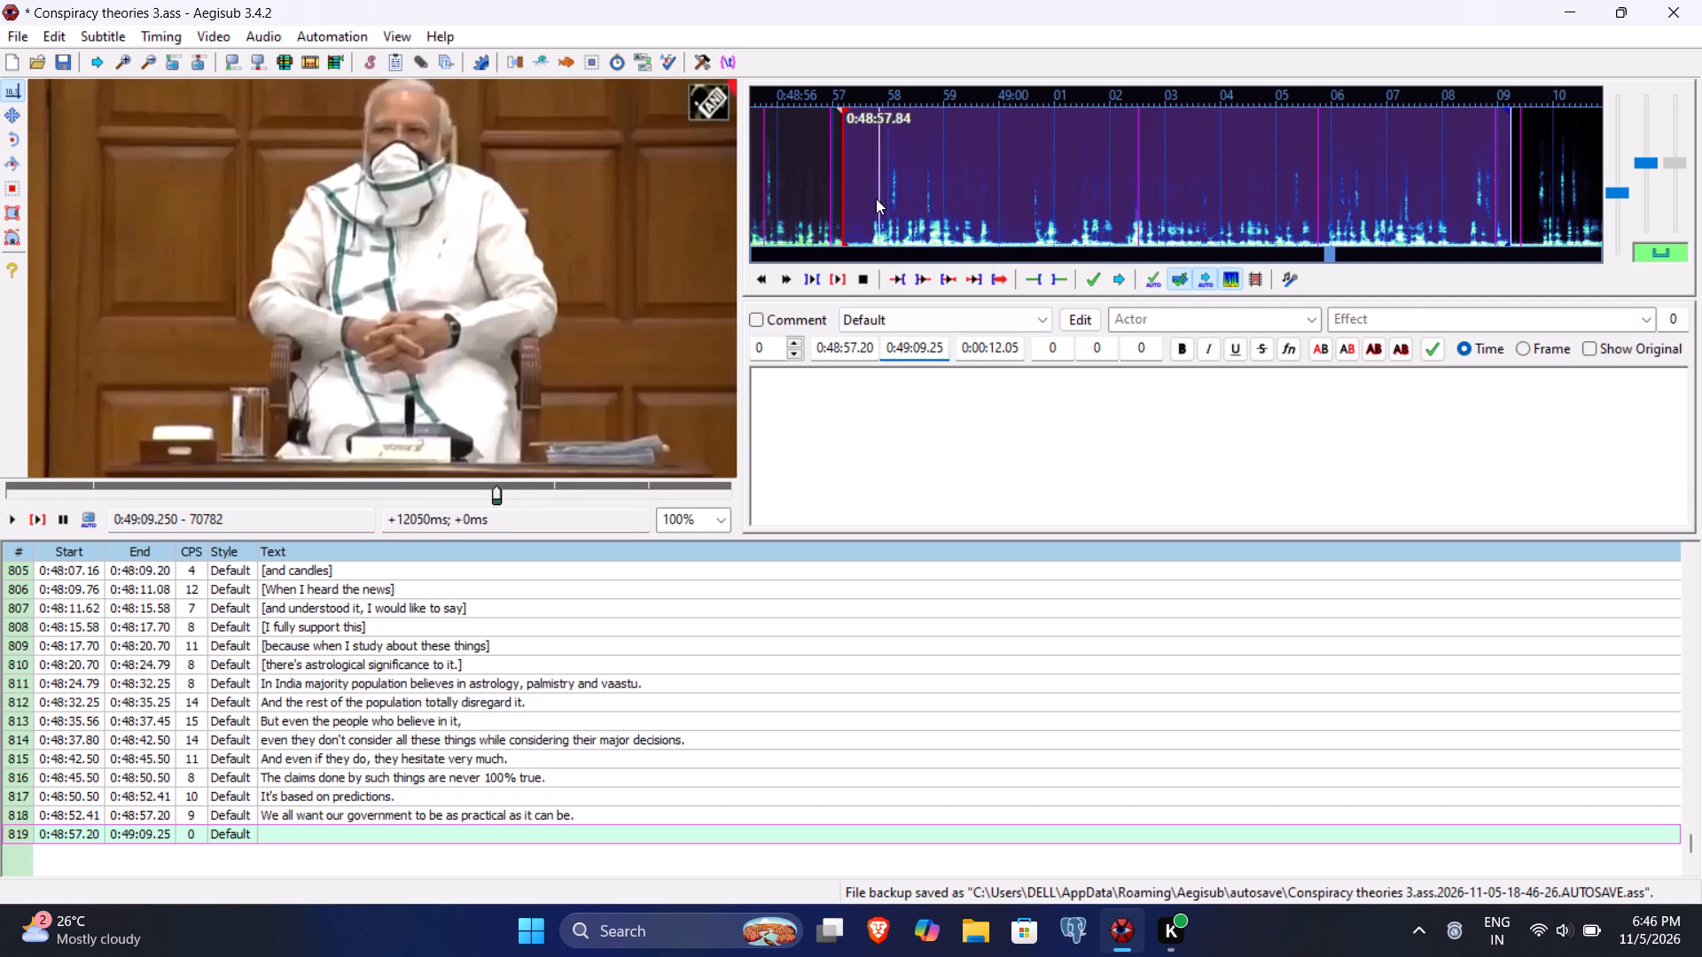
pyautogui.click(861, 351)
pyautogui.write('66')
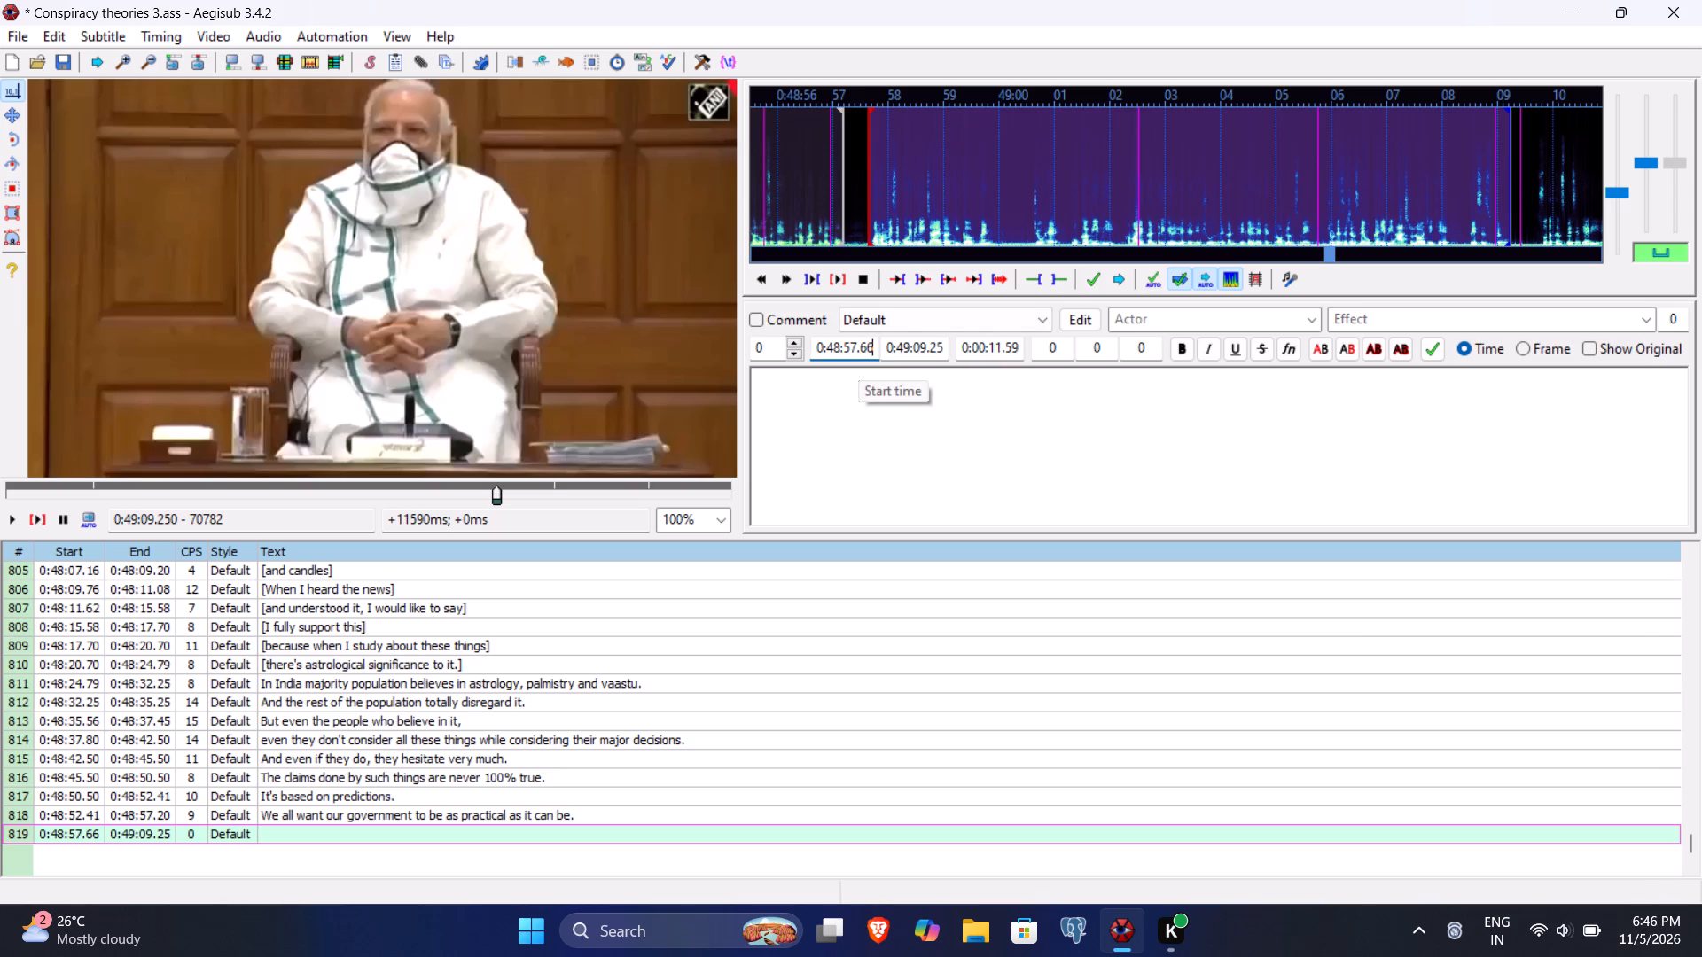
# Enter "And no one would want our government to take such important decisions based on astrology." as line 819's subtitle text and commit the line.
pyautogui.click(847, 479)
pyautogui.write('And no one would want our government ot')
pyautogui.press('BackSpace')
pyautogui.press('BackSpace')
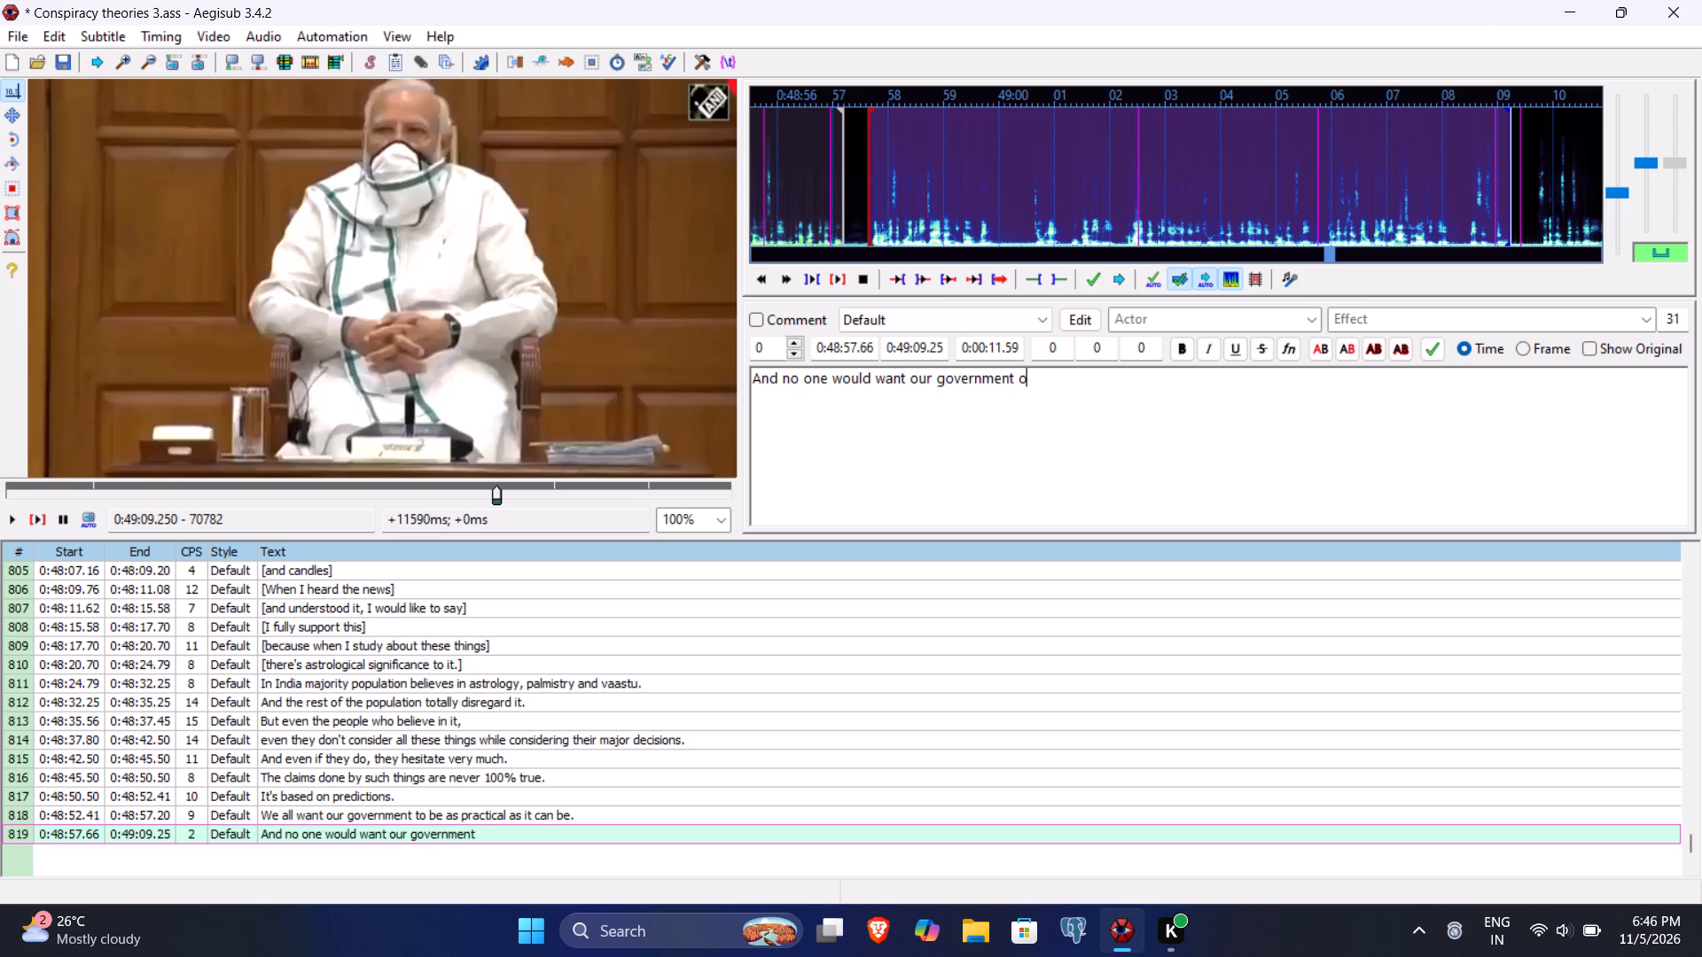
pyautogui.write('to take')
pyautogui.press('space')
pyautogui.write('su')
pyautogui.write('ch impir')
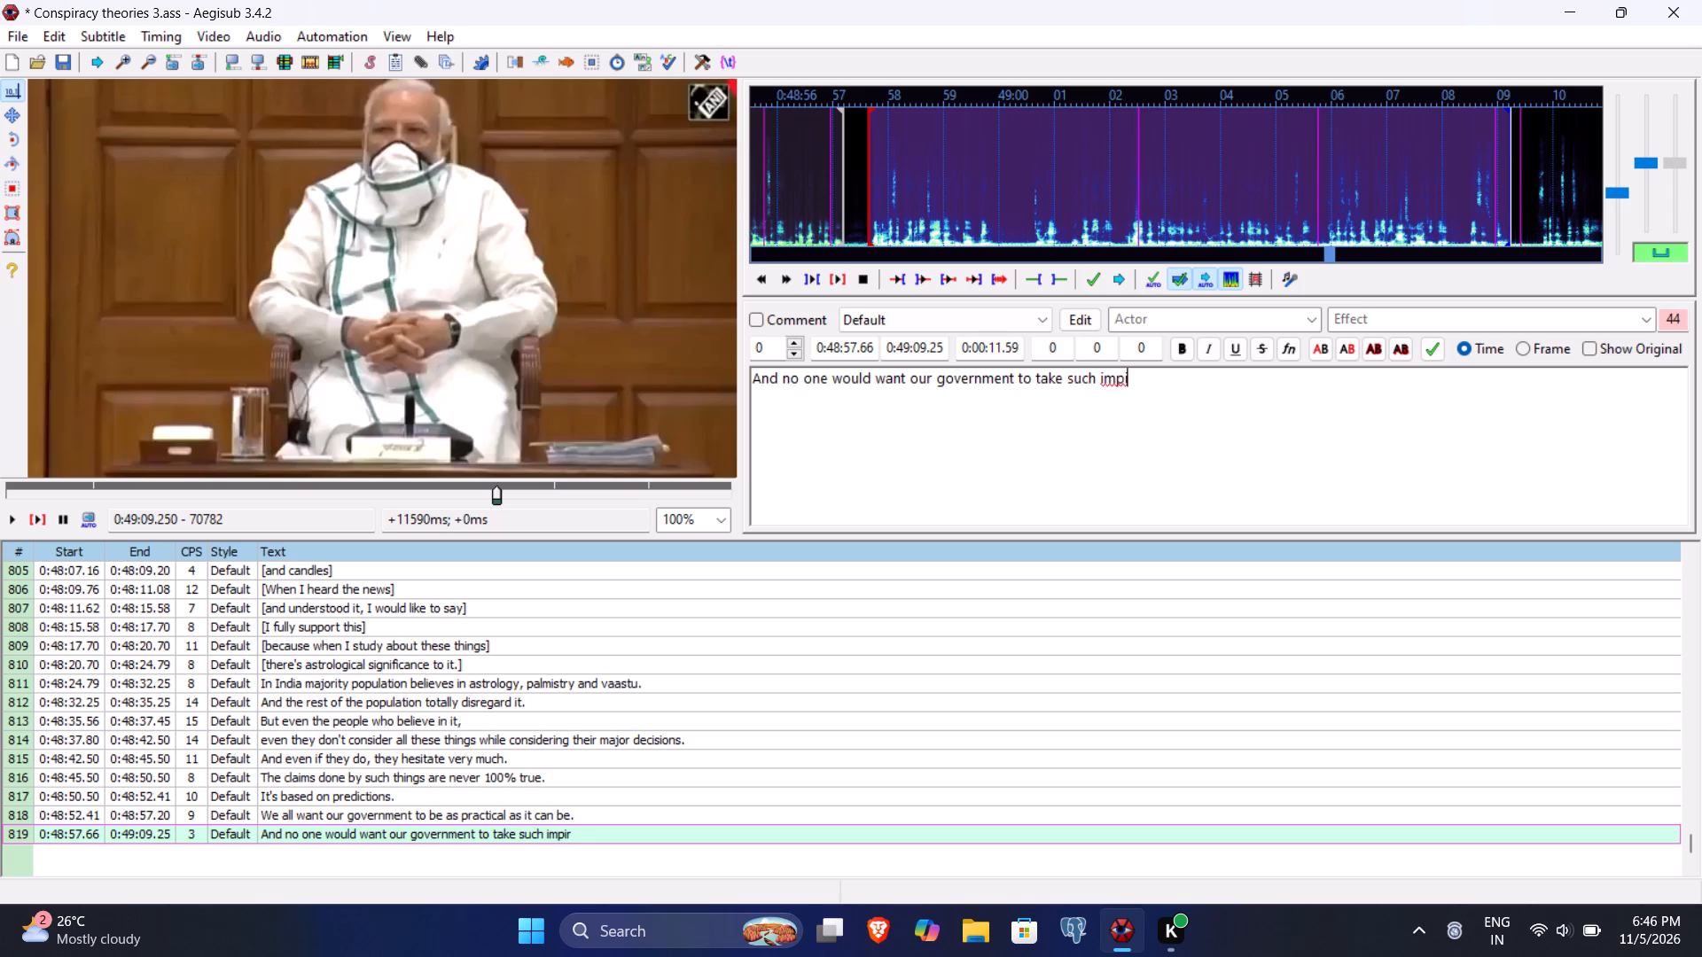
pyautogui.press('BackSpace')
pyautogui.press('BackSpace')
pyautogui.write('ortant decision bas')
pyautogui.press('BackSpace')
pyautogui.press('BackSpace')
pyautogui.press('BackSpace')
pyautogui.press('BackSpace')
pyautogui.write('s based on')
pyautogui.press('space')
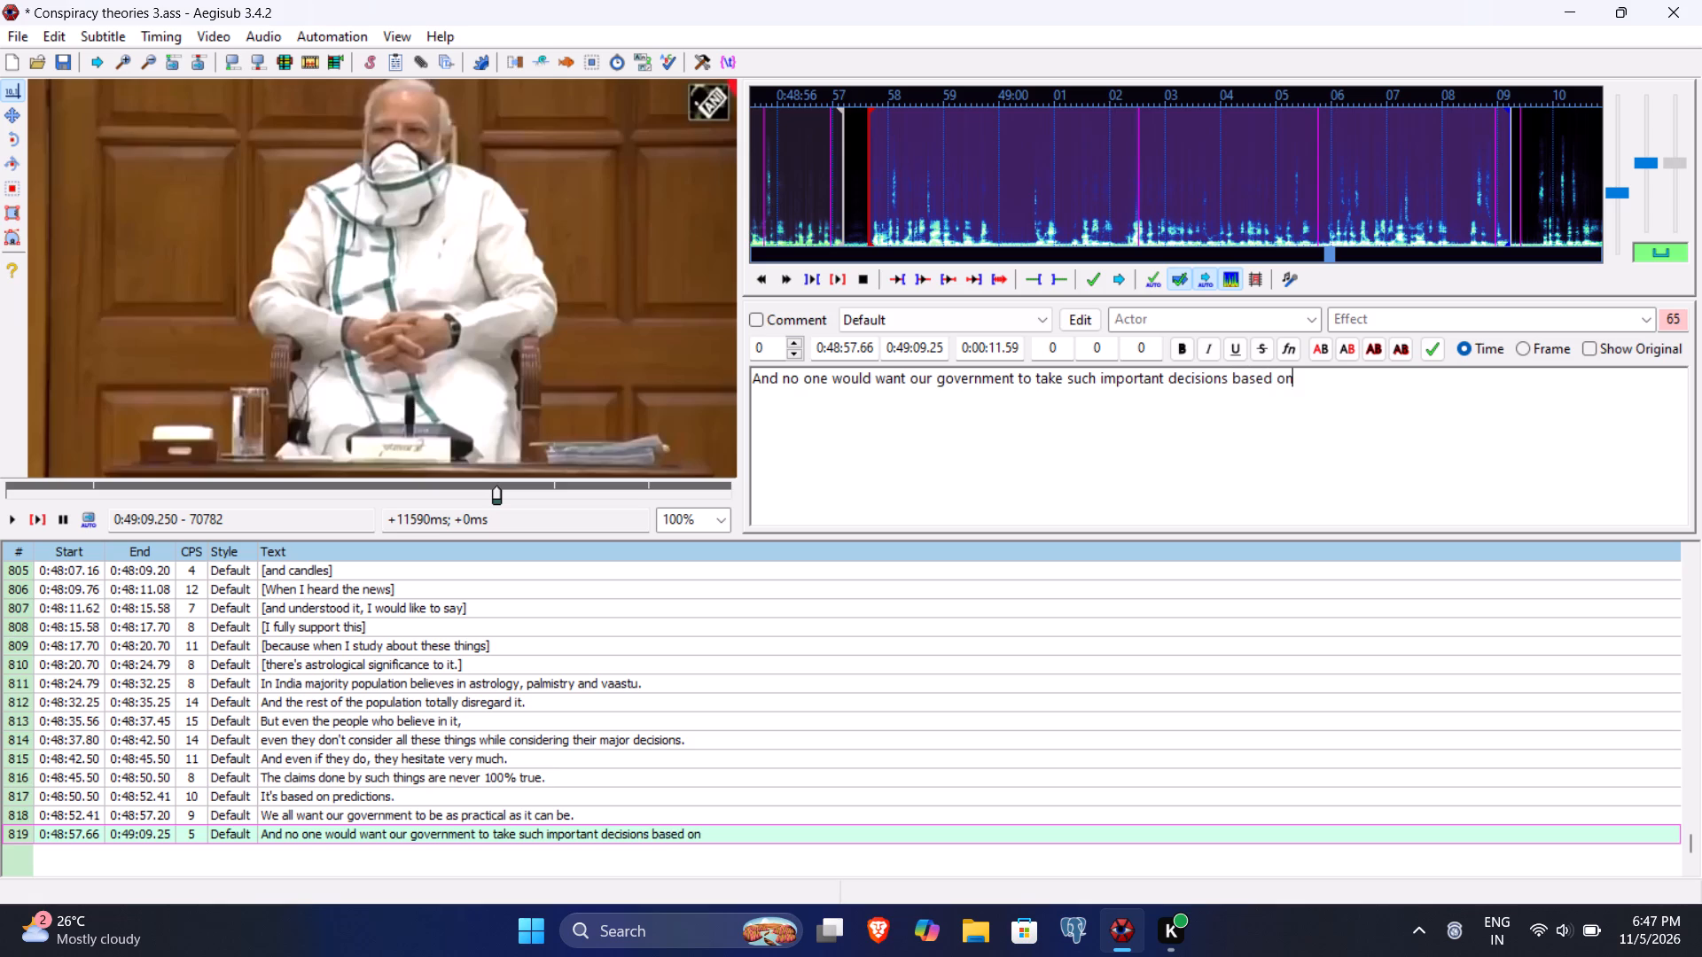
pyautogui.write('astrolo')
pyautogui.write('gy')
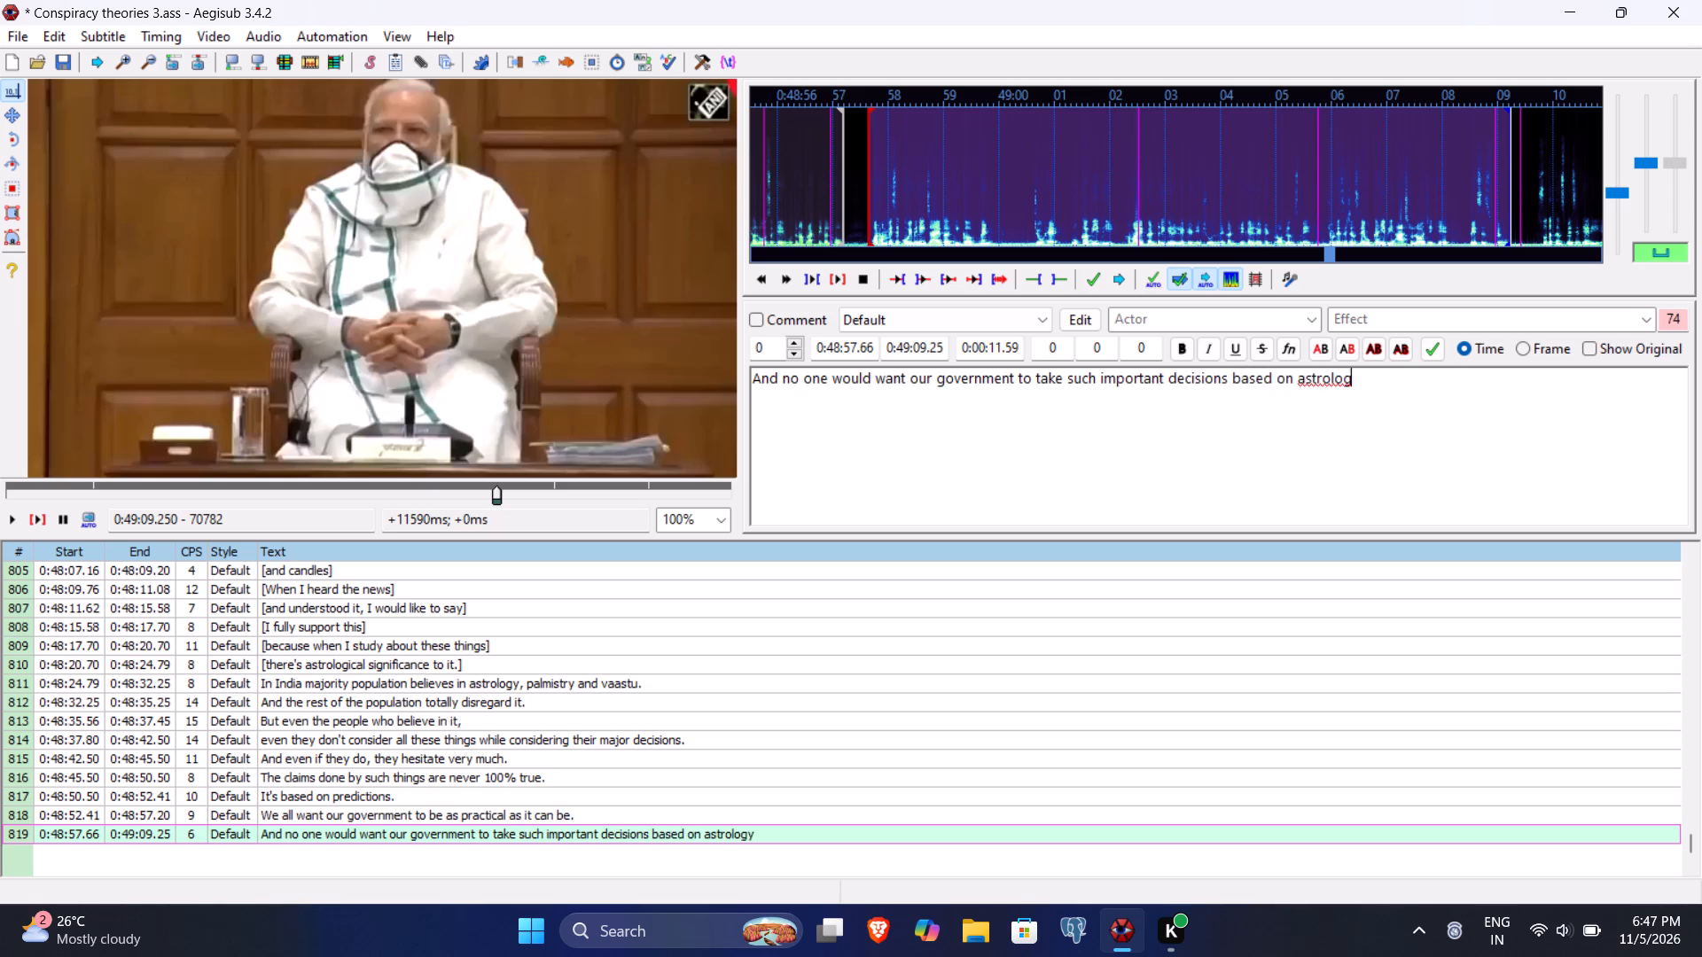
pyautogui.press('.')
pyautogui.press('Return')
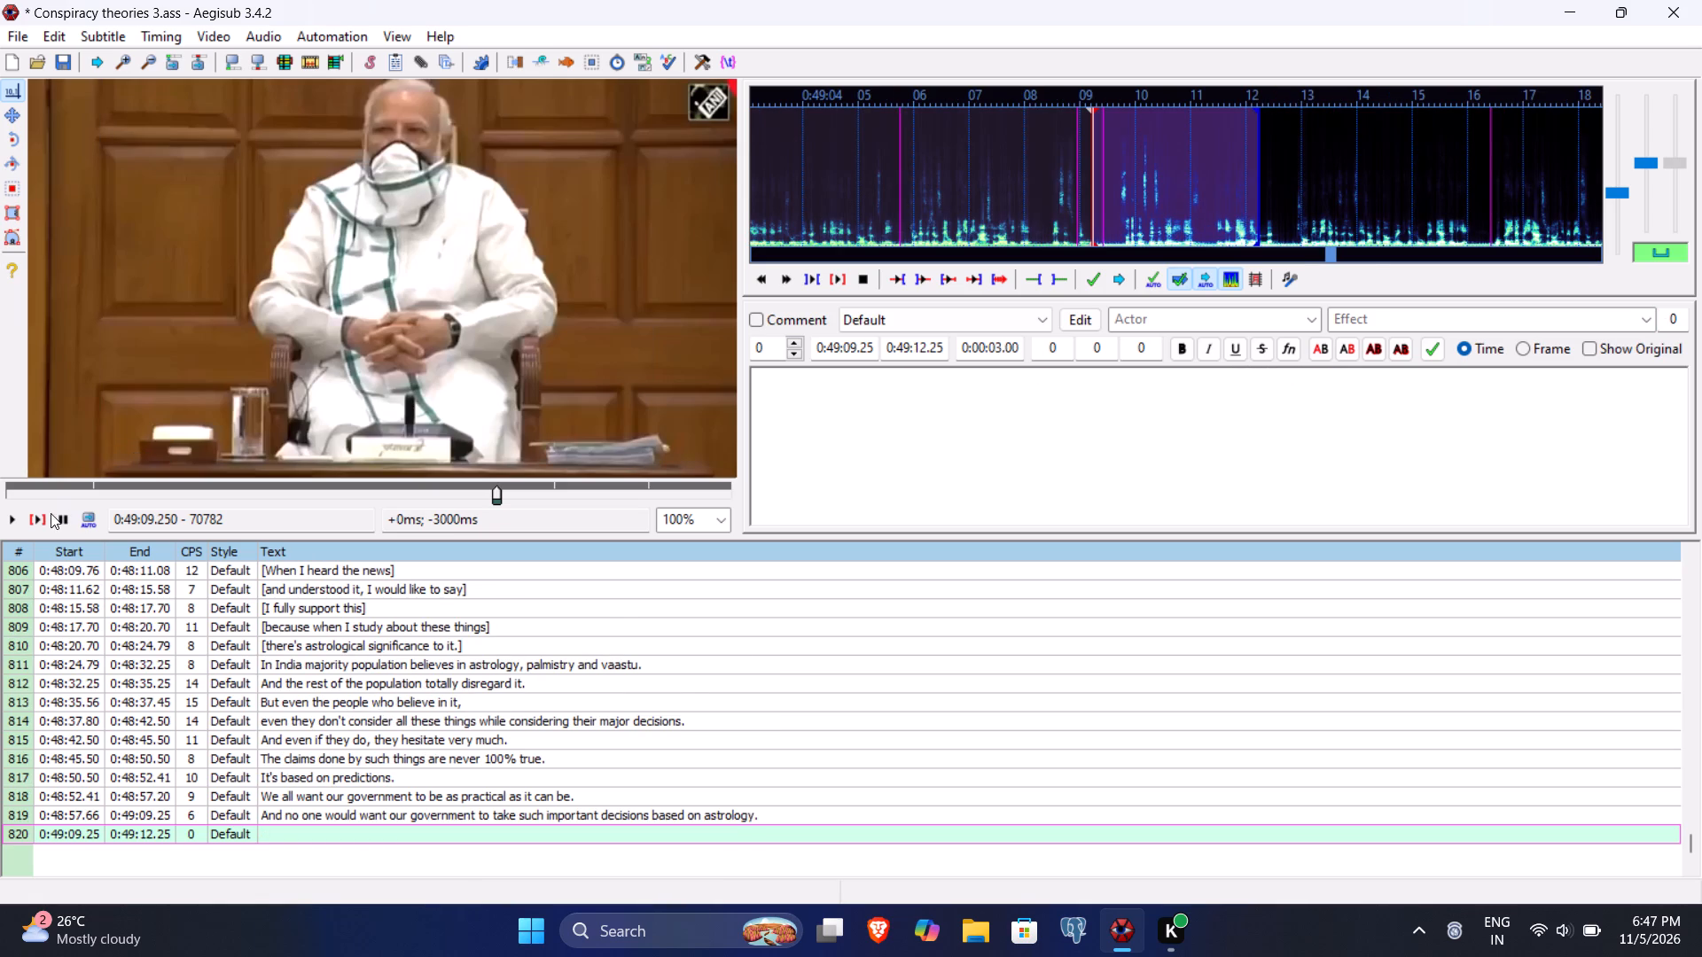
# Play line 820's segment and beyond, and set its end time to 0:49:16.08 and start time to 0:49:09.76.
pyautogui.click(42, 519)
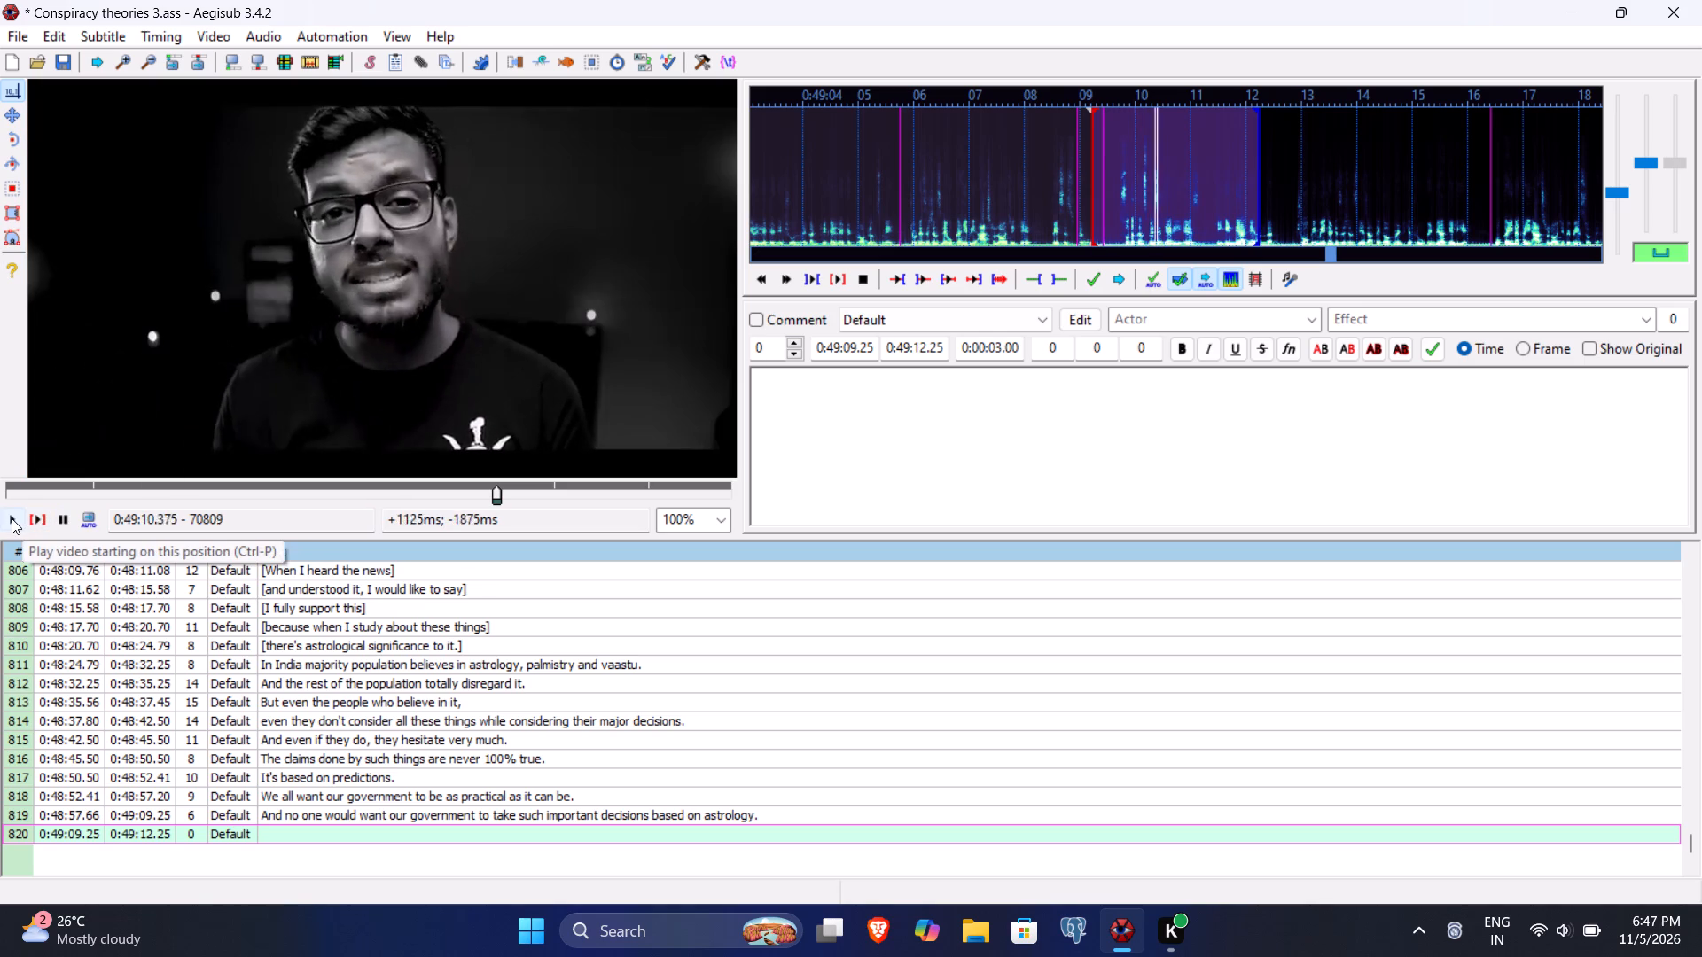
pyautogui.click(12, 517)
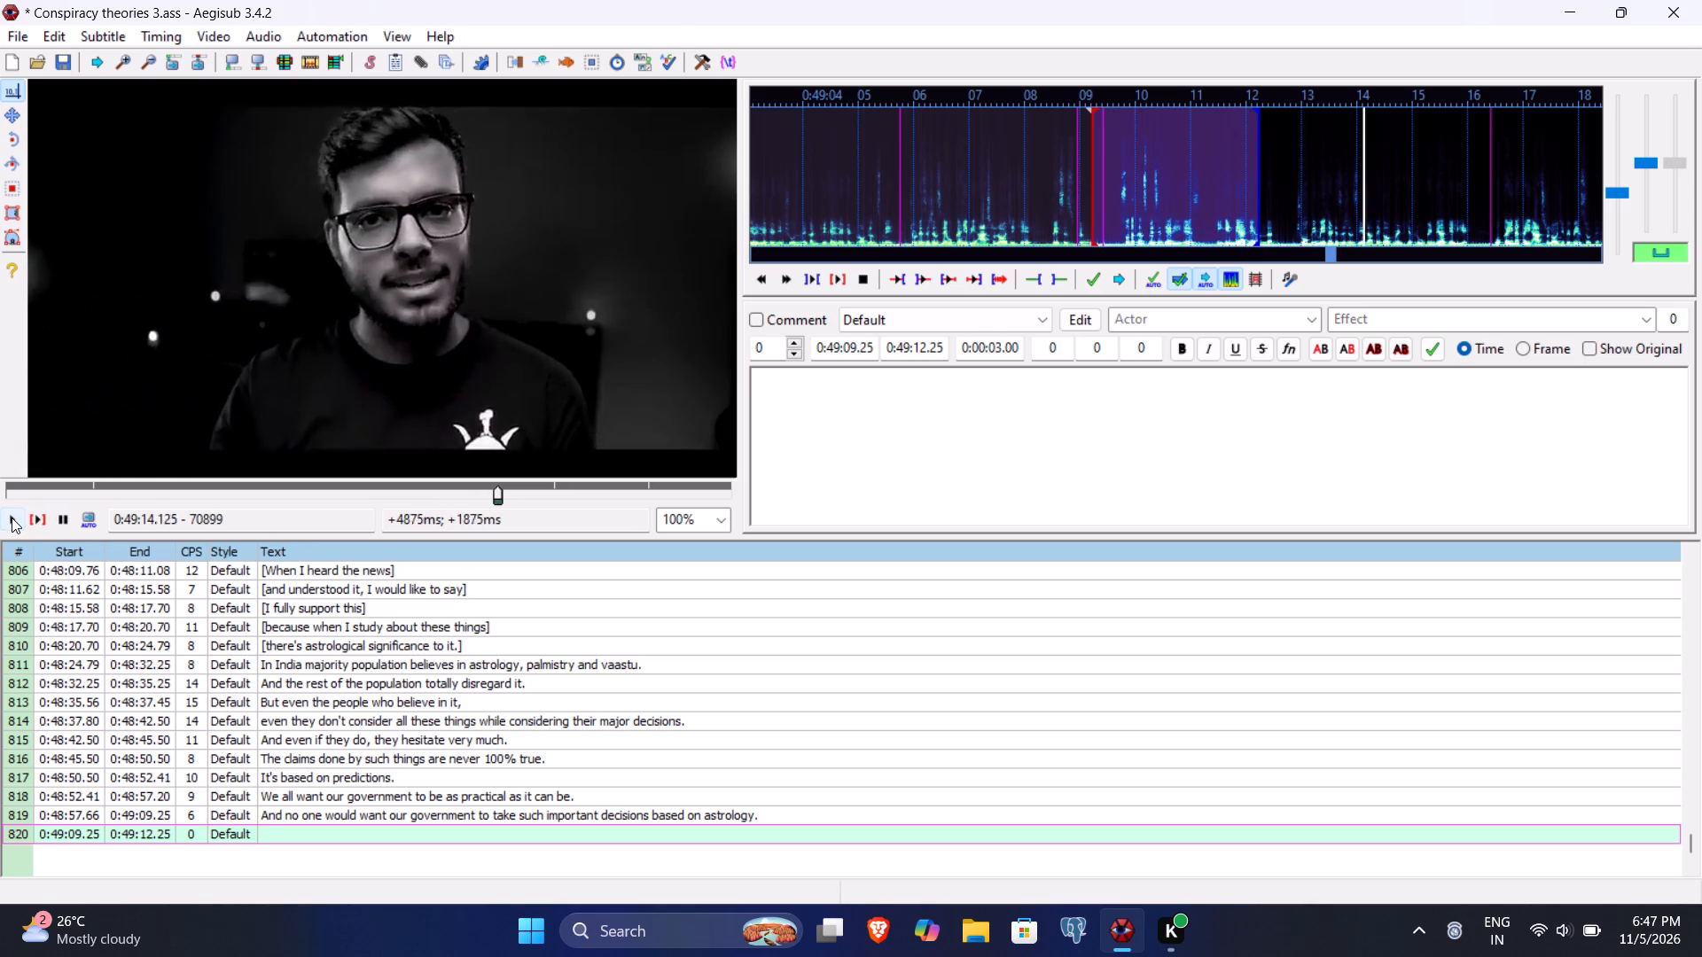
pyautogui.click(12, 517)
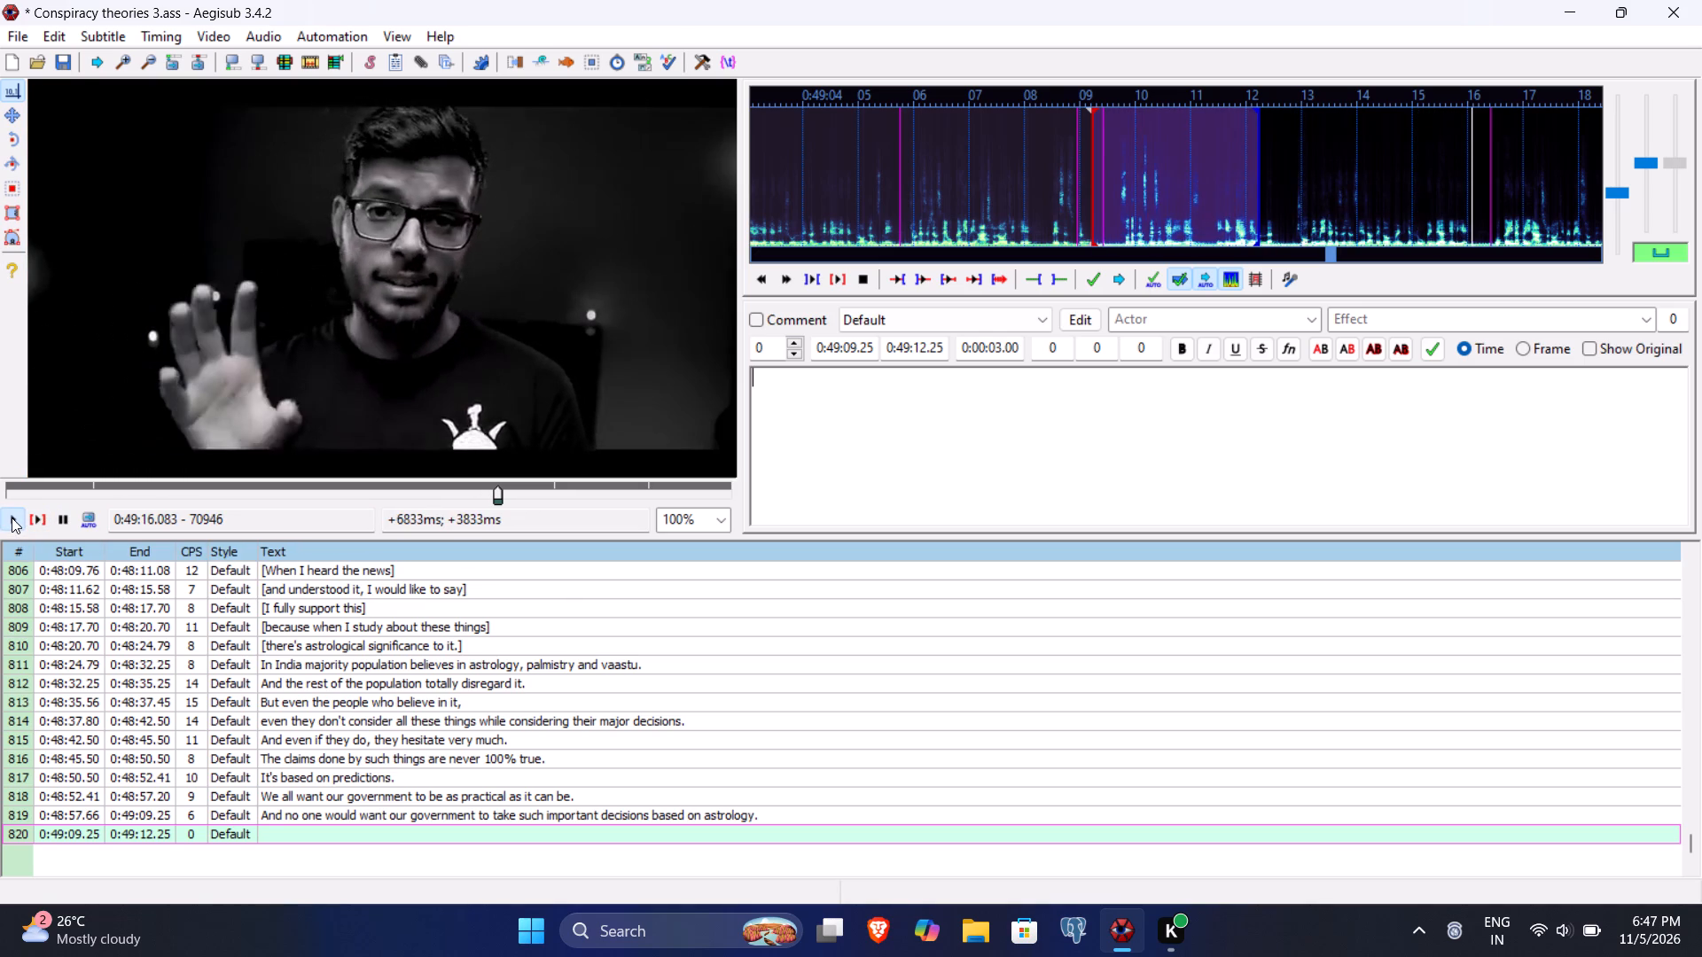
pyautogui.click(922, 350)
pyautogui.press('6')
pyautogui.write('08')
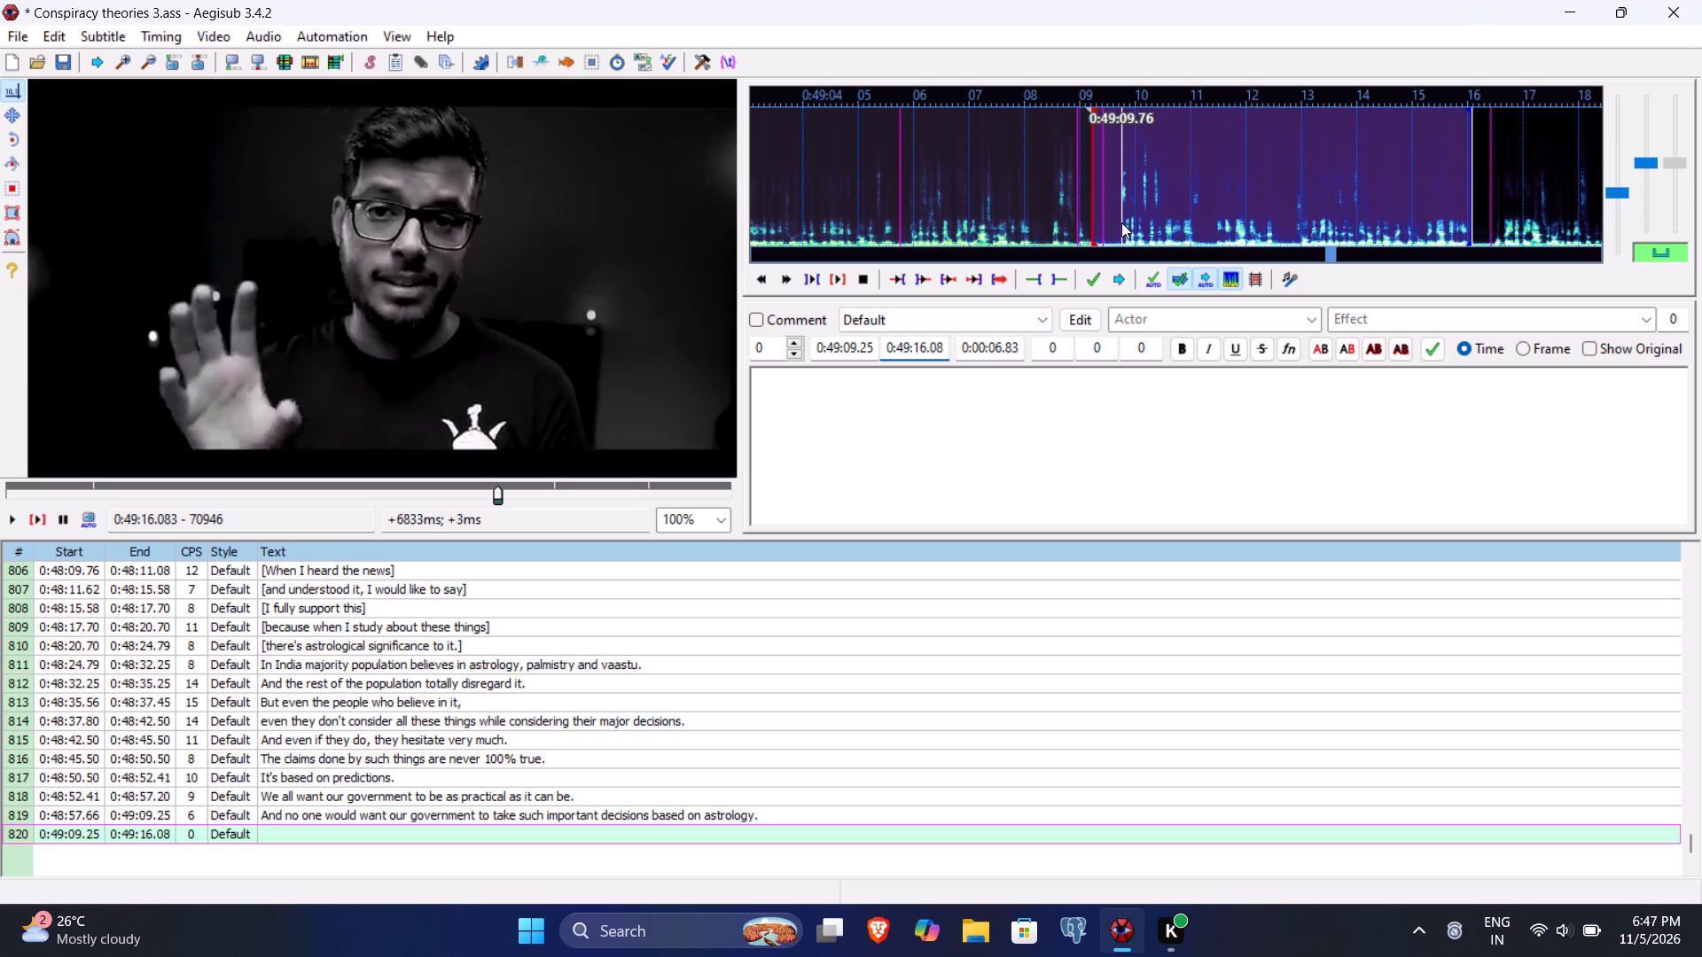
pyautogui.click(855, 347)
pyautogui.write('76')
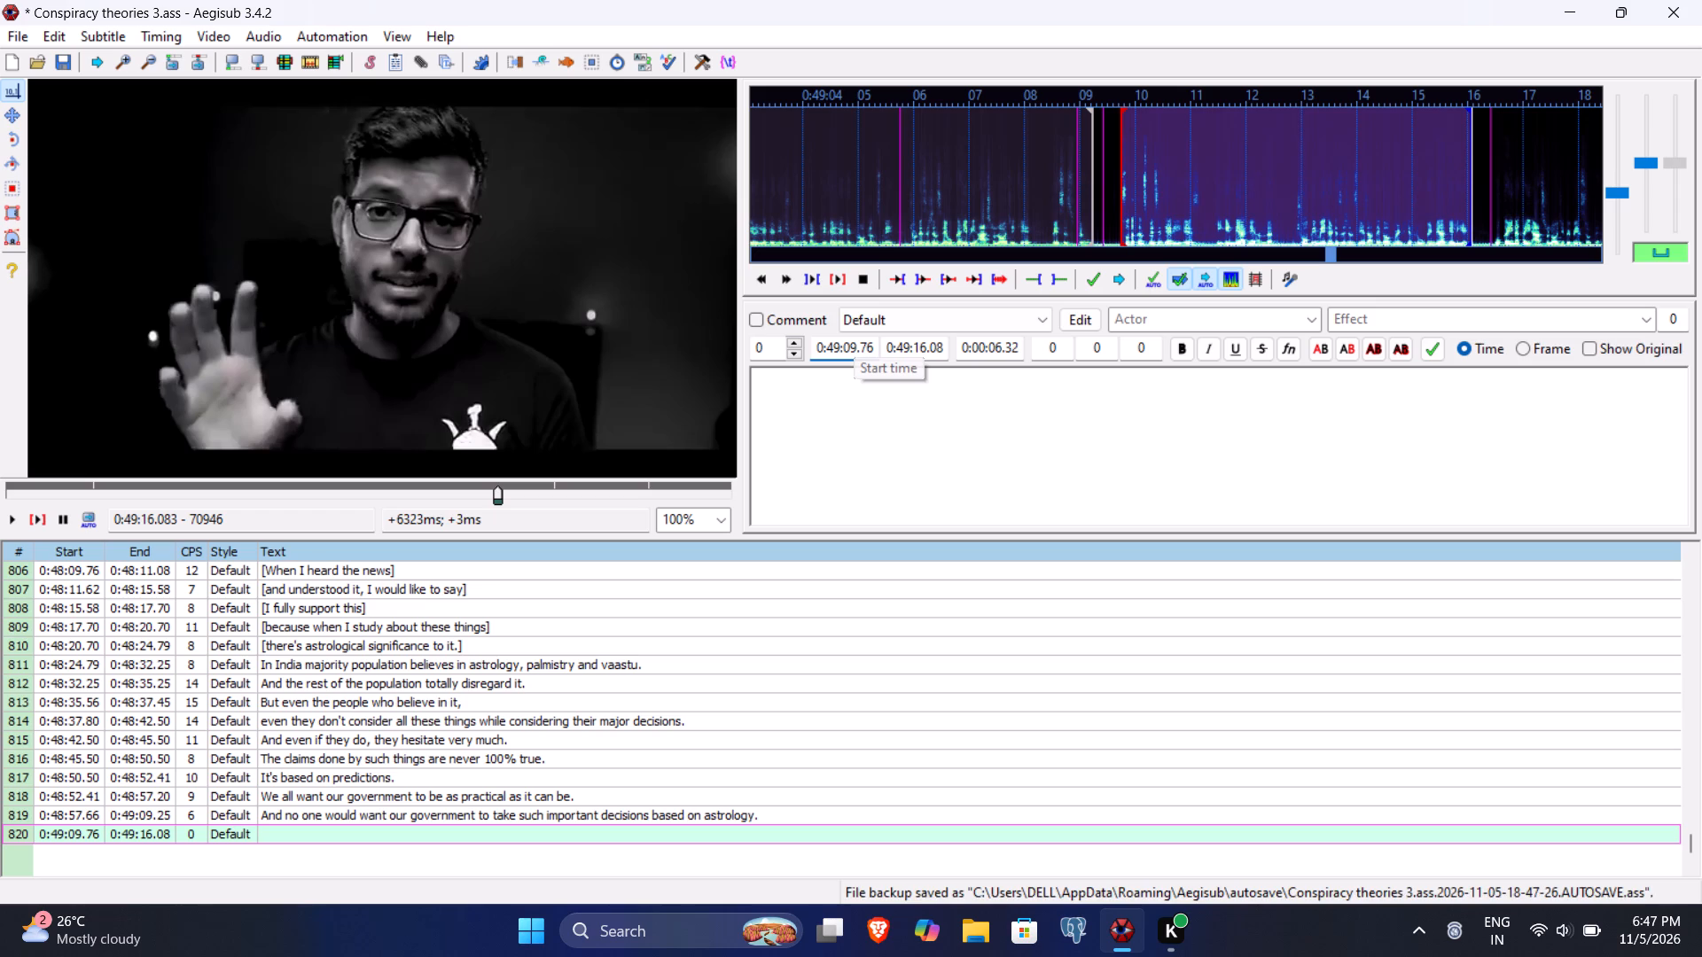
# Enter "So the conspiracy theory is that, the decision taken in India for India" as line 820's subtitle text and commit the line.
pyautogui.click(826, 425)
pyautogui.write('So the conspiracy theory is that the')
pyautogui.press('space')
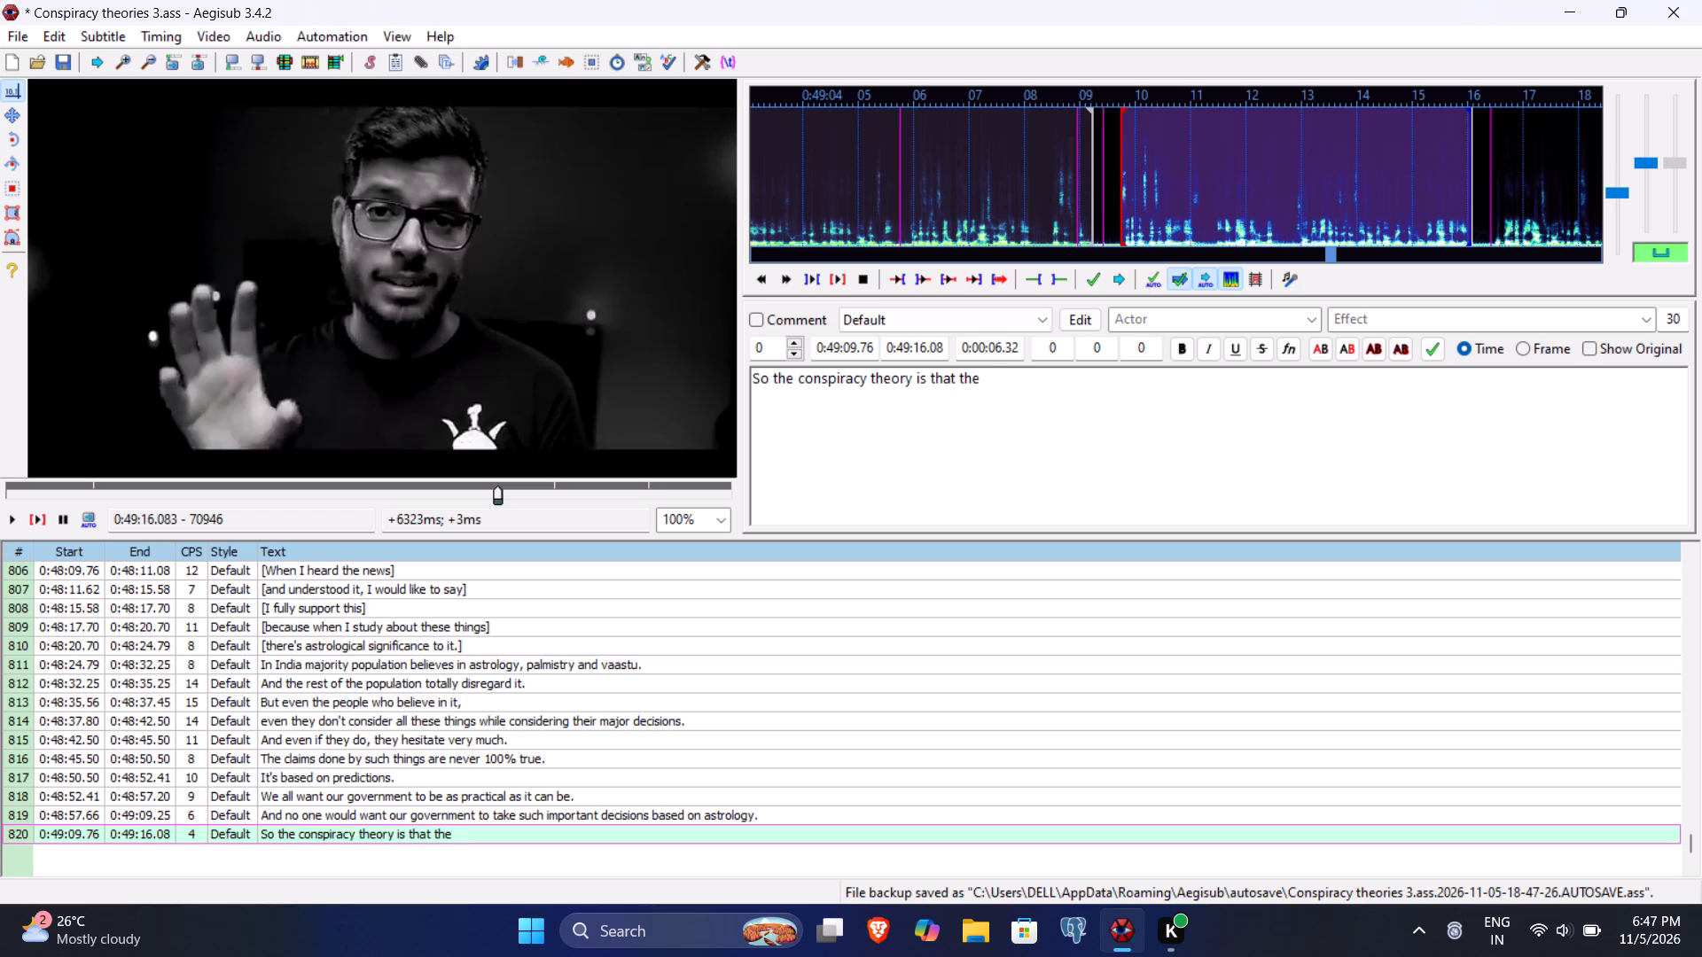
pyautogui.press('BackSpace')
pyautogui.press('BackSpace')
pyautogui.press('BackSpace')
pyautogui.press('BackSpace')
pyautogui.press('BackSpace')
pyautogui.write(', the decision taken in India for I')
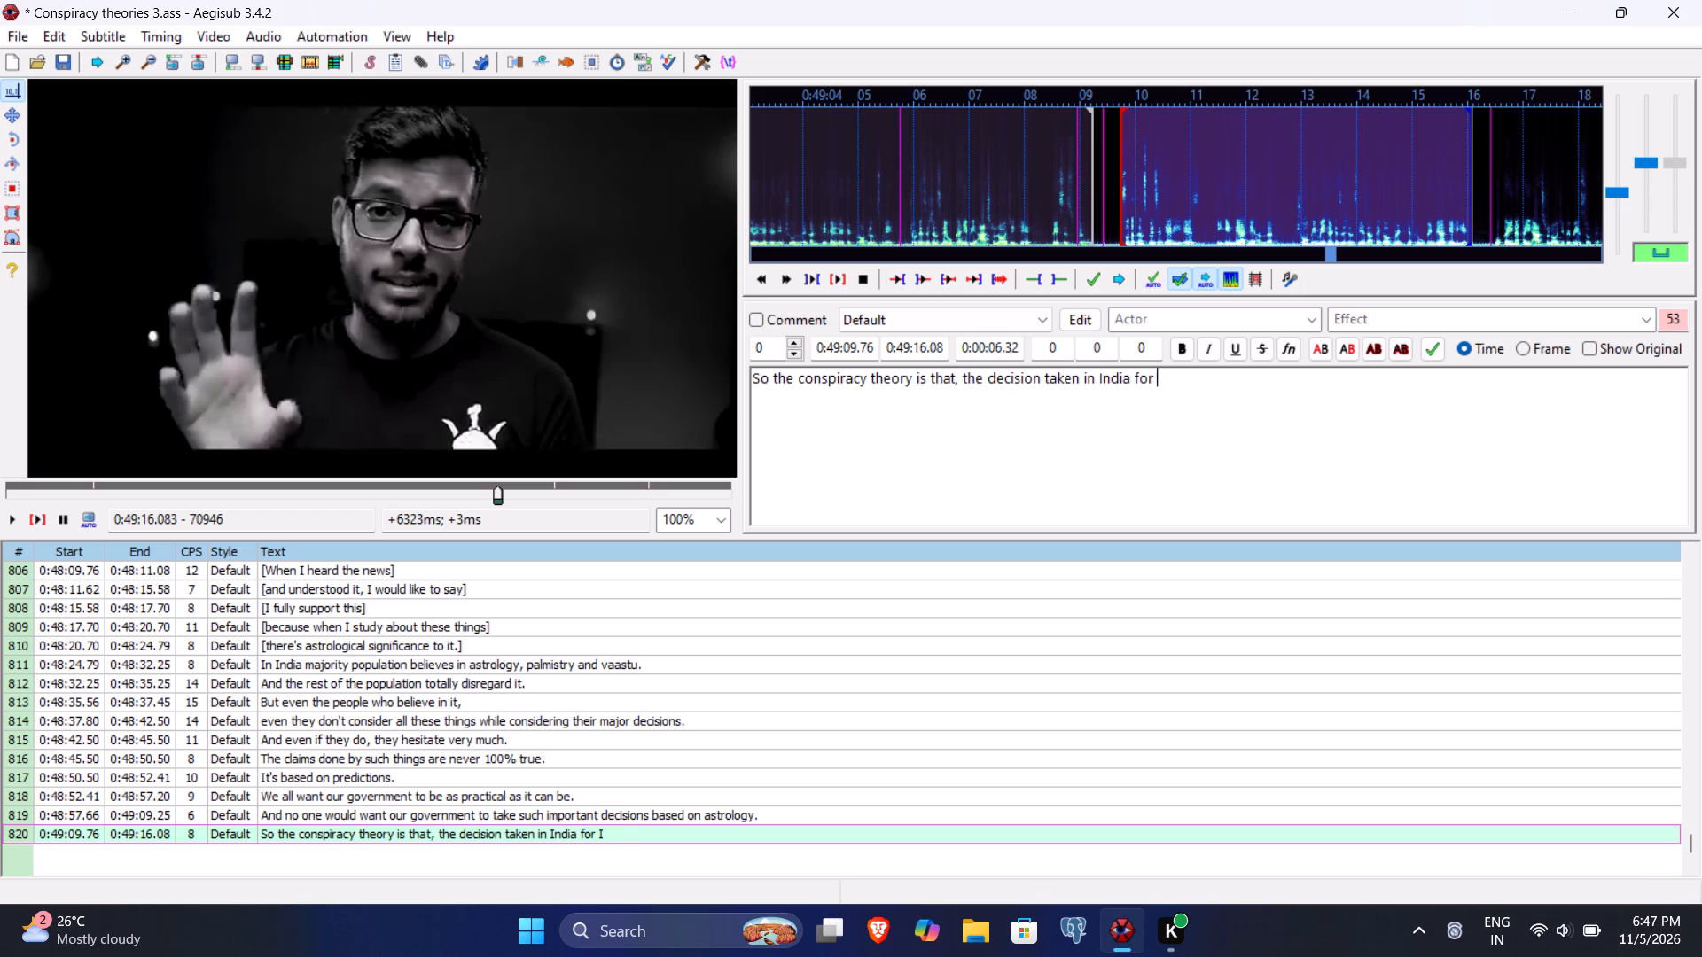
pyautogui.write('ndia')
pyautogui.press('Return')
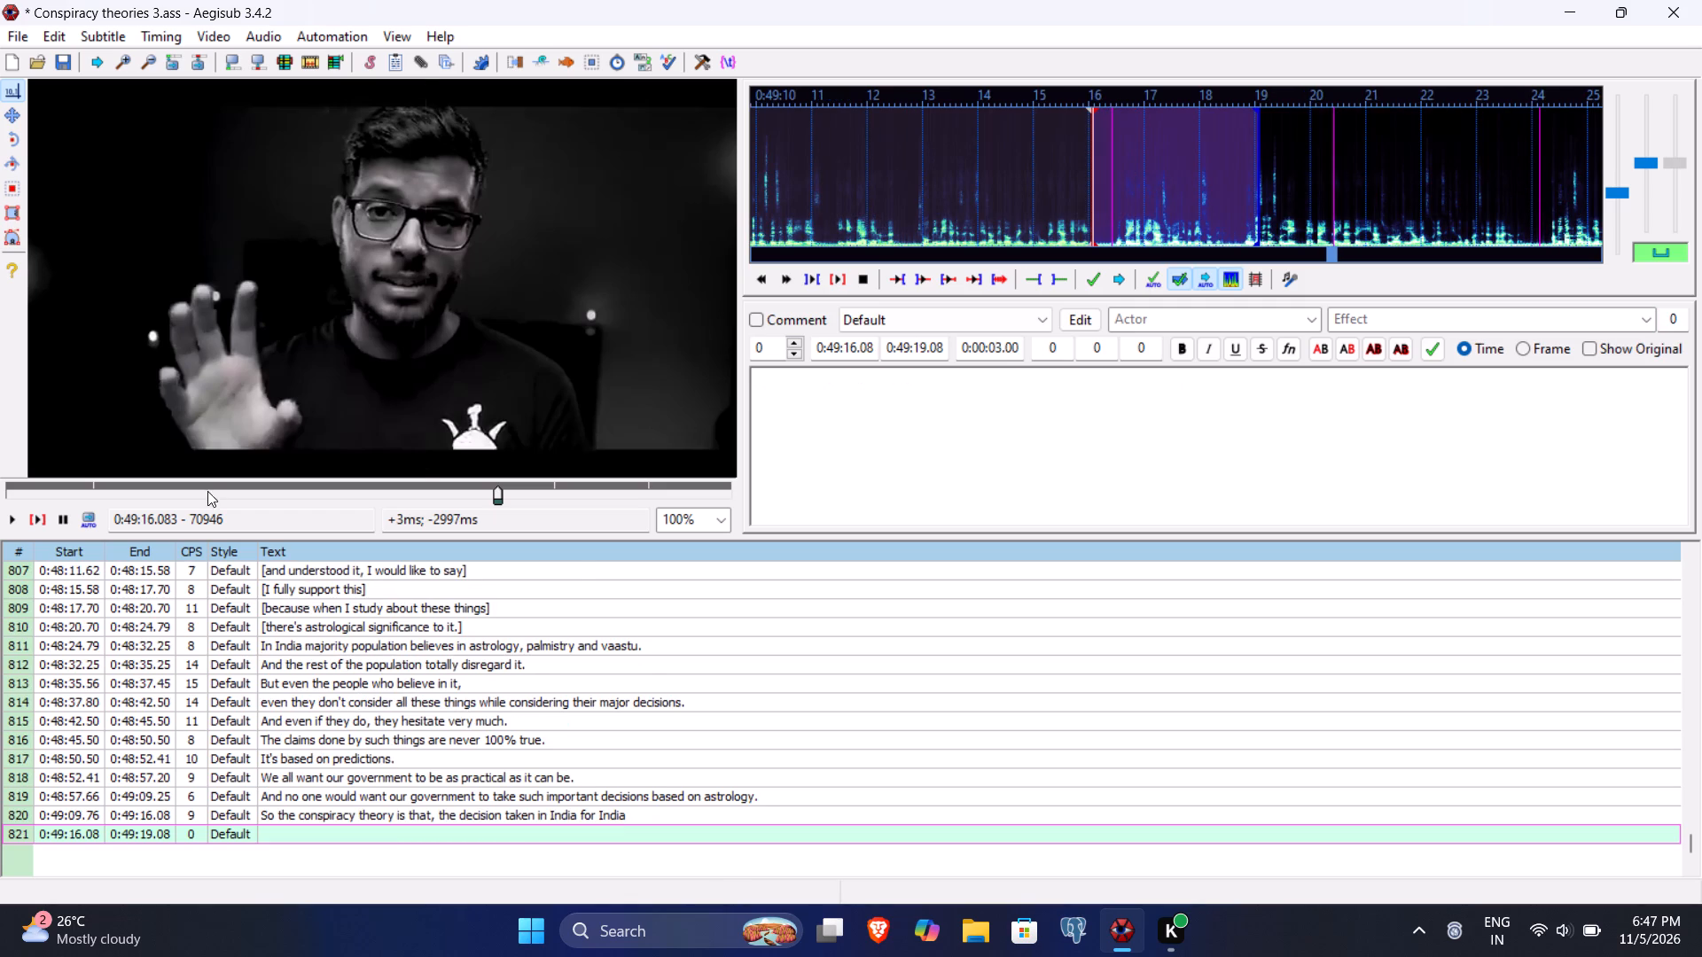
# Play line 821's segment and beyond, and set its end time to 0:49:18.50 and start time to 0:49:16.44.
pyautogui.click(40, 511)
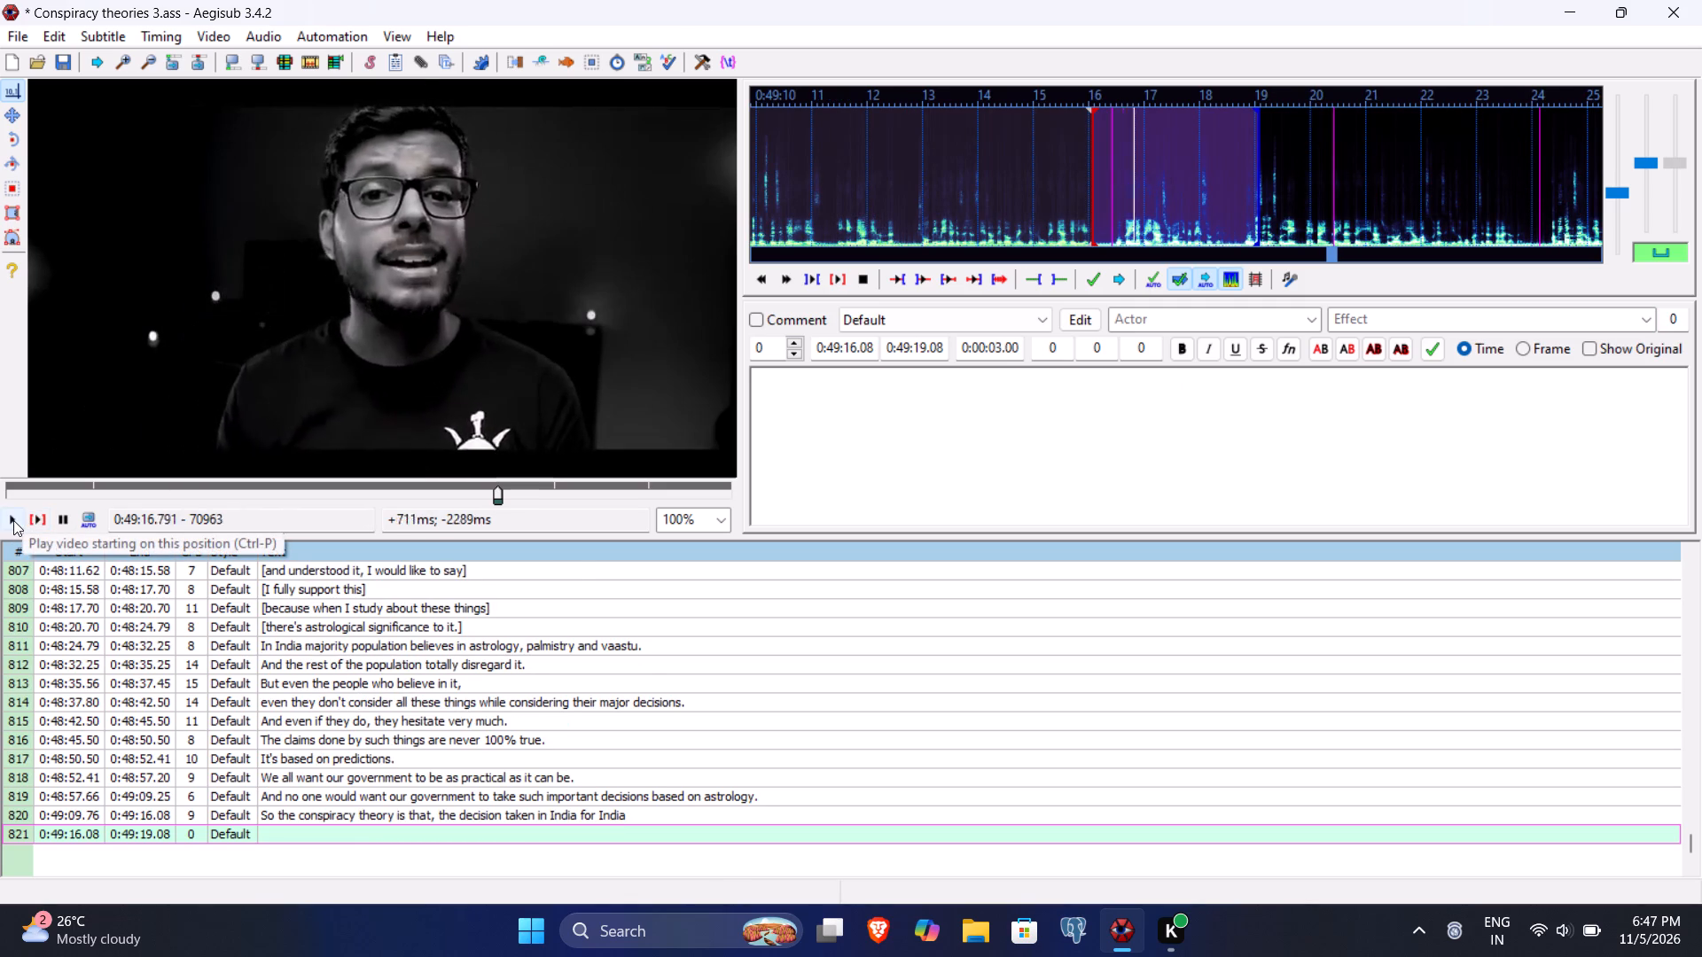
pyautogui.click(13, 520)
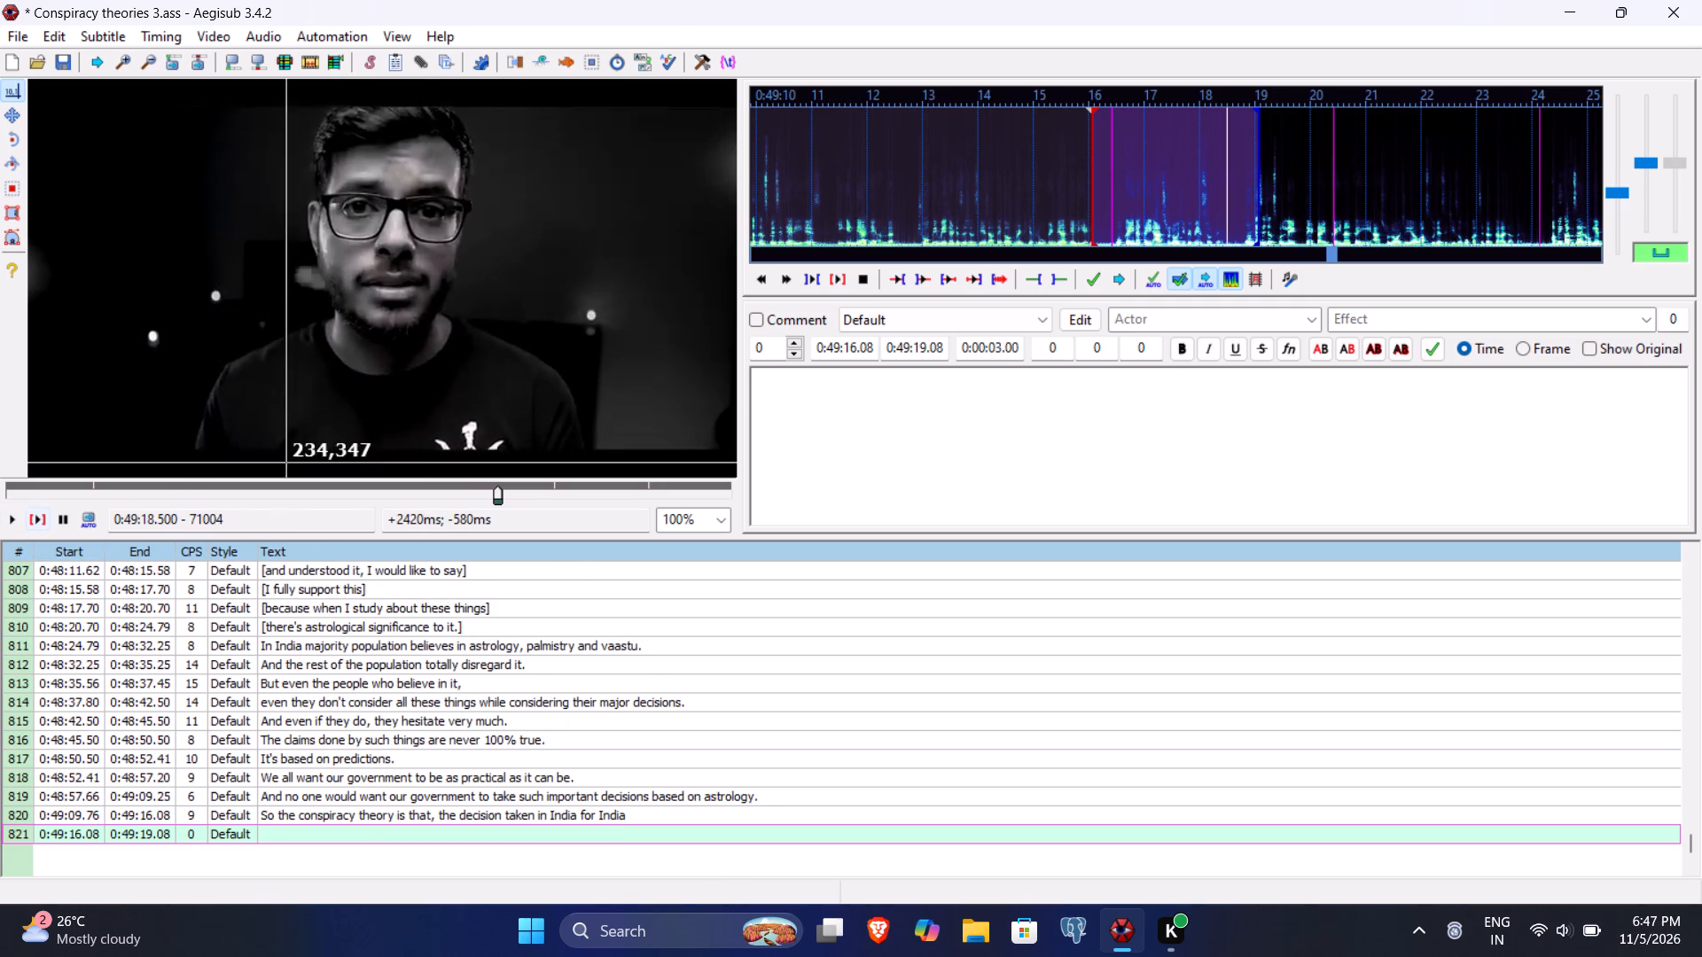
pyautogui.click(920, 351)
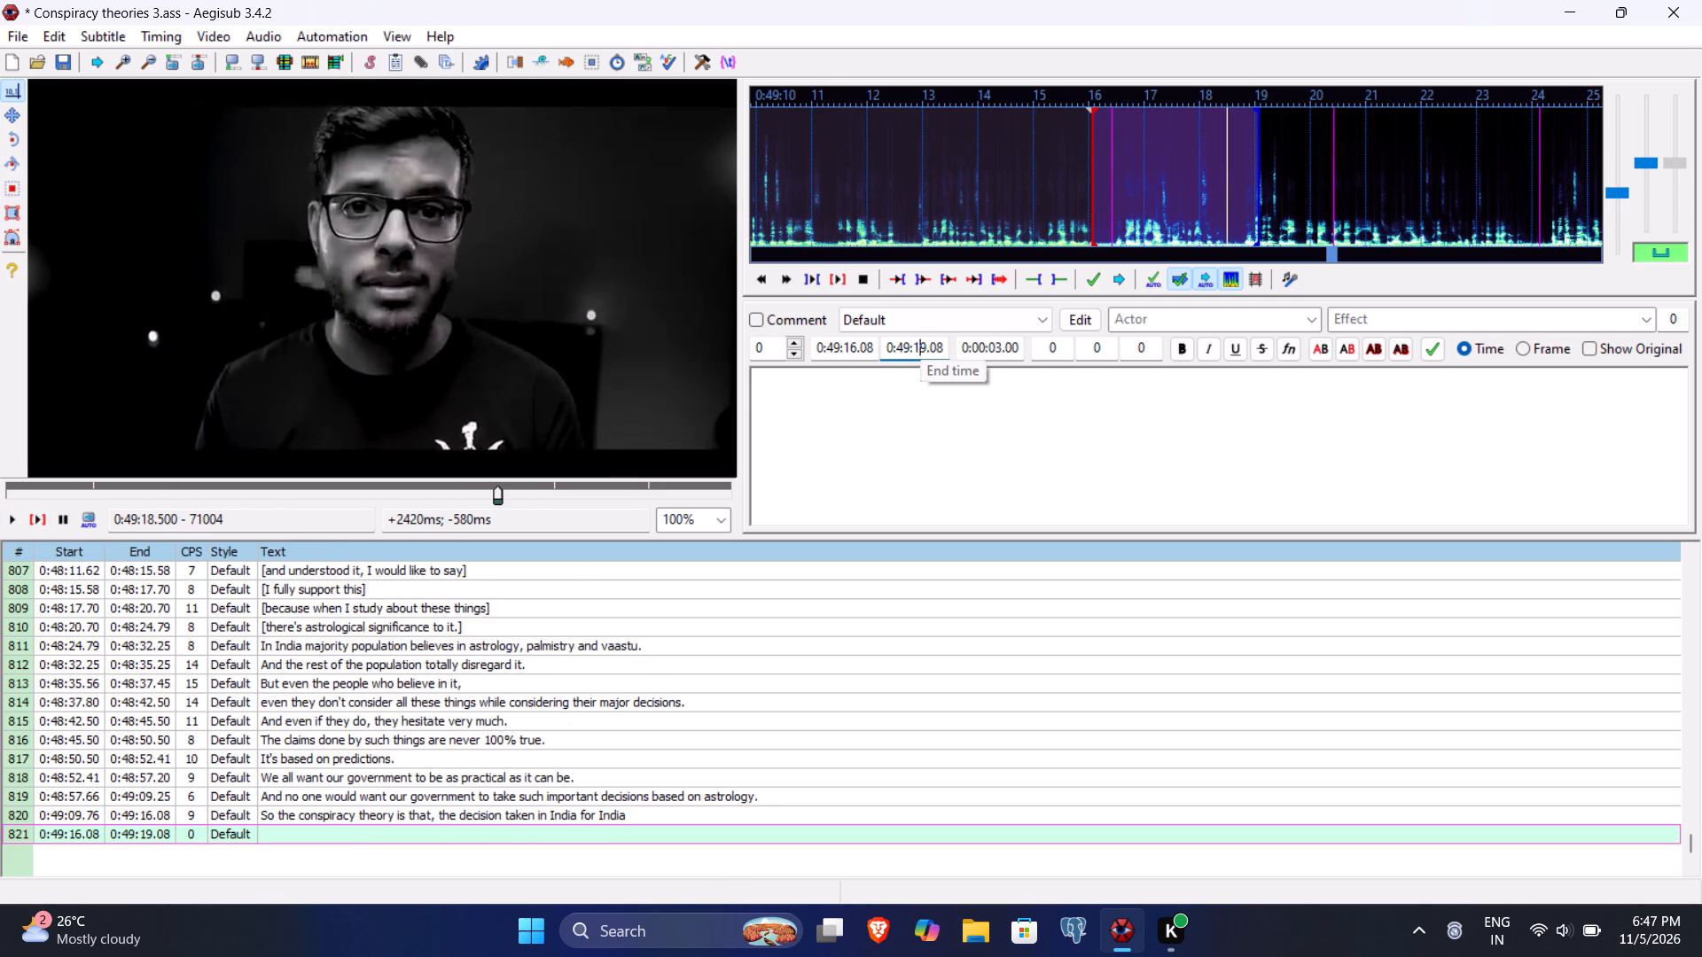
pyautogui.write('850')
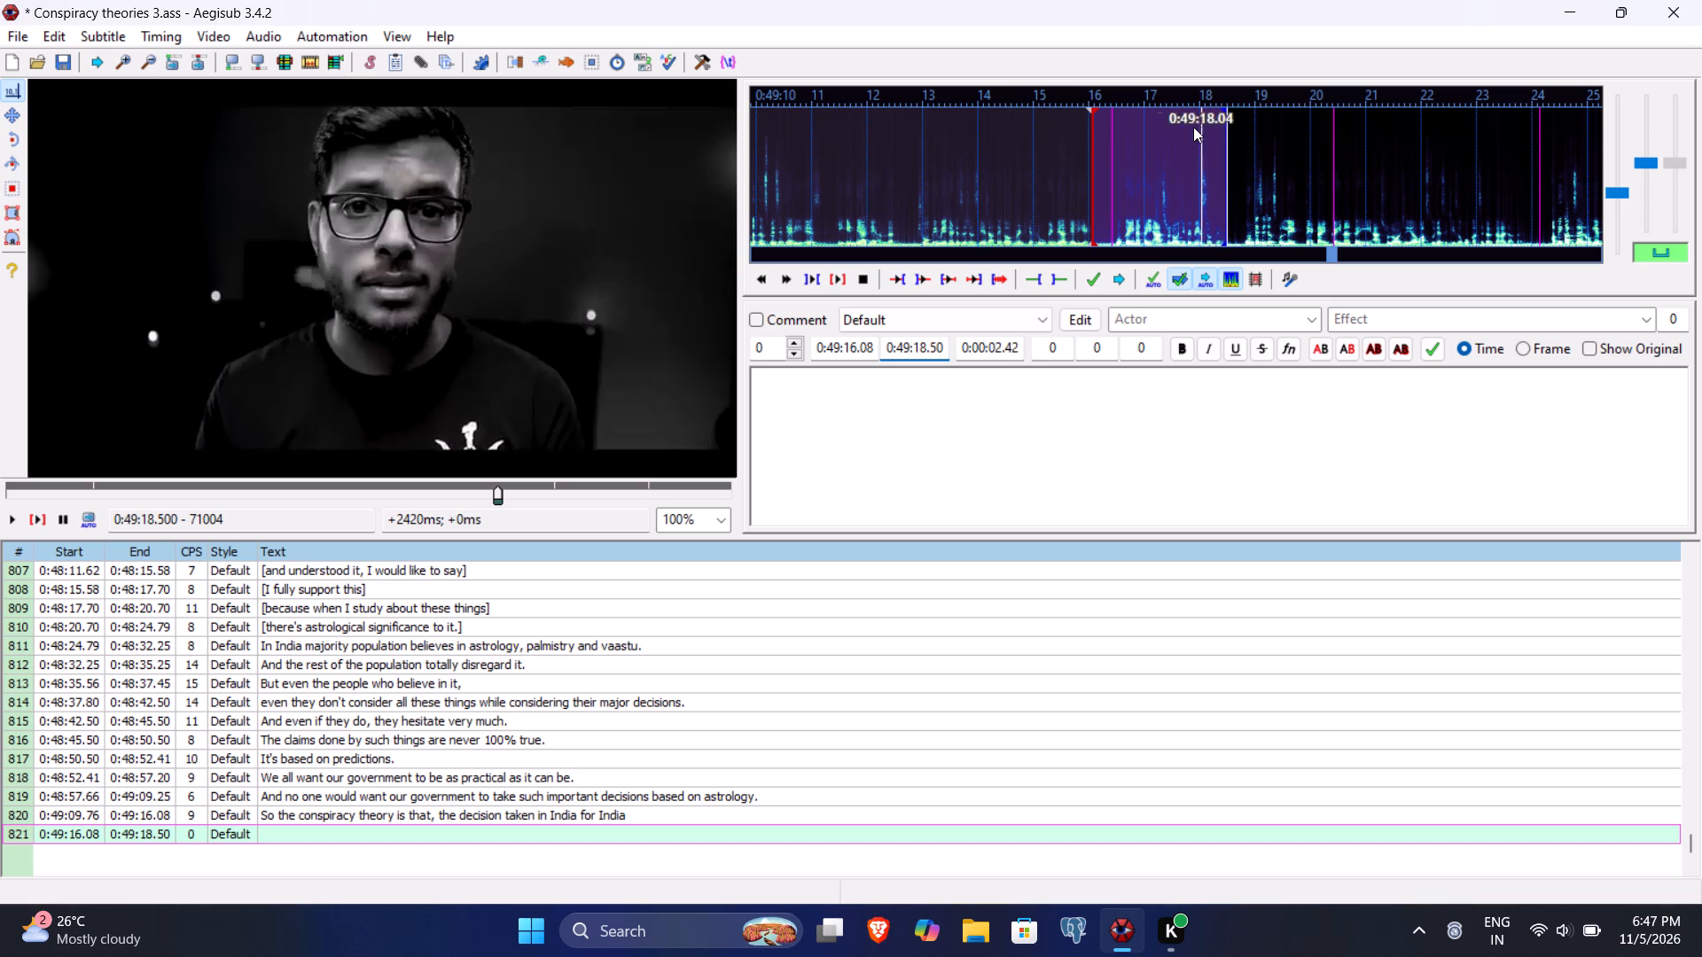
pyautogui.click(860, 345)
pyautogui.write('44')
# Enter "they are based on astrology somehow." as line 821's subtitle text and commit the line.
pyautogui.click(834, 441)
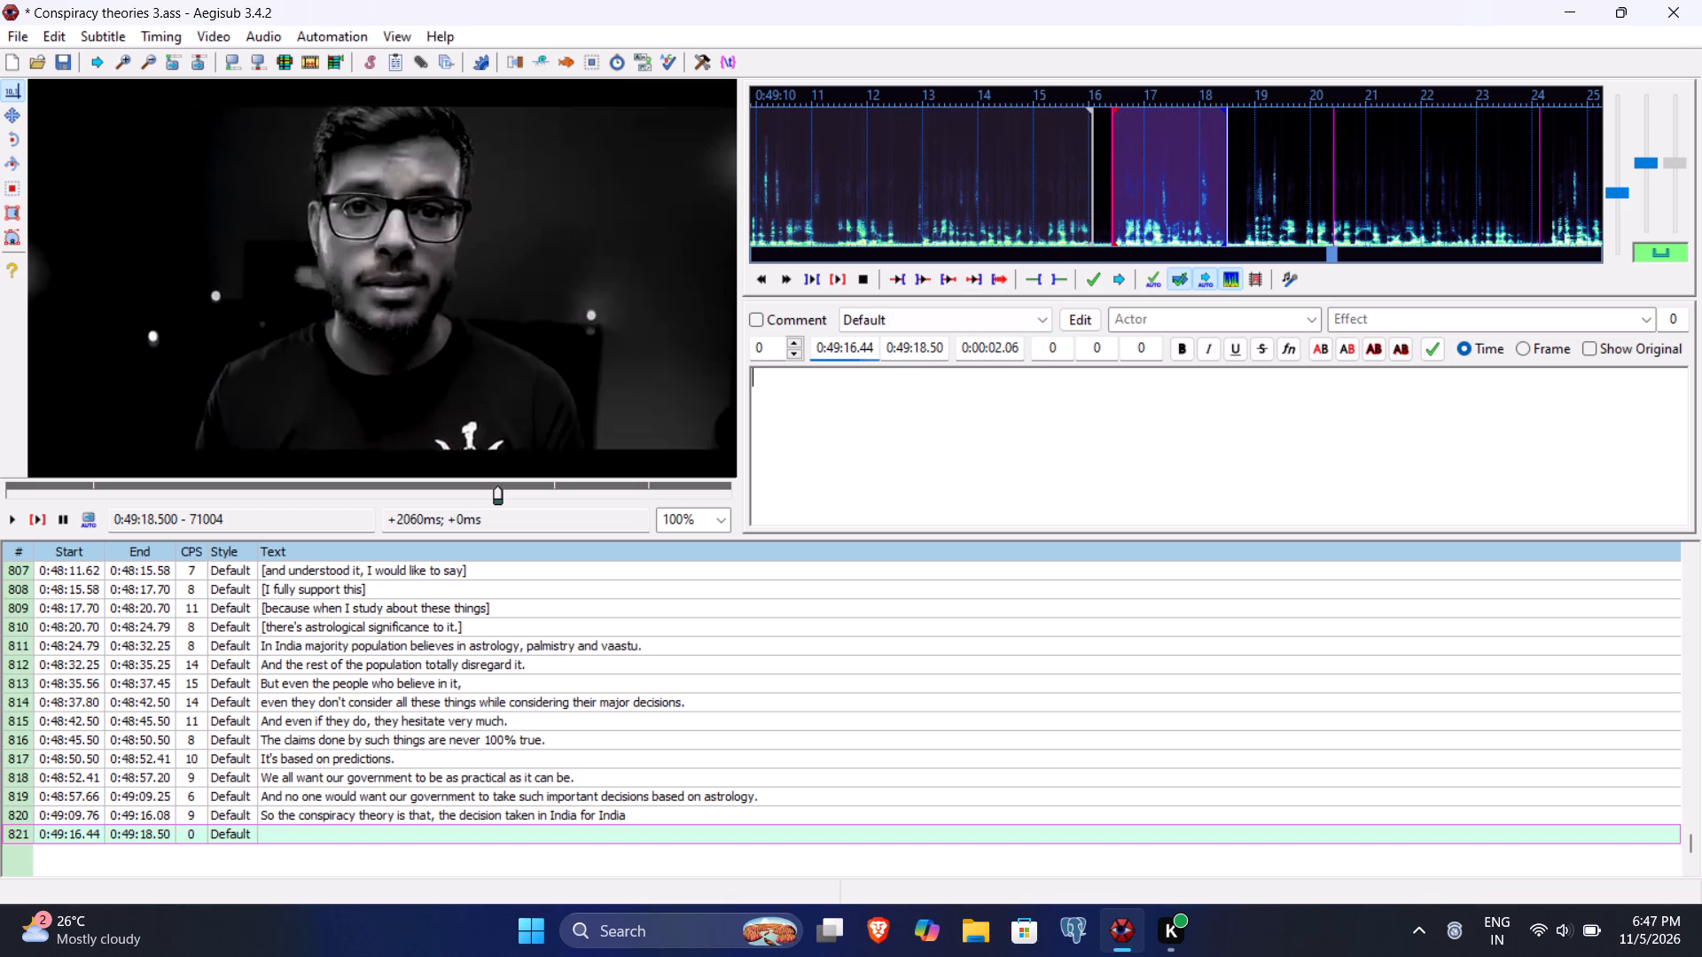
pyautogui.write('they are basd')
pyautogui.press('BackSpace')
pyautogui.write('ed')
pyautogui.press('space')
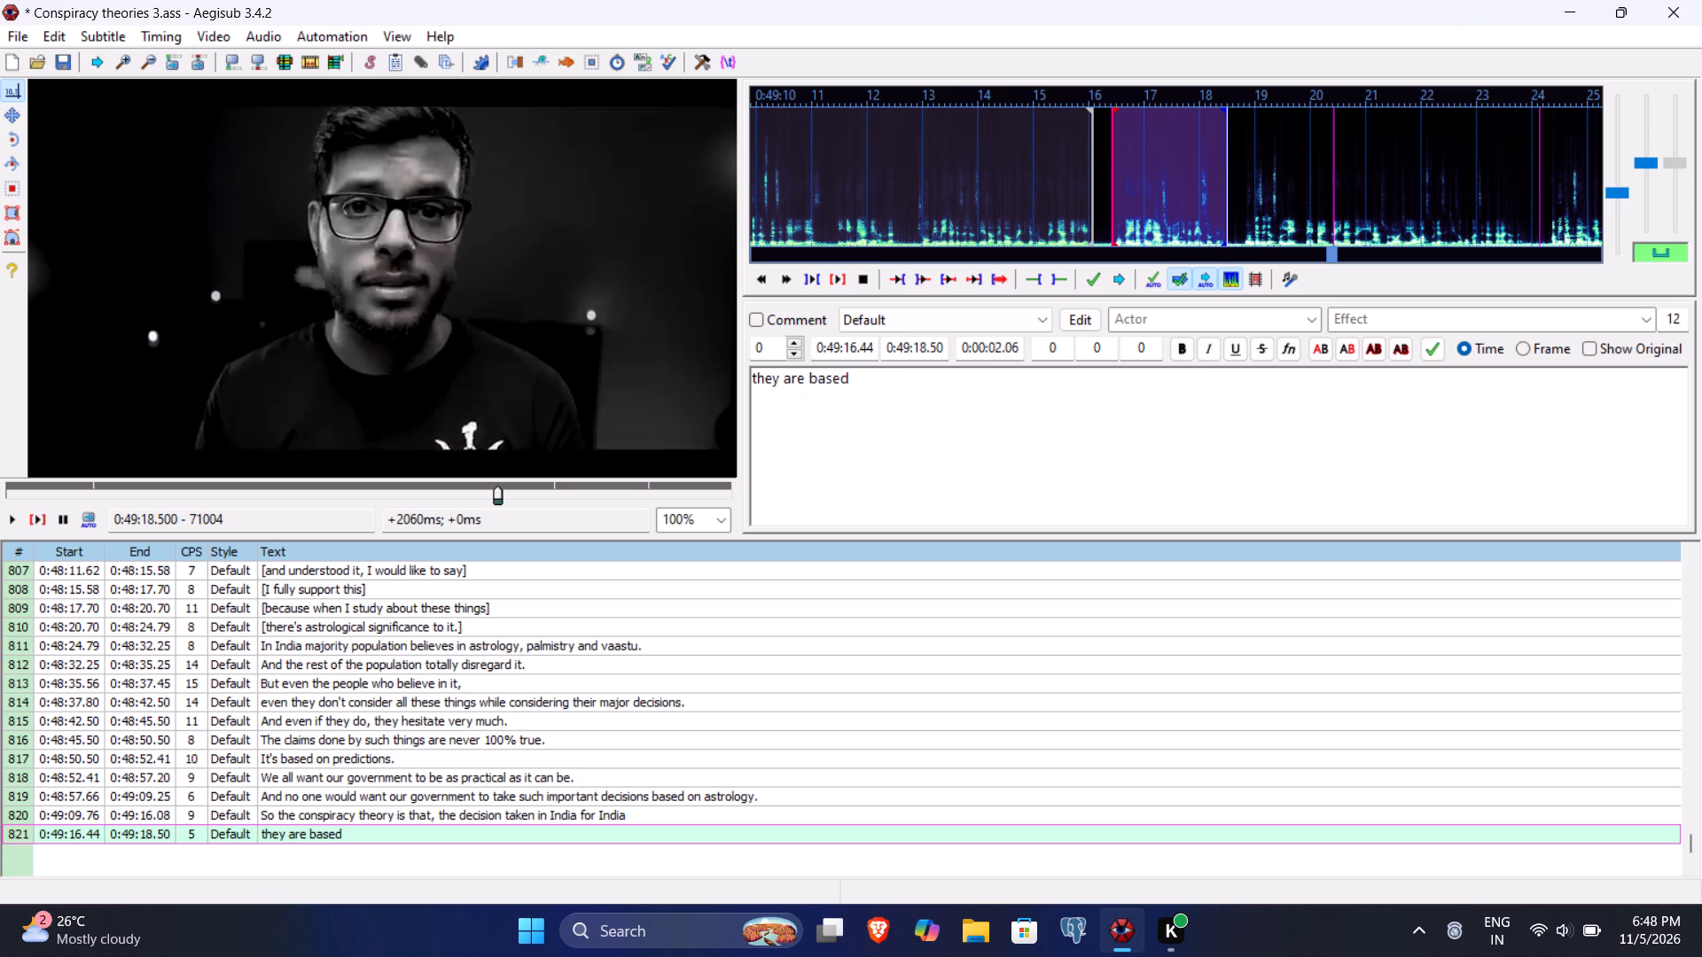
pyautogui.write('on astrology so')
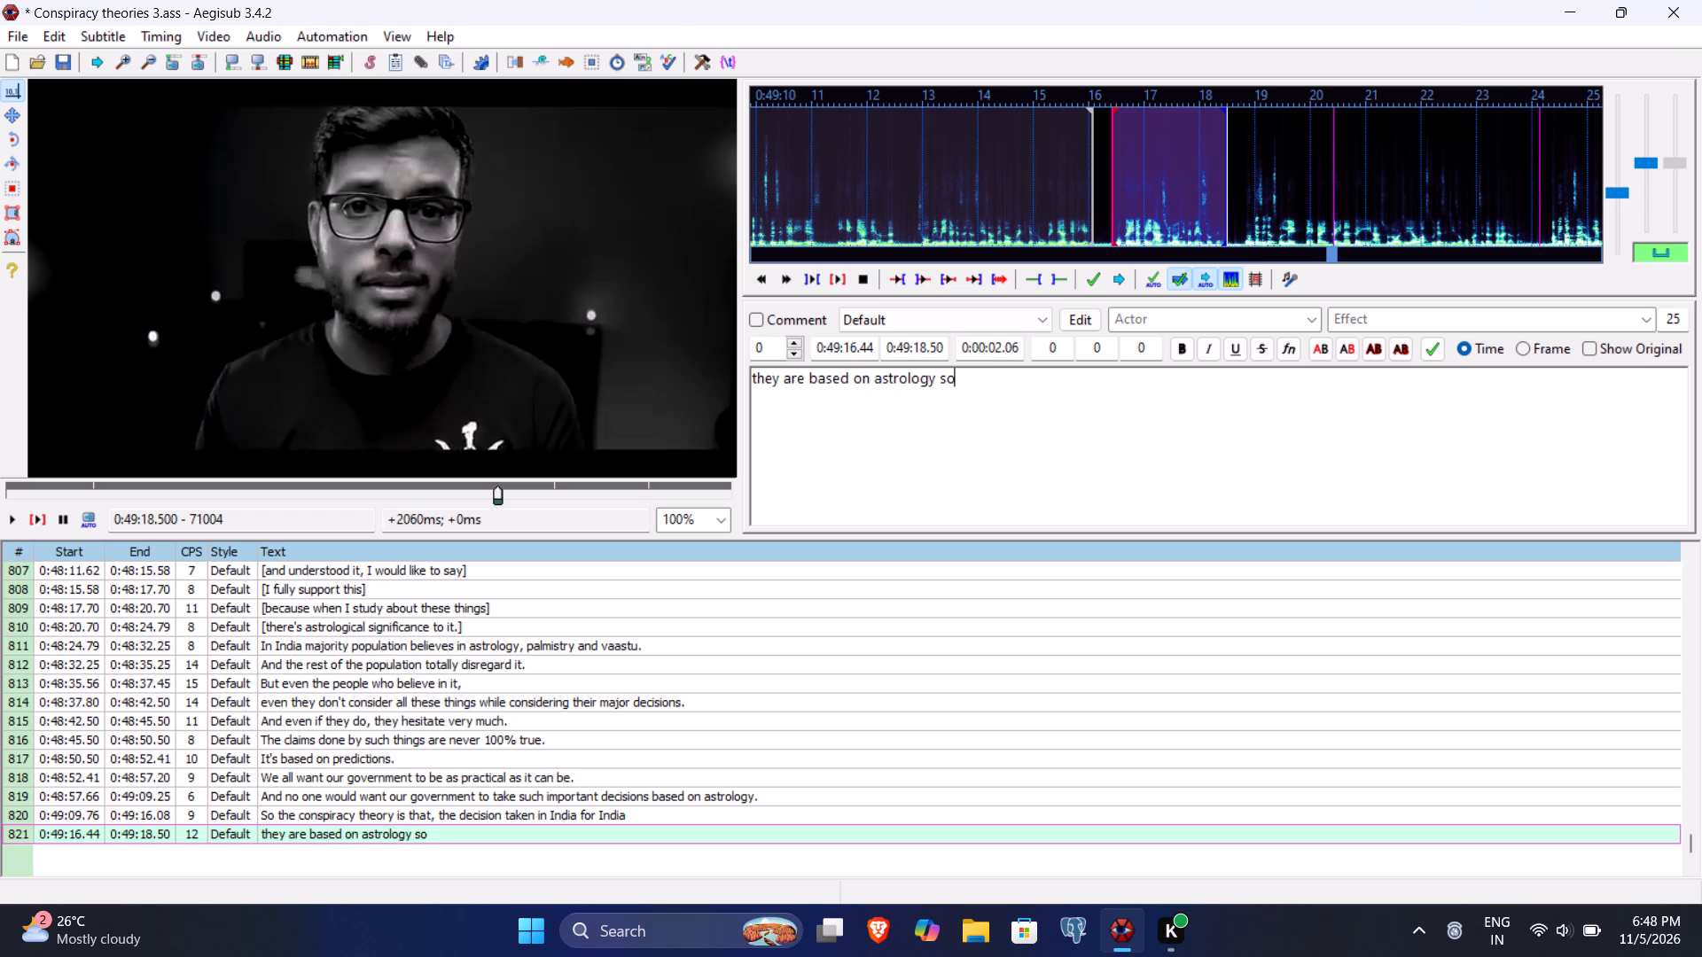
pyautogui.press('BackSpace')
pyautogui.write('omehow.')
pyautogui.press('Return')
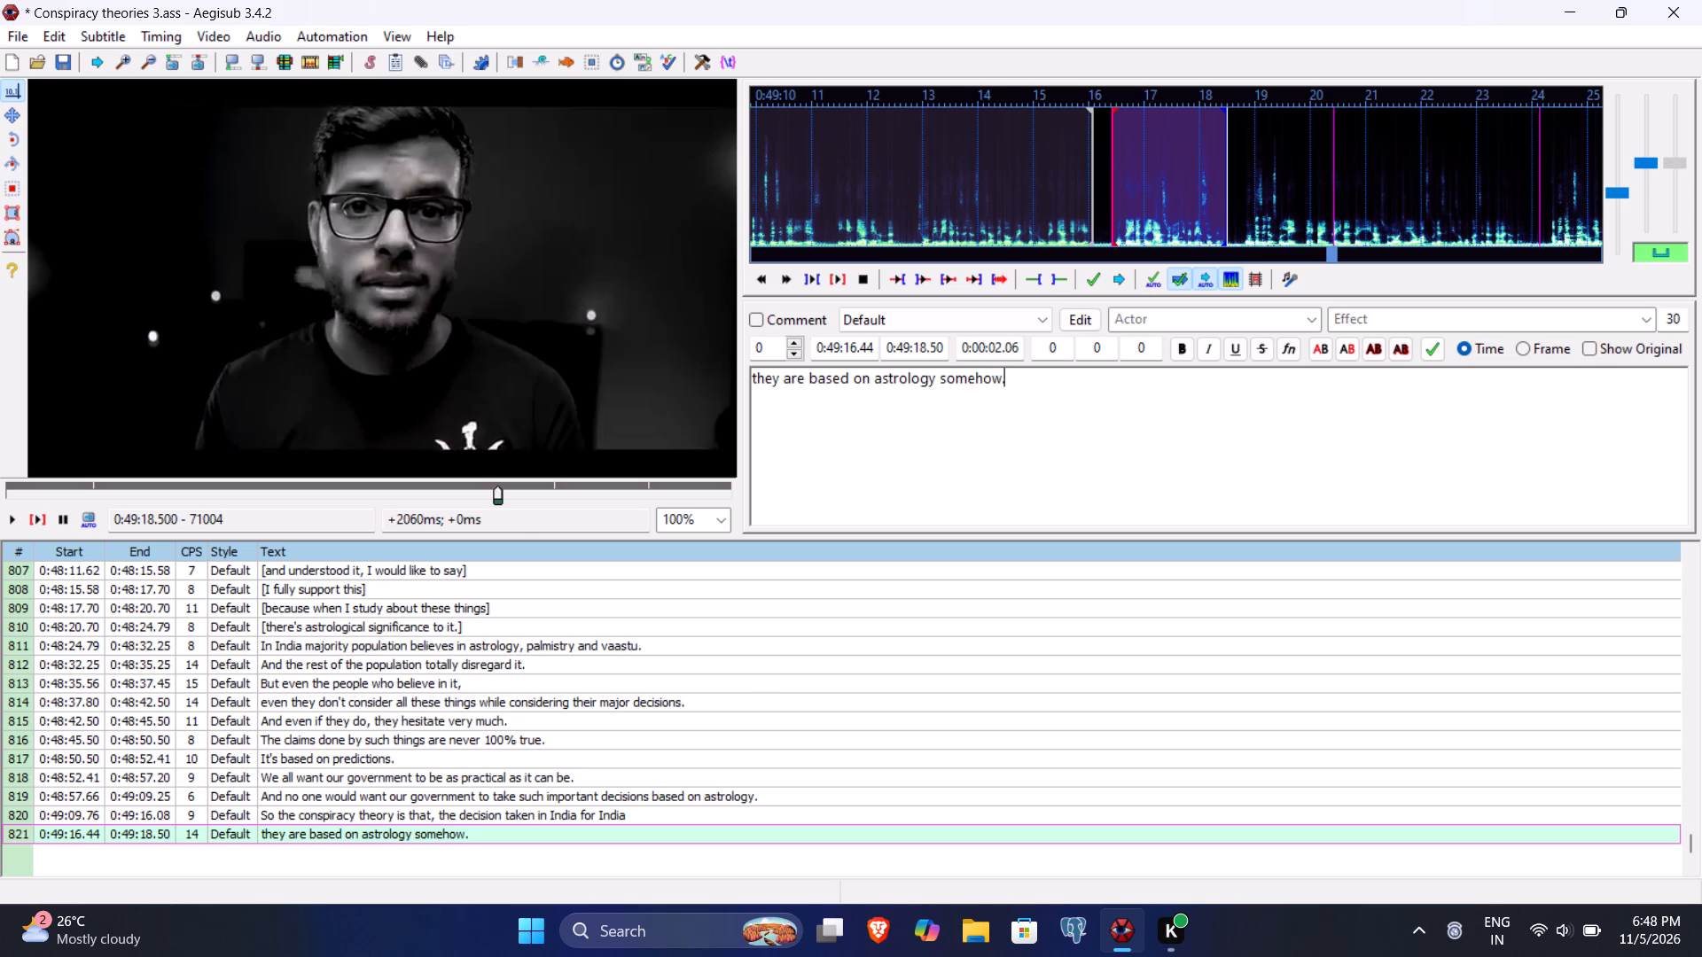
# Save the subtitle file.
pyautogui.hotkey('ctrl', 's')
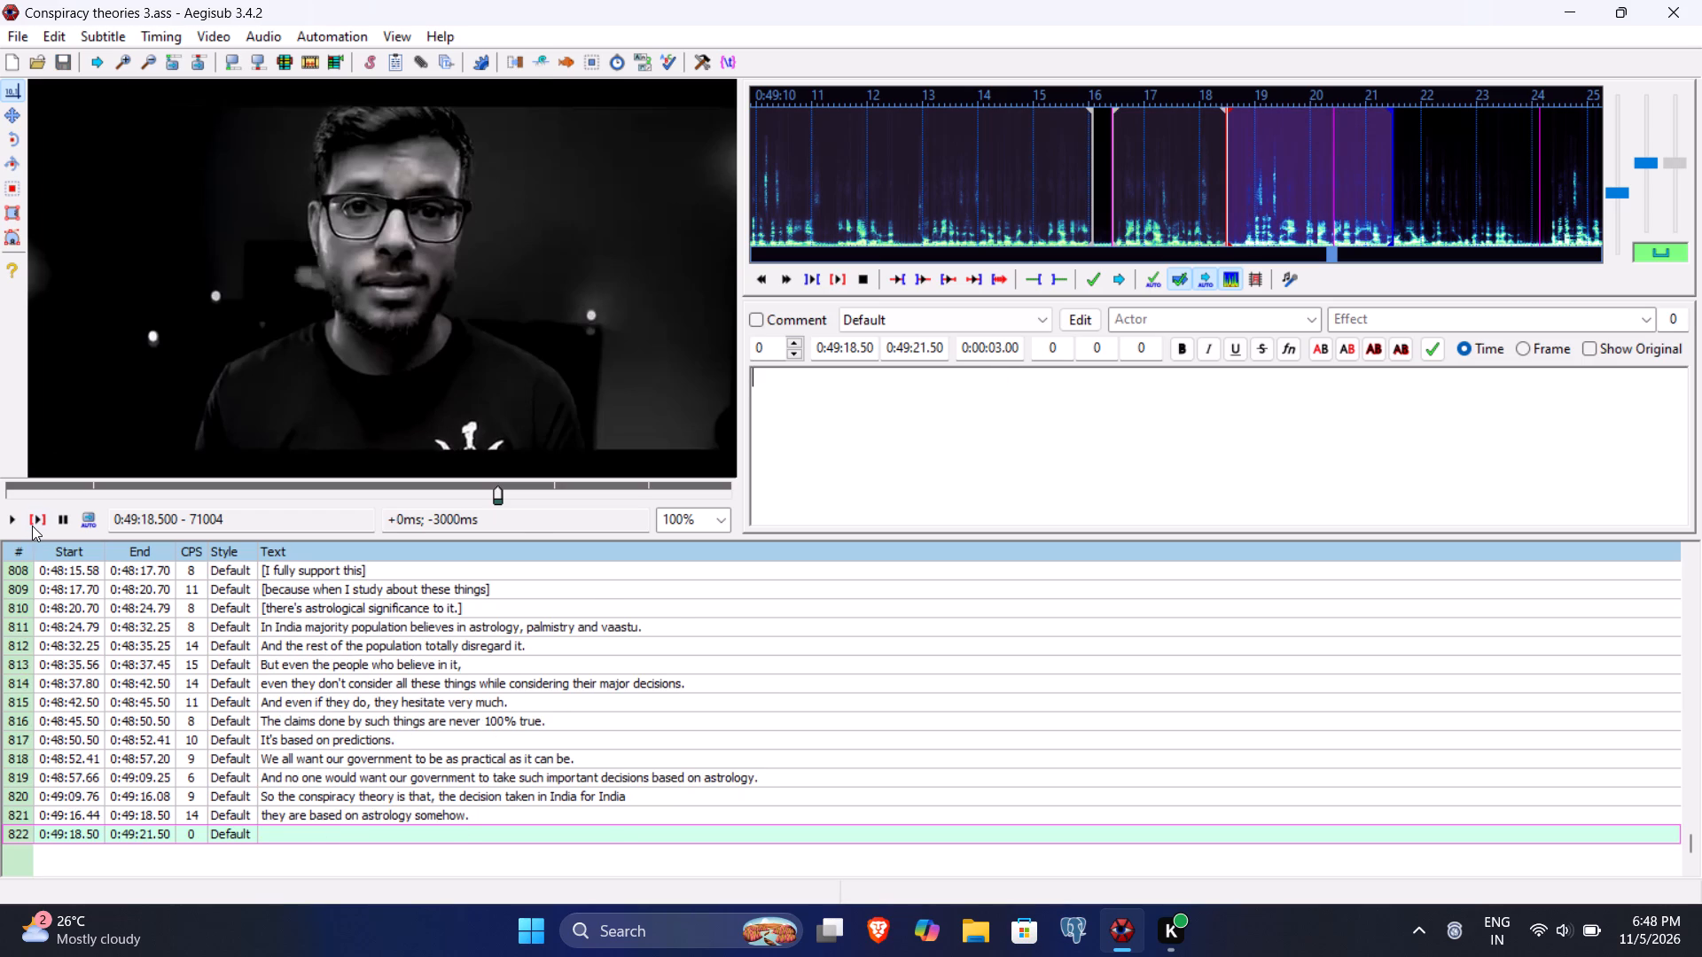
# Play line 822's segment and beyond, and set its end time to 0:49:23.83 and start time to 0:49:18.80.
pyautogui.click(33, 524)
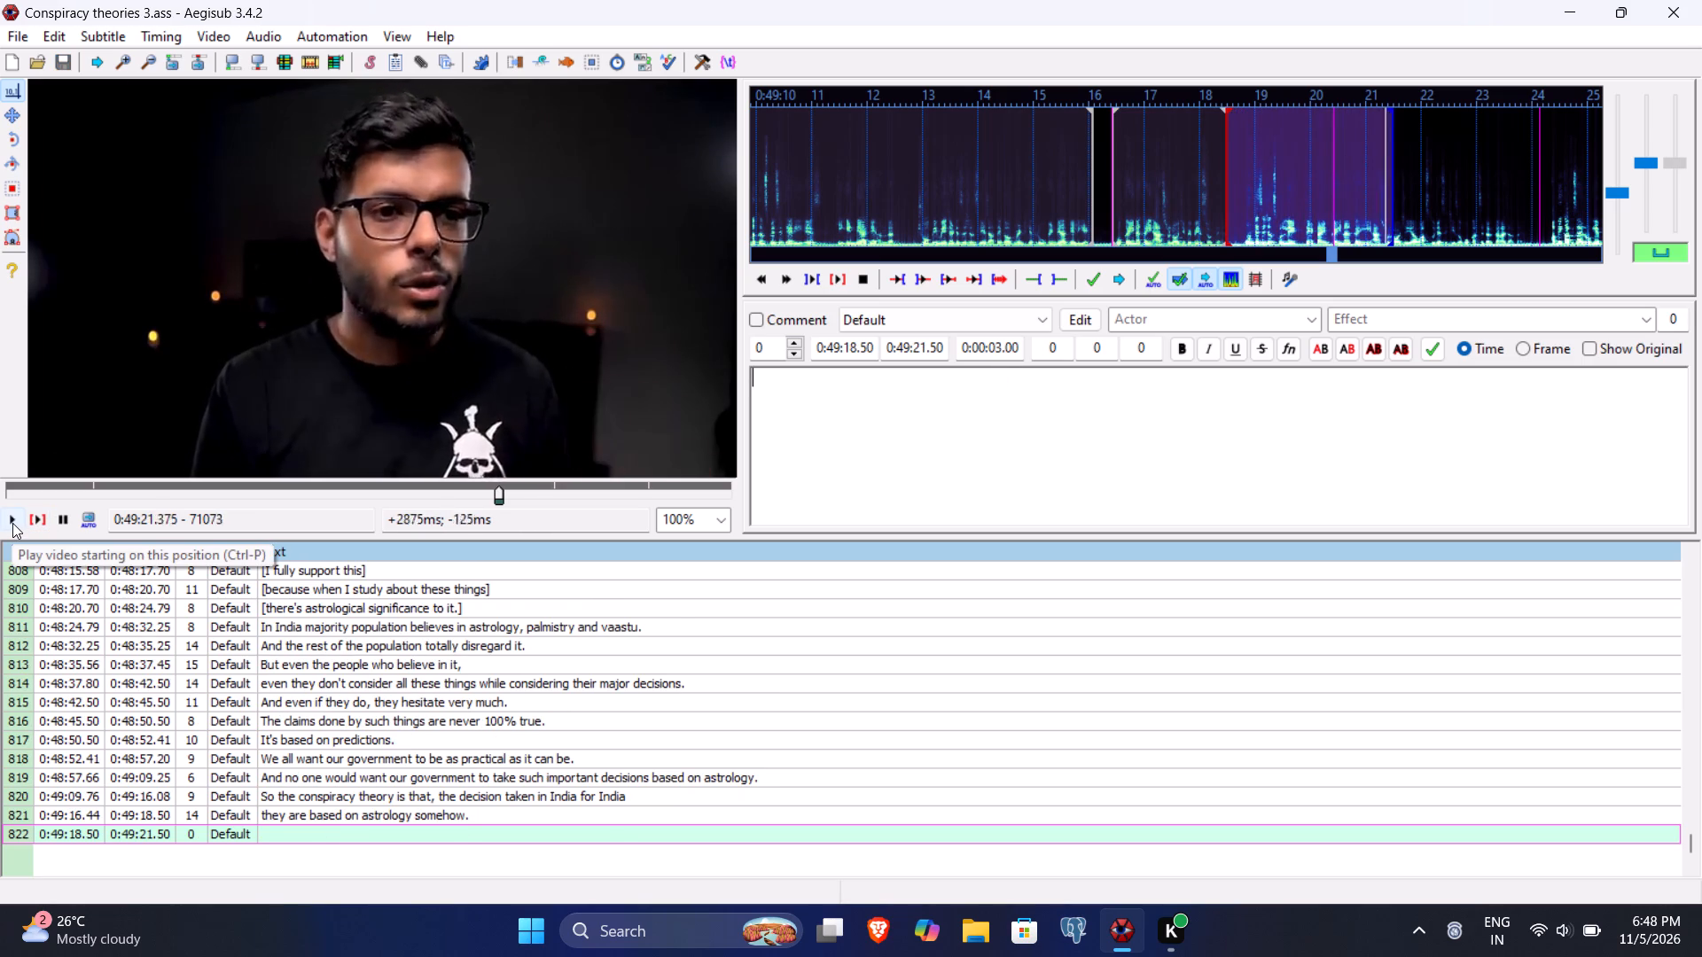
pyautogui.click(12, 523)
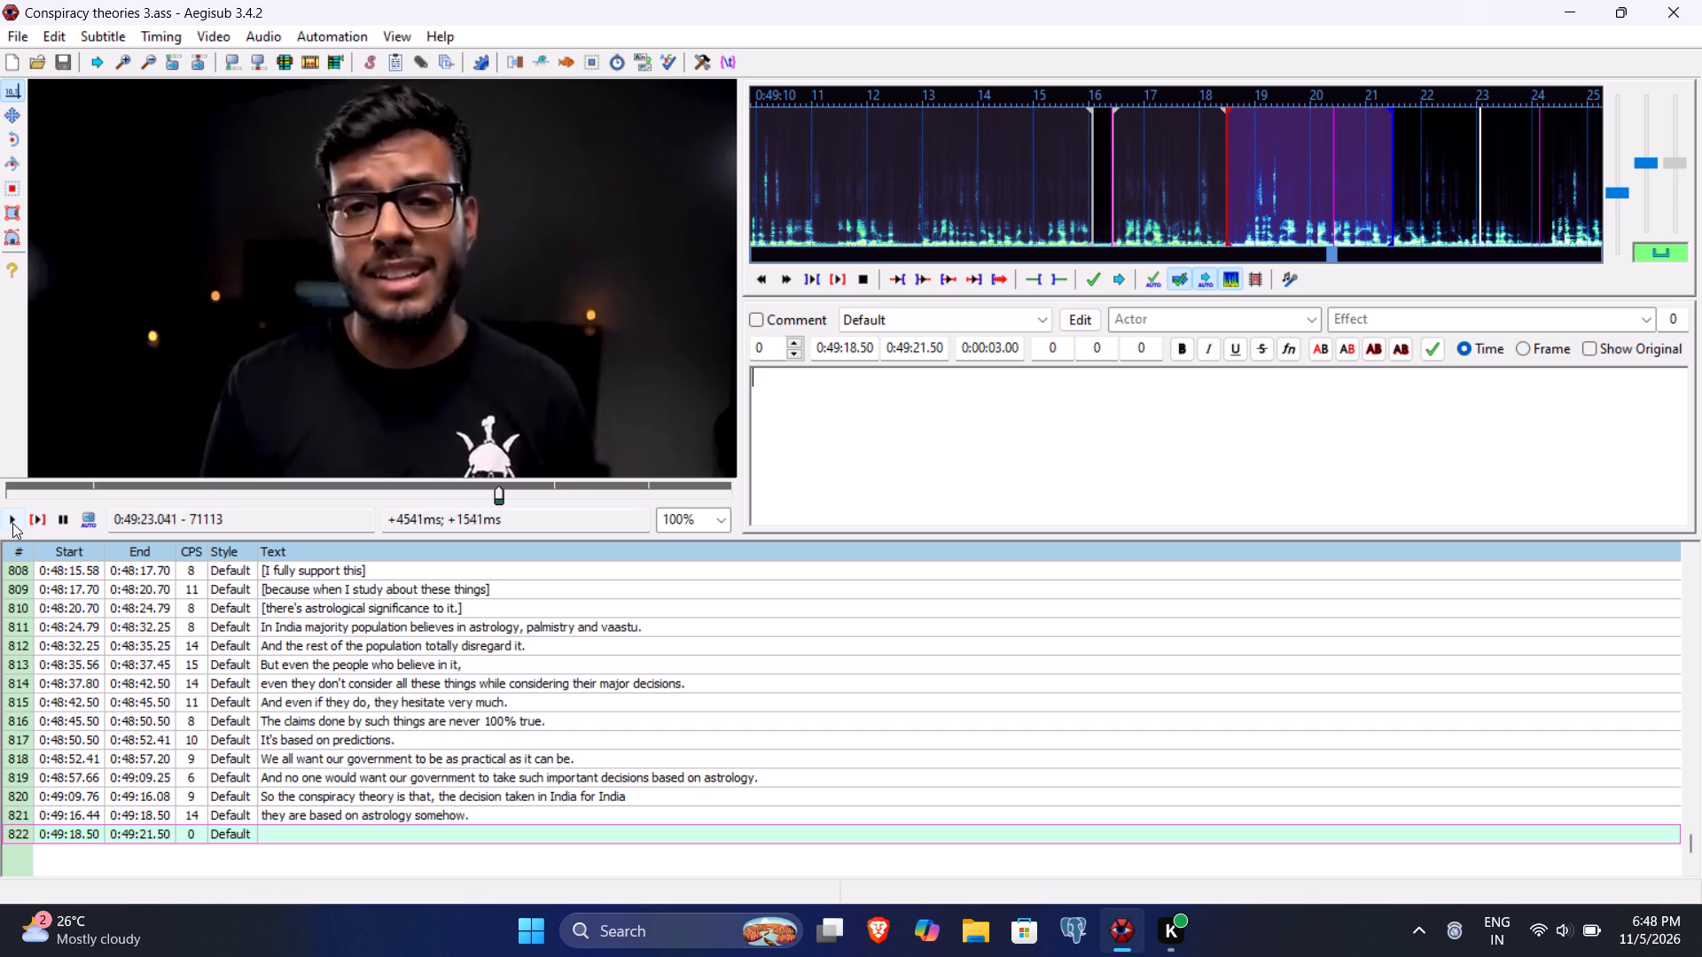
pyautogui.click(12, 523)
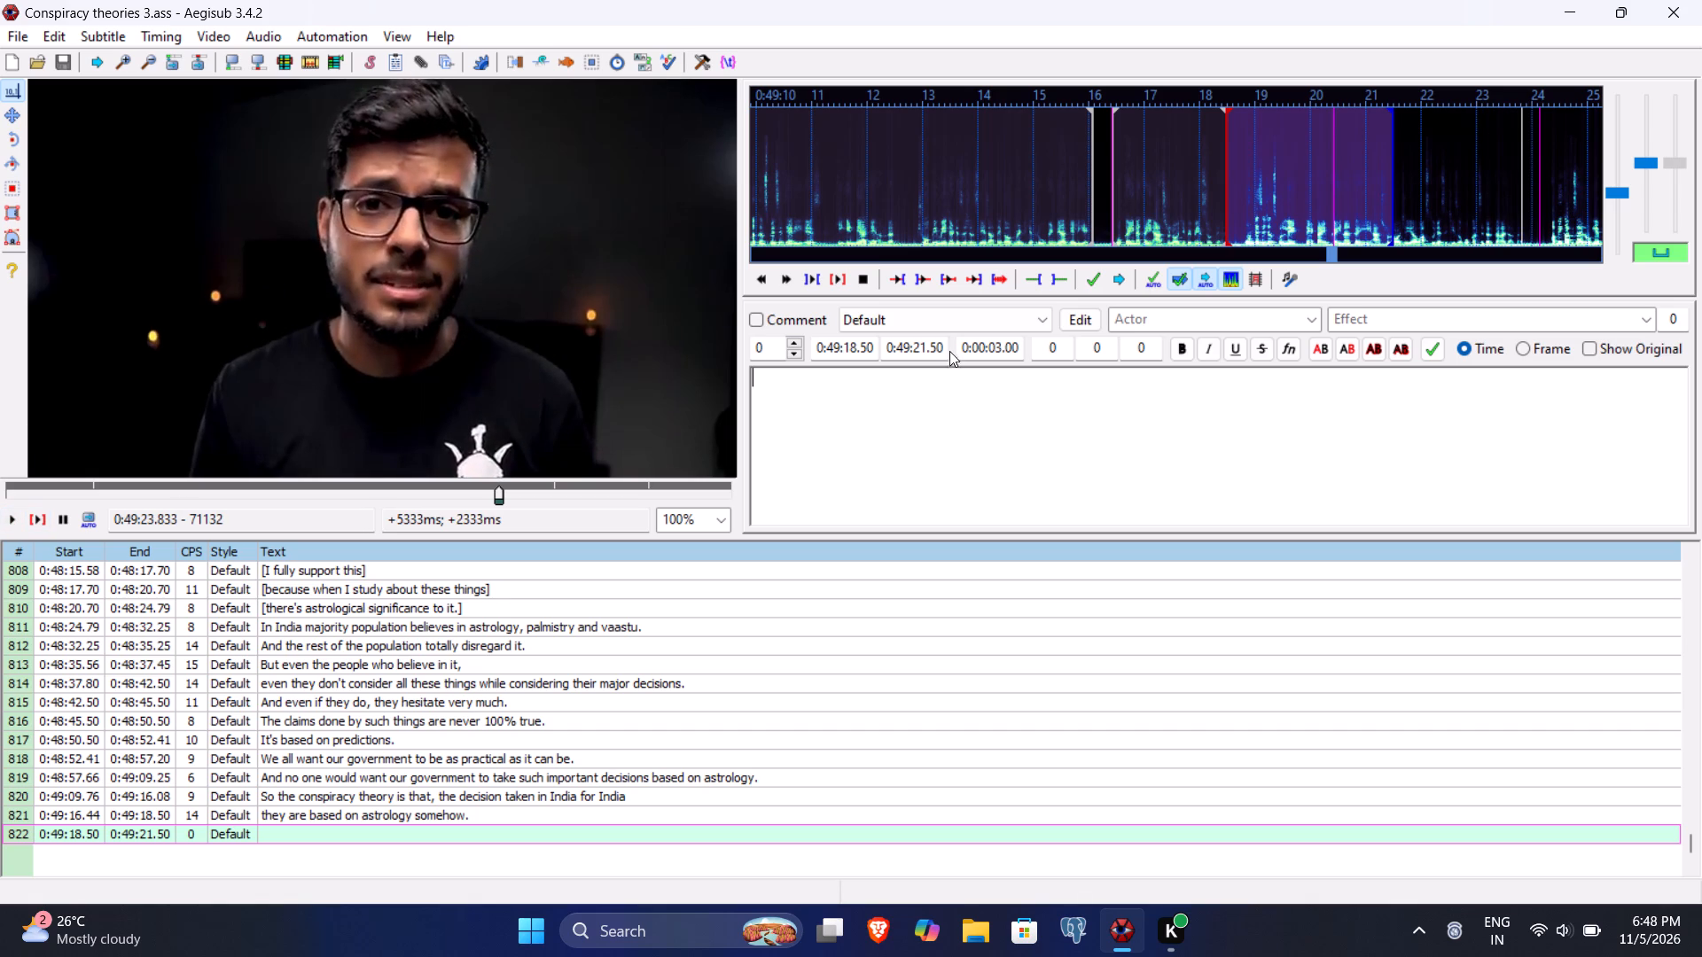
pyautogui.click(914, 343)
pyautogui.write('23')
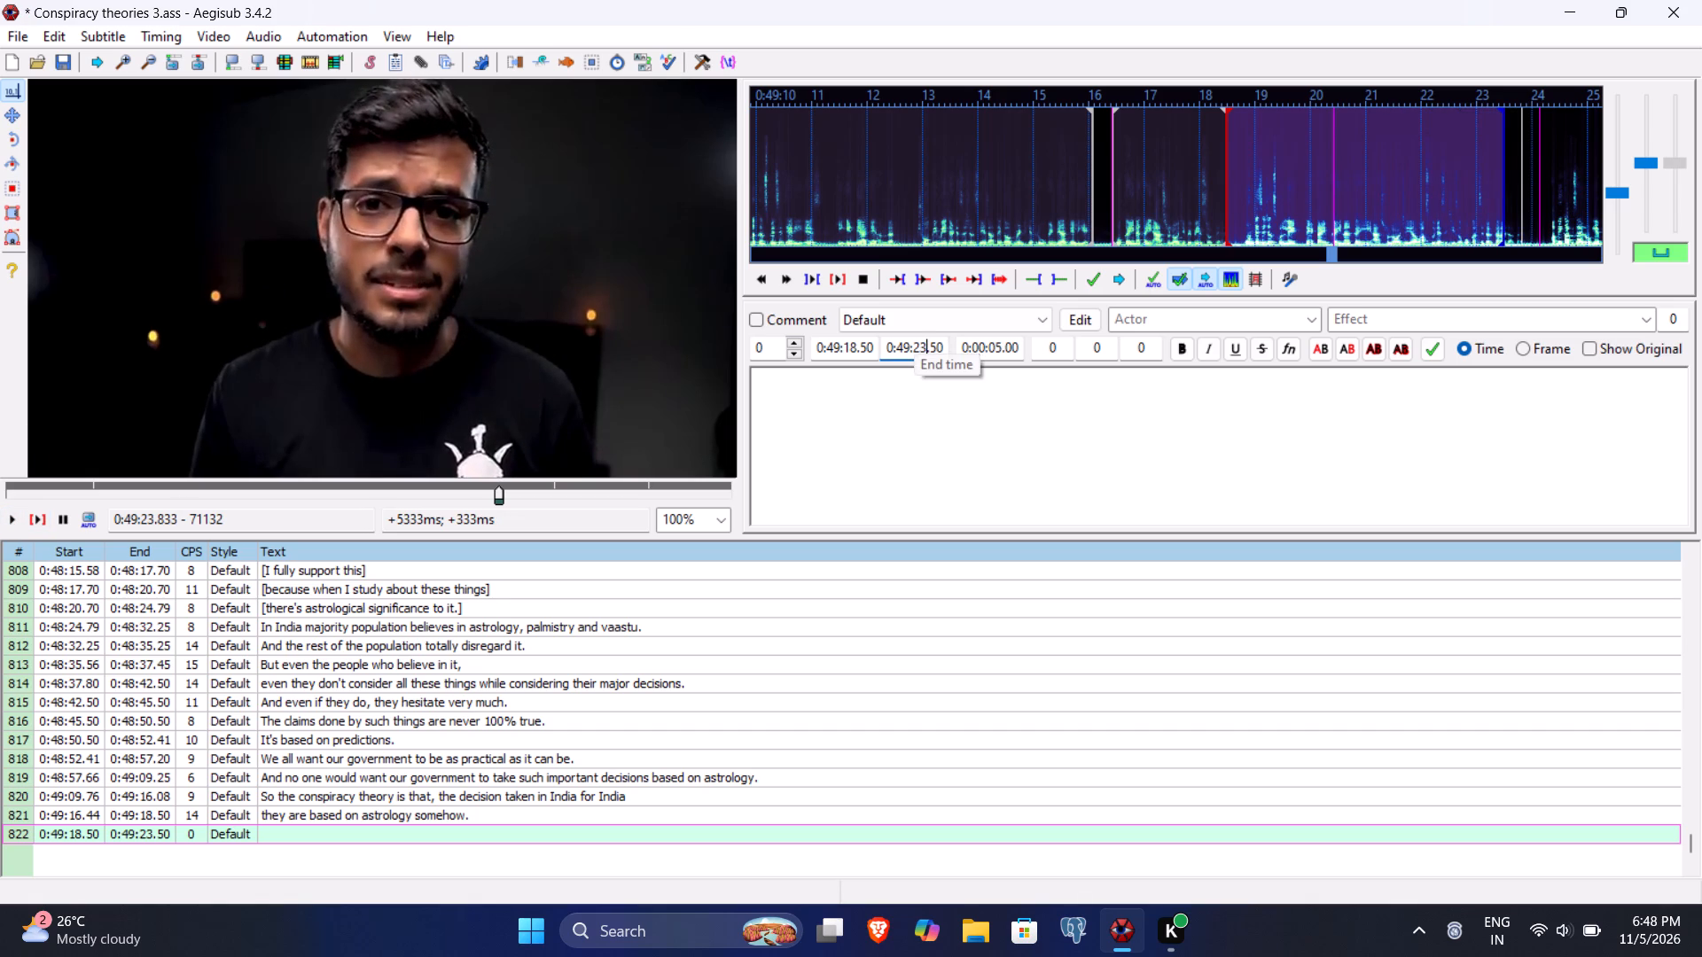
pyautogui.write('83')
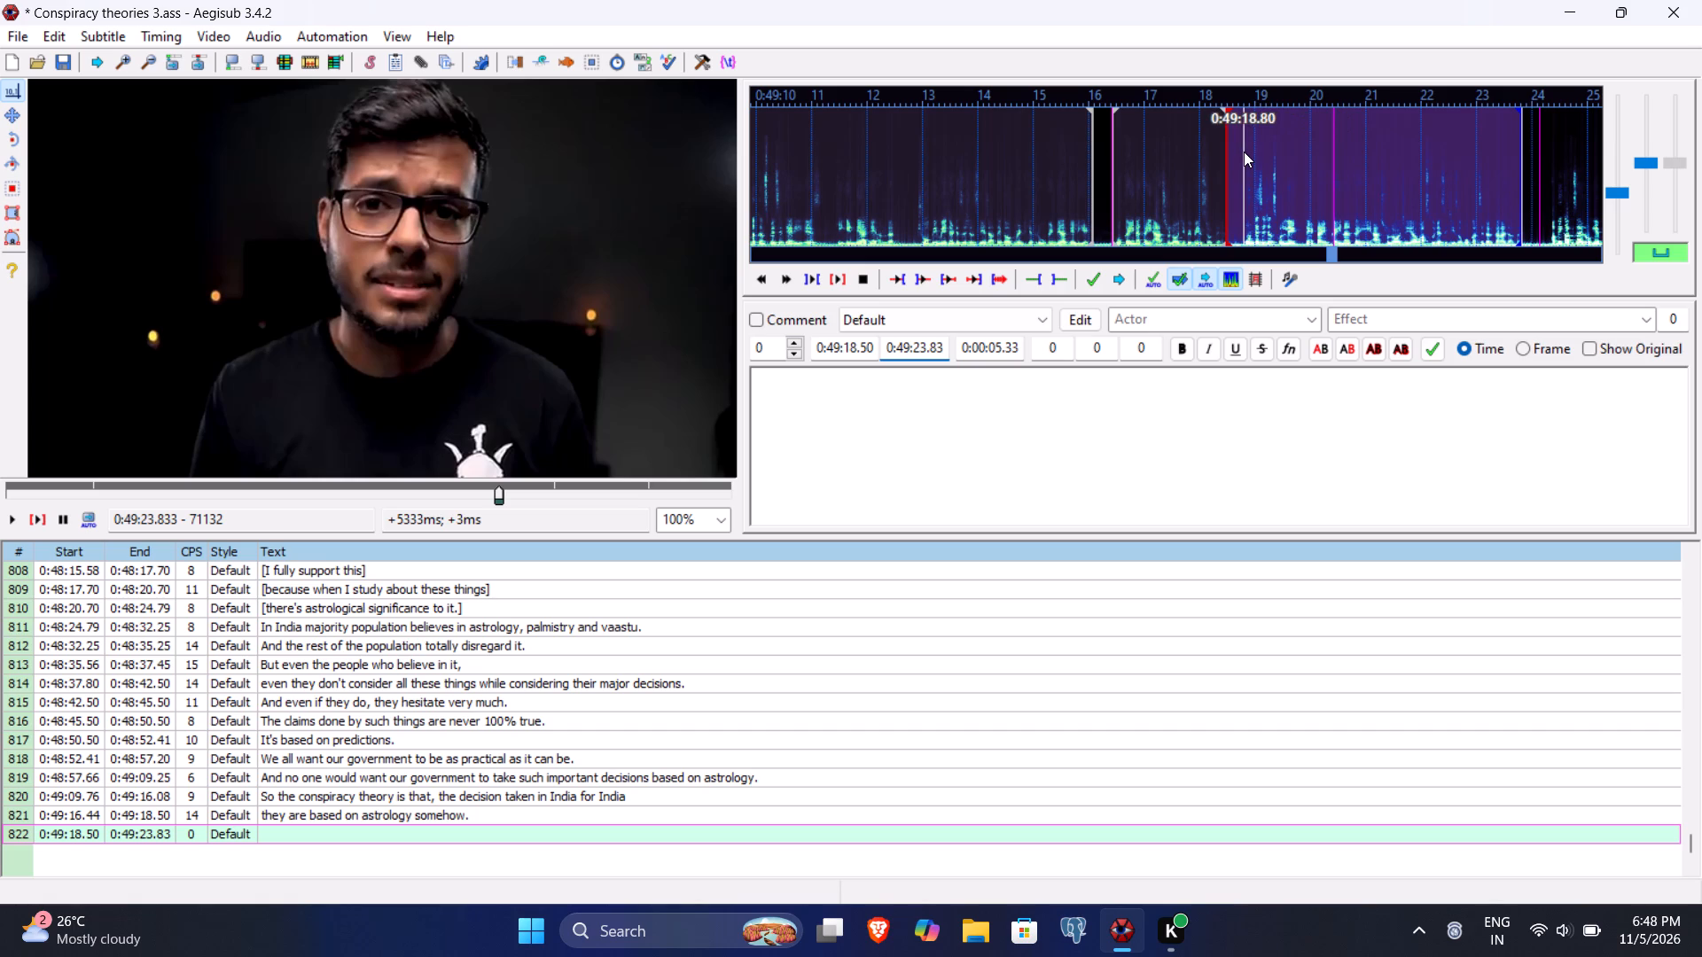
pyautogui.click(862, 344)
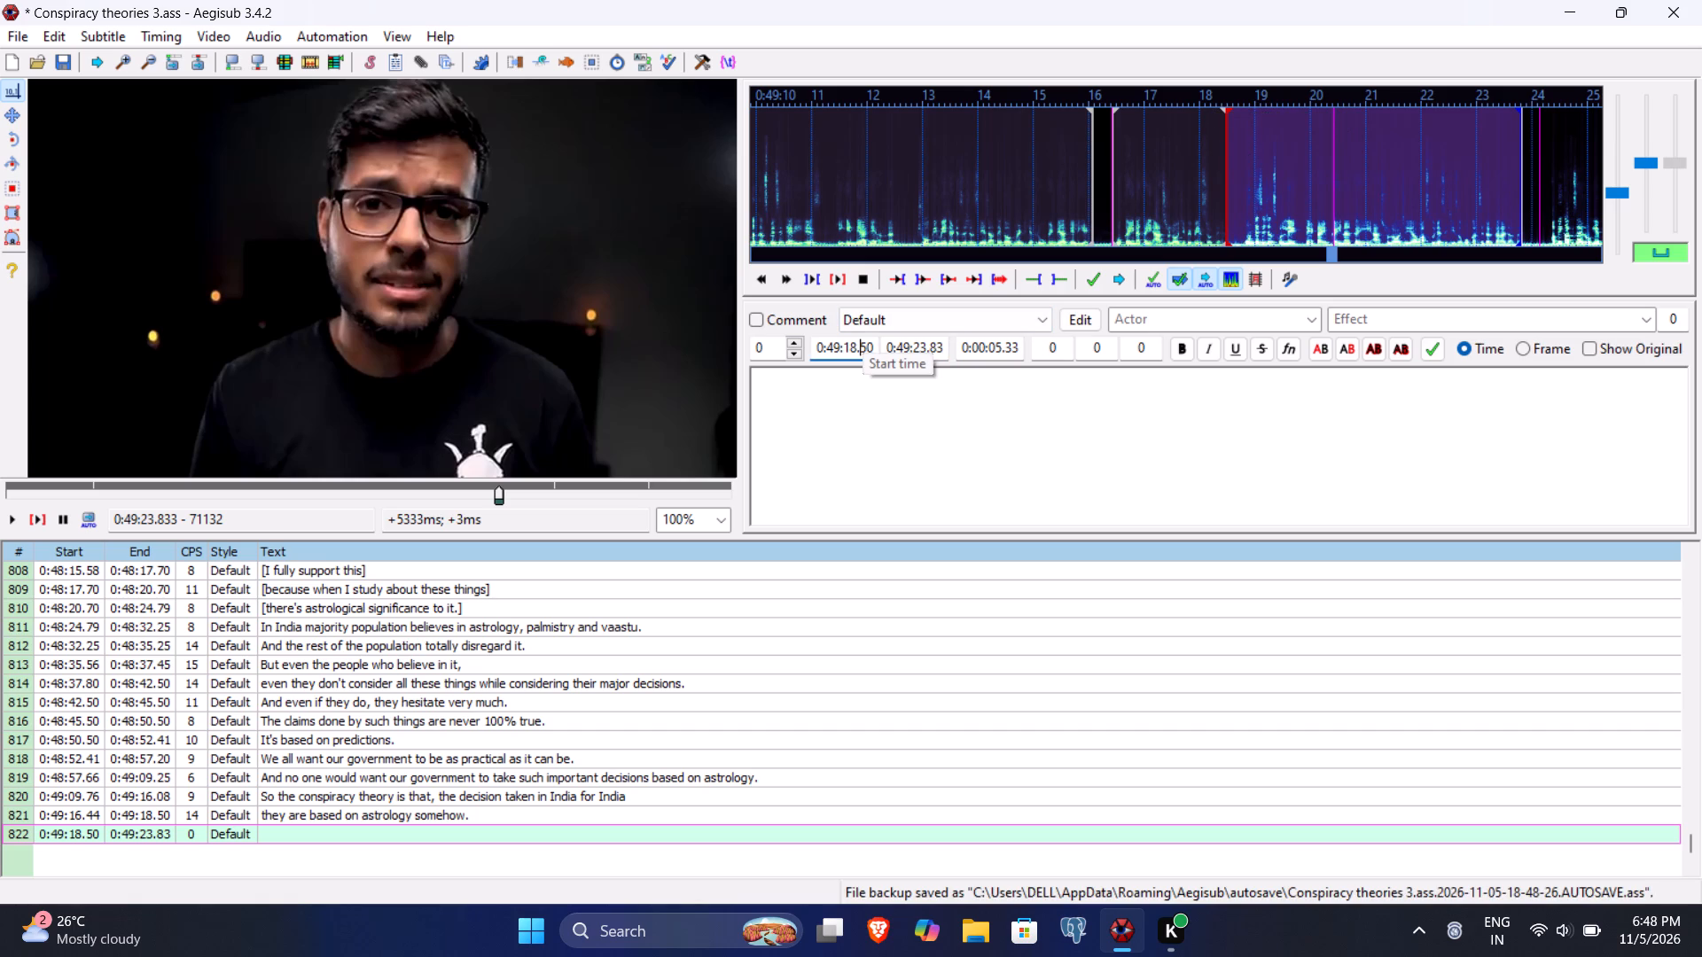
pyautogui.press('8')
# Enter "While making those decisions, astrology and vaastu are considered." as line 822's subtitle text and commit the line.
pyautogui.click(831, 428)
pyautogui.hotkey('shift', 'w')
pyautogui.write('hile making those decision,')
pyautogui.press('BackSpace')
pyautogui.write('s, s')
pyautogui.press('BackSpace')
pyautogui.write('astrology and vass')
pyautogui.press('BackSpace')
pyautogui.press('BackSpace')
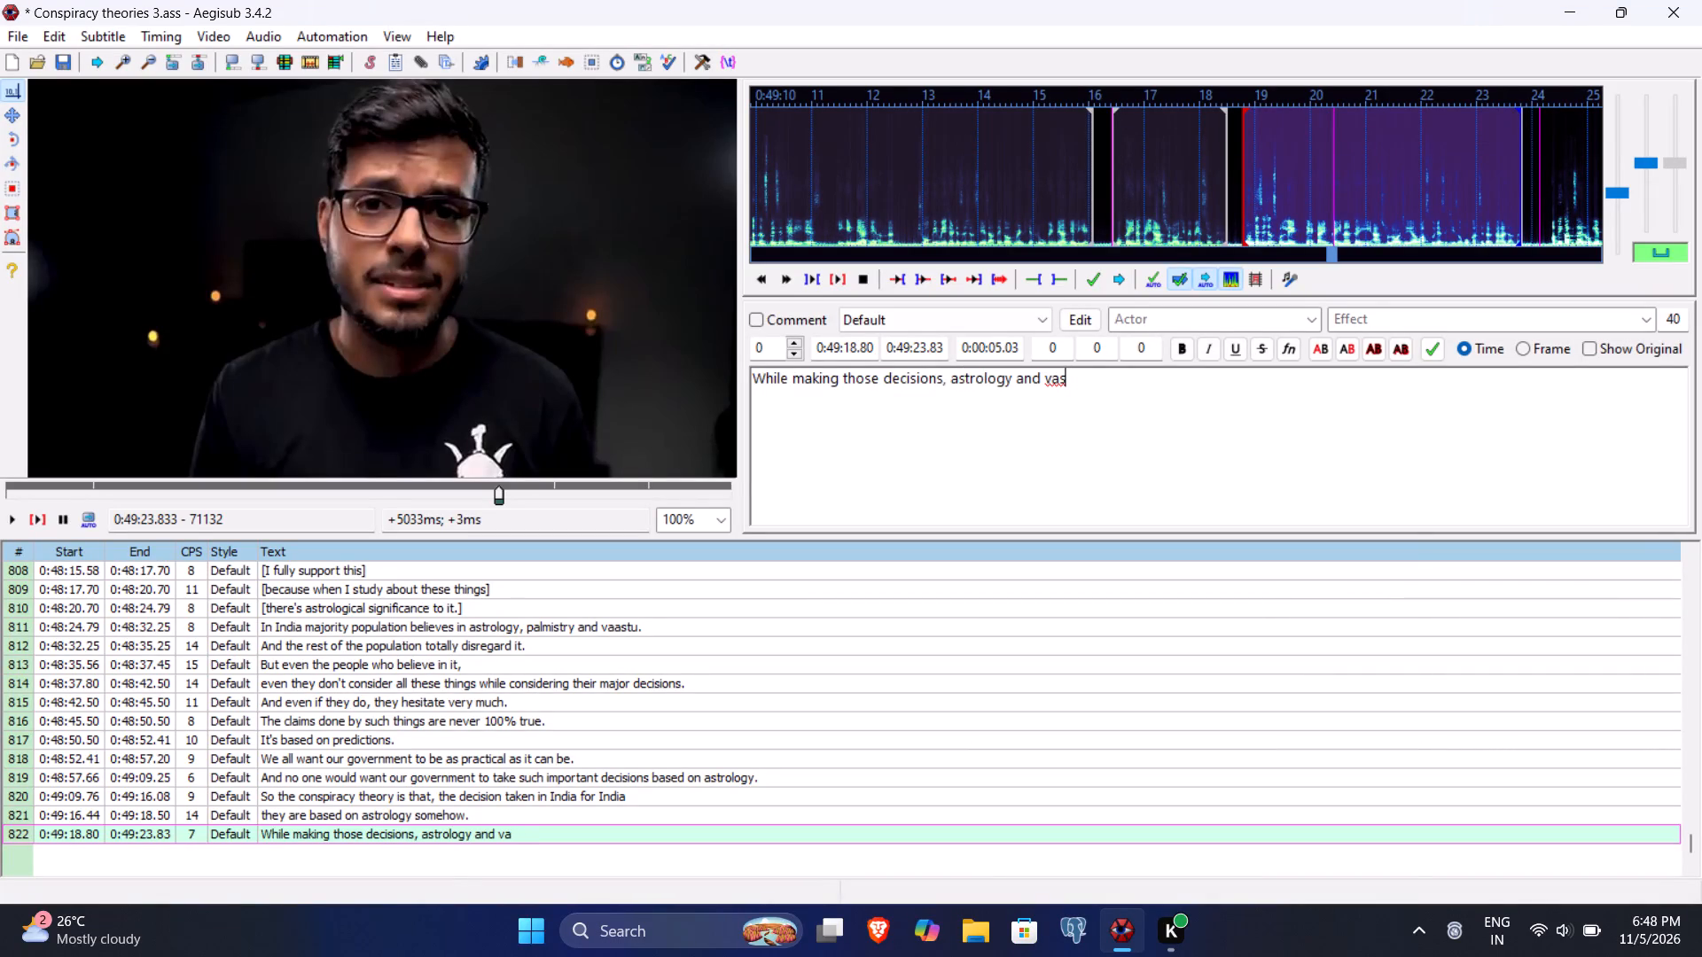
pyautogui.write('astu are considere')
pyautogui.press('d')
pyautogui.press('.')
pyautogui.press('Return')
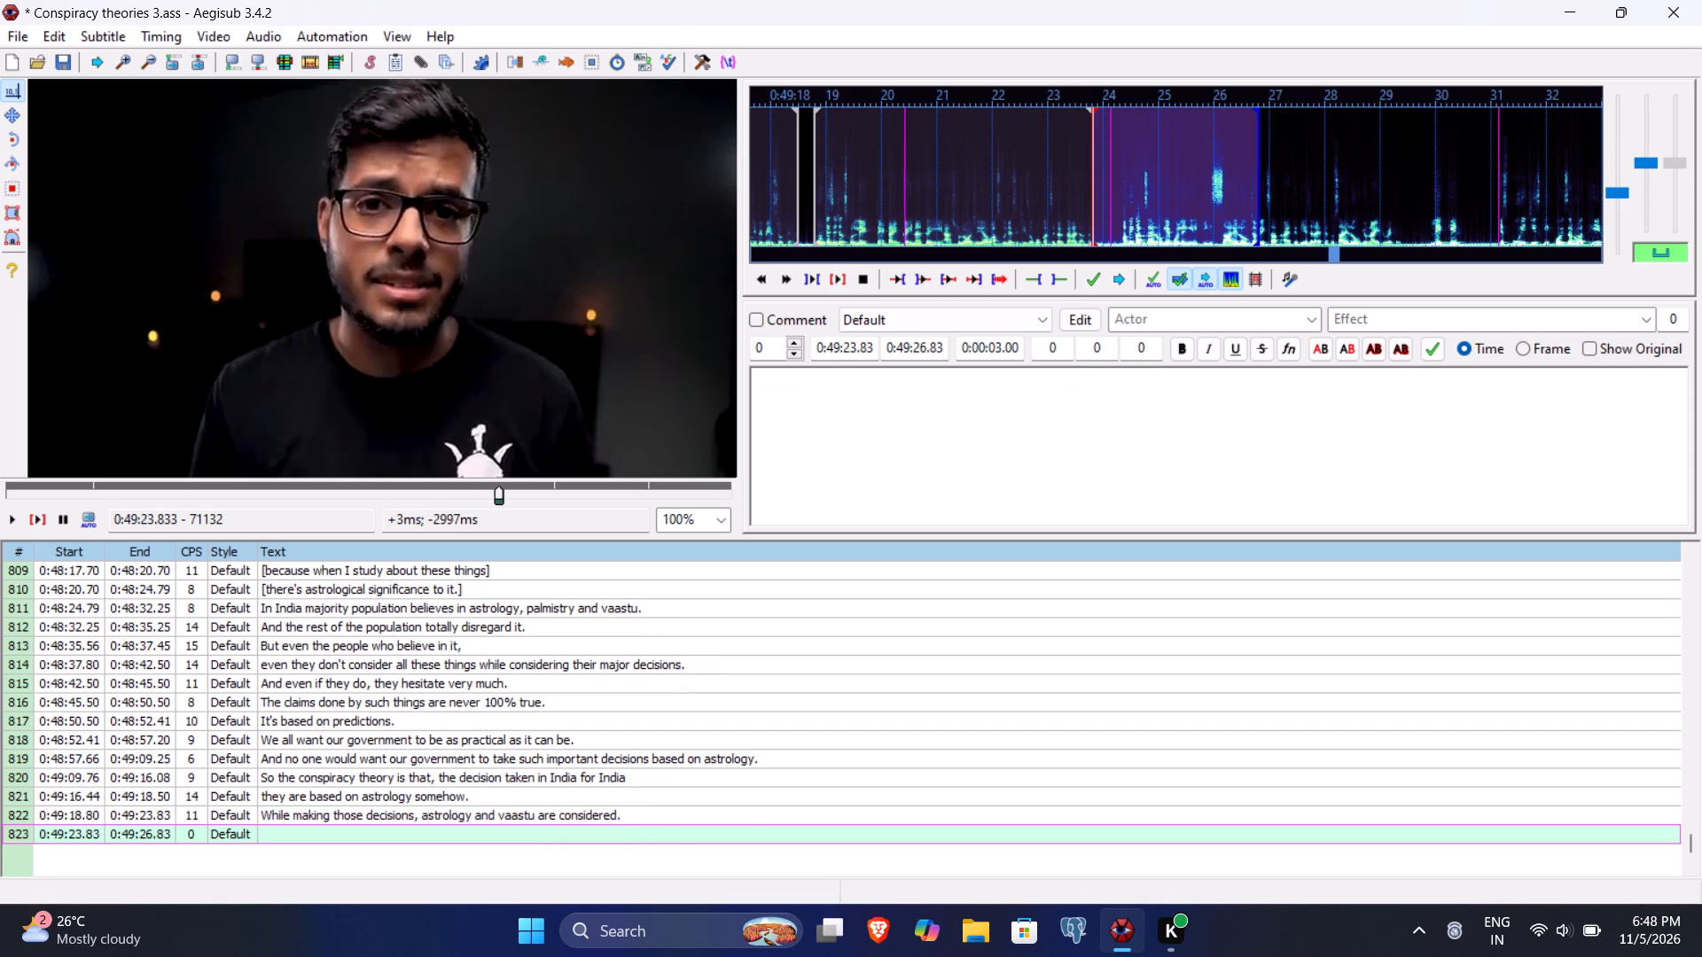
# Play the video past line 823's segment and set the line's end time to 0:49:29.45.
pyautogui.click(39, 517)
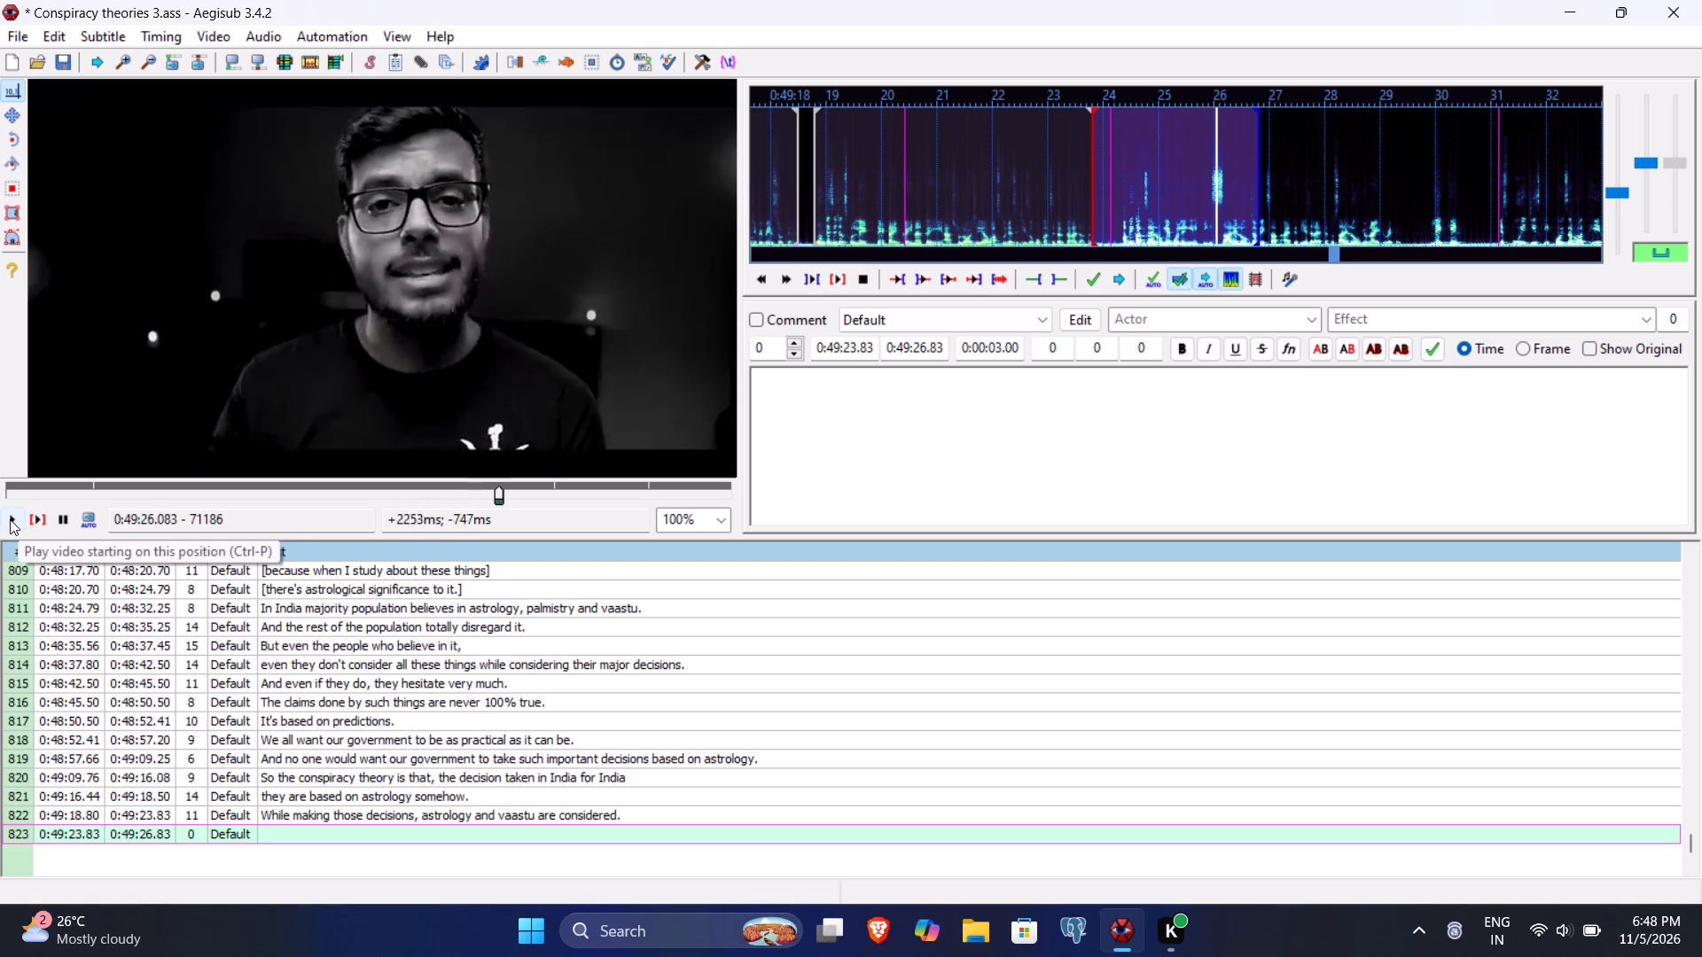
pyautogui.click(10, 519)
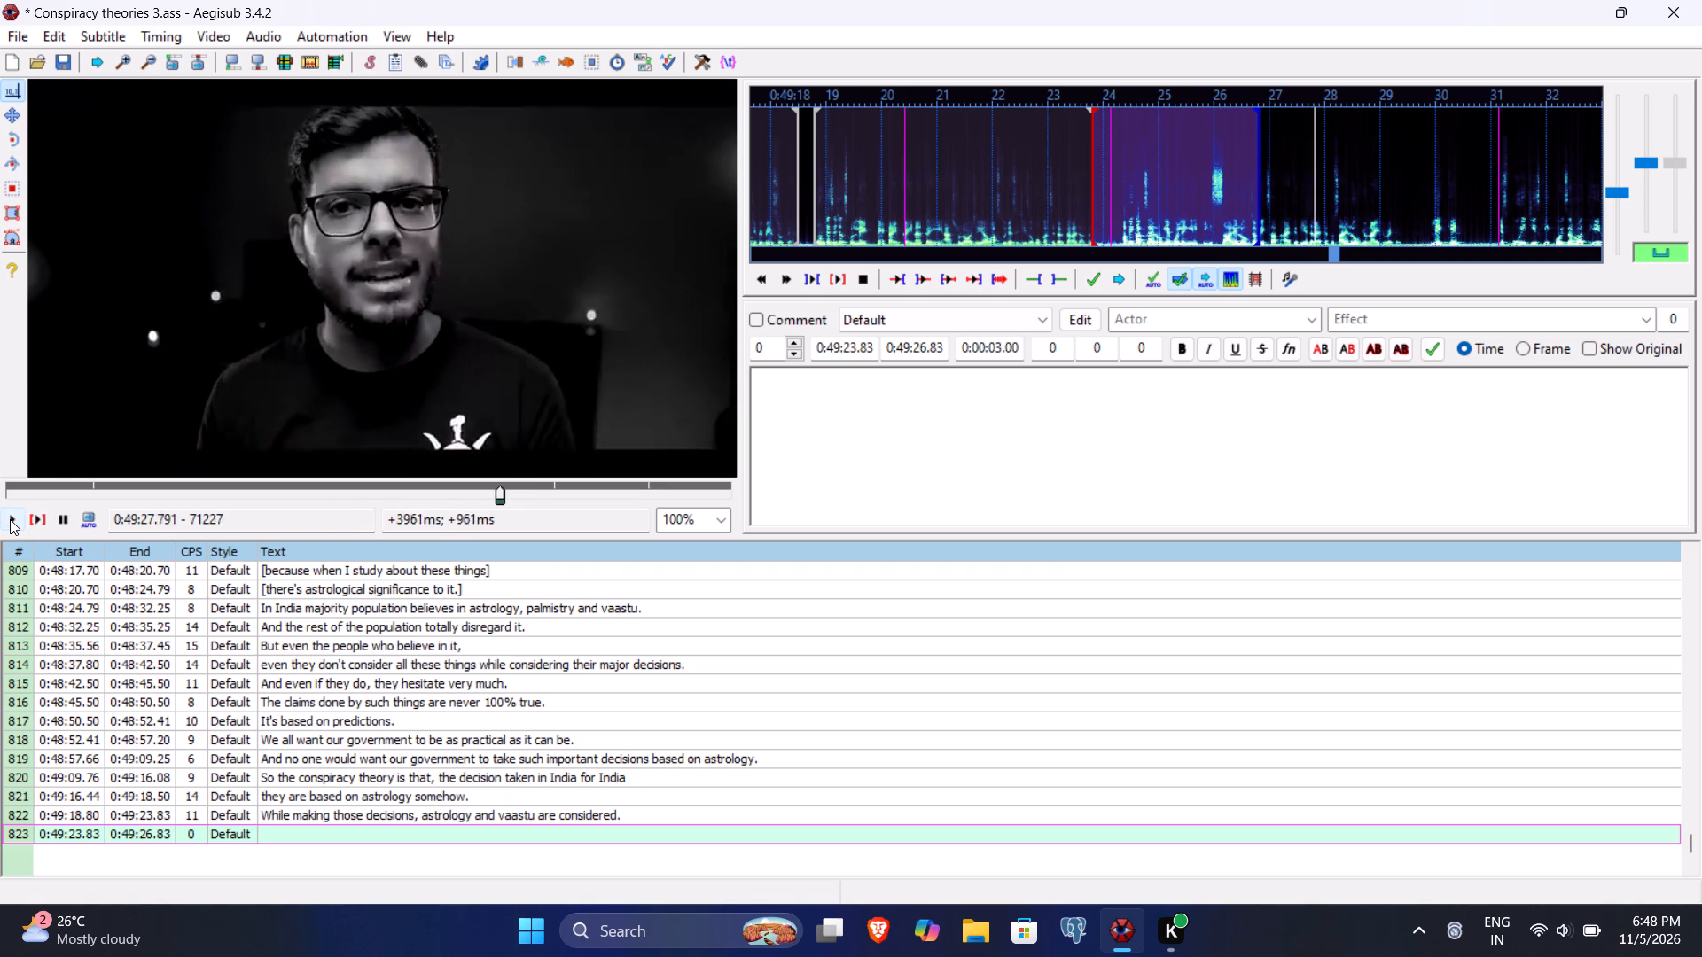
pyautogui.click(10, 519)
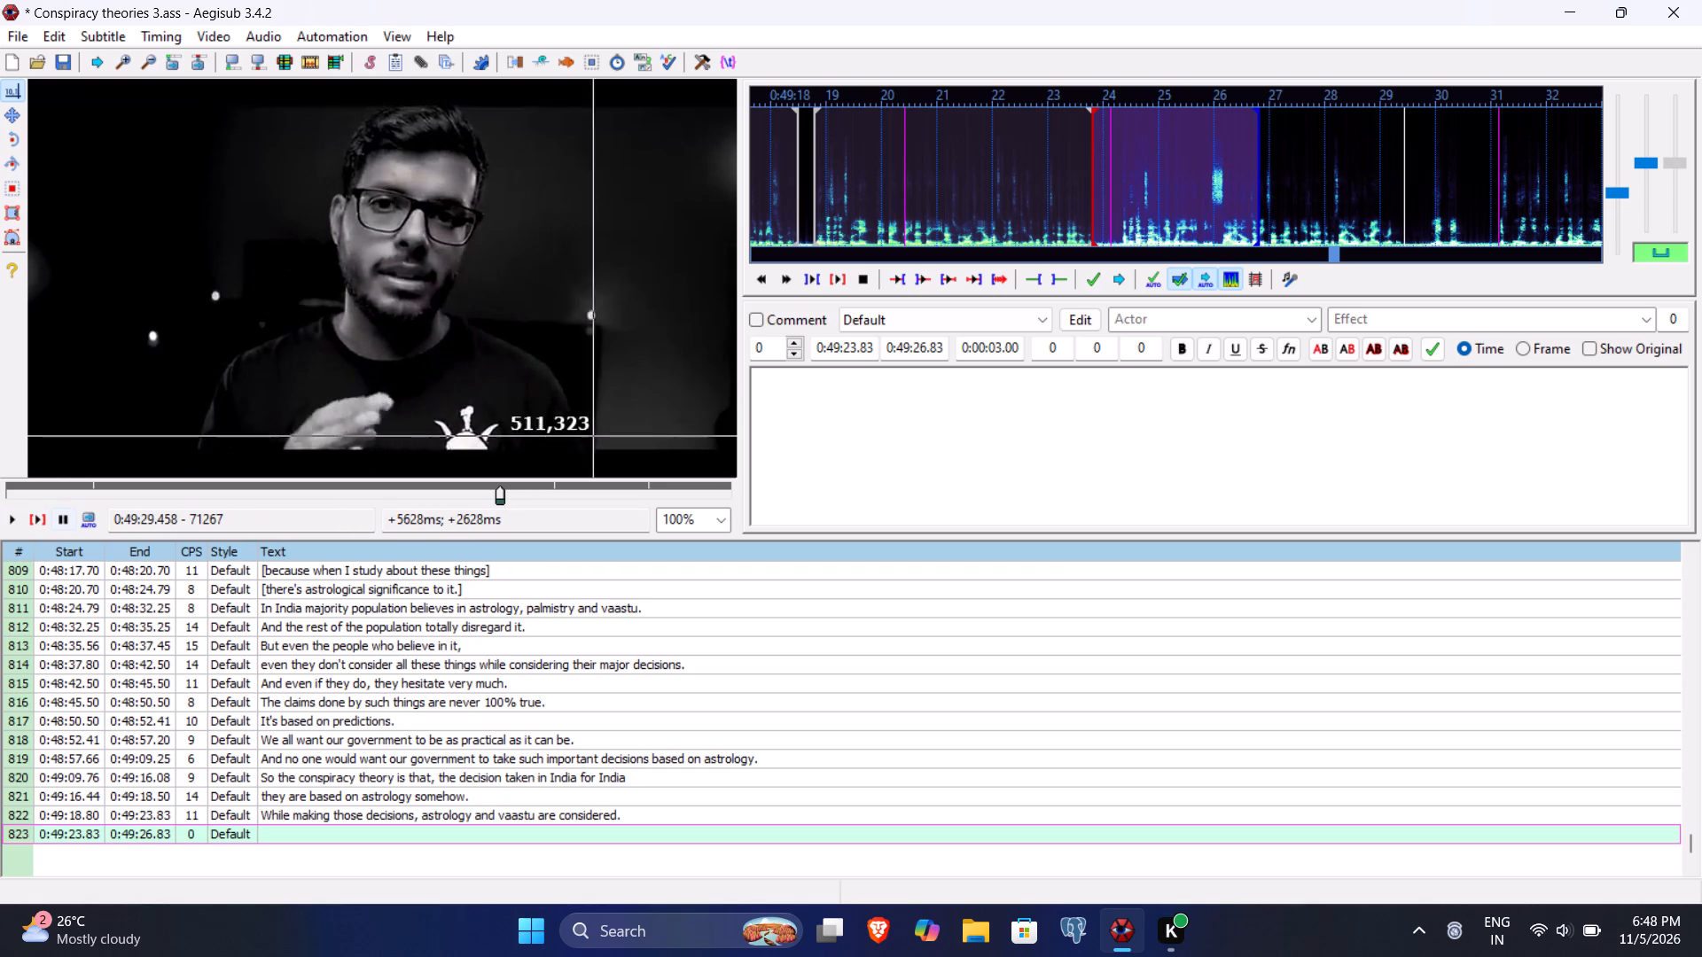
pyautogui.click(918, 353)
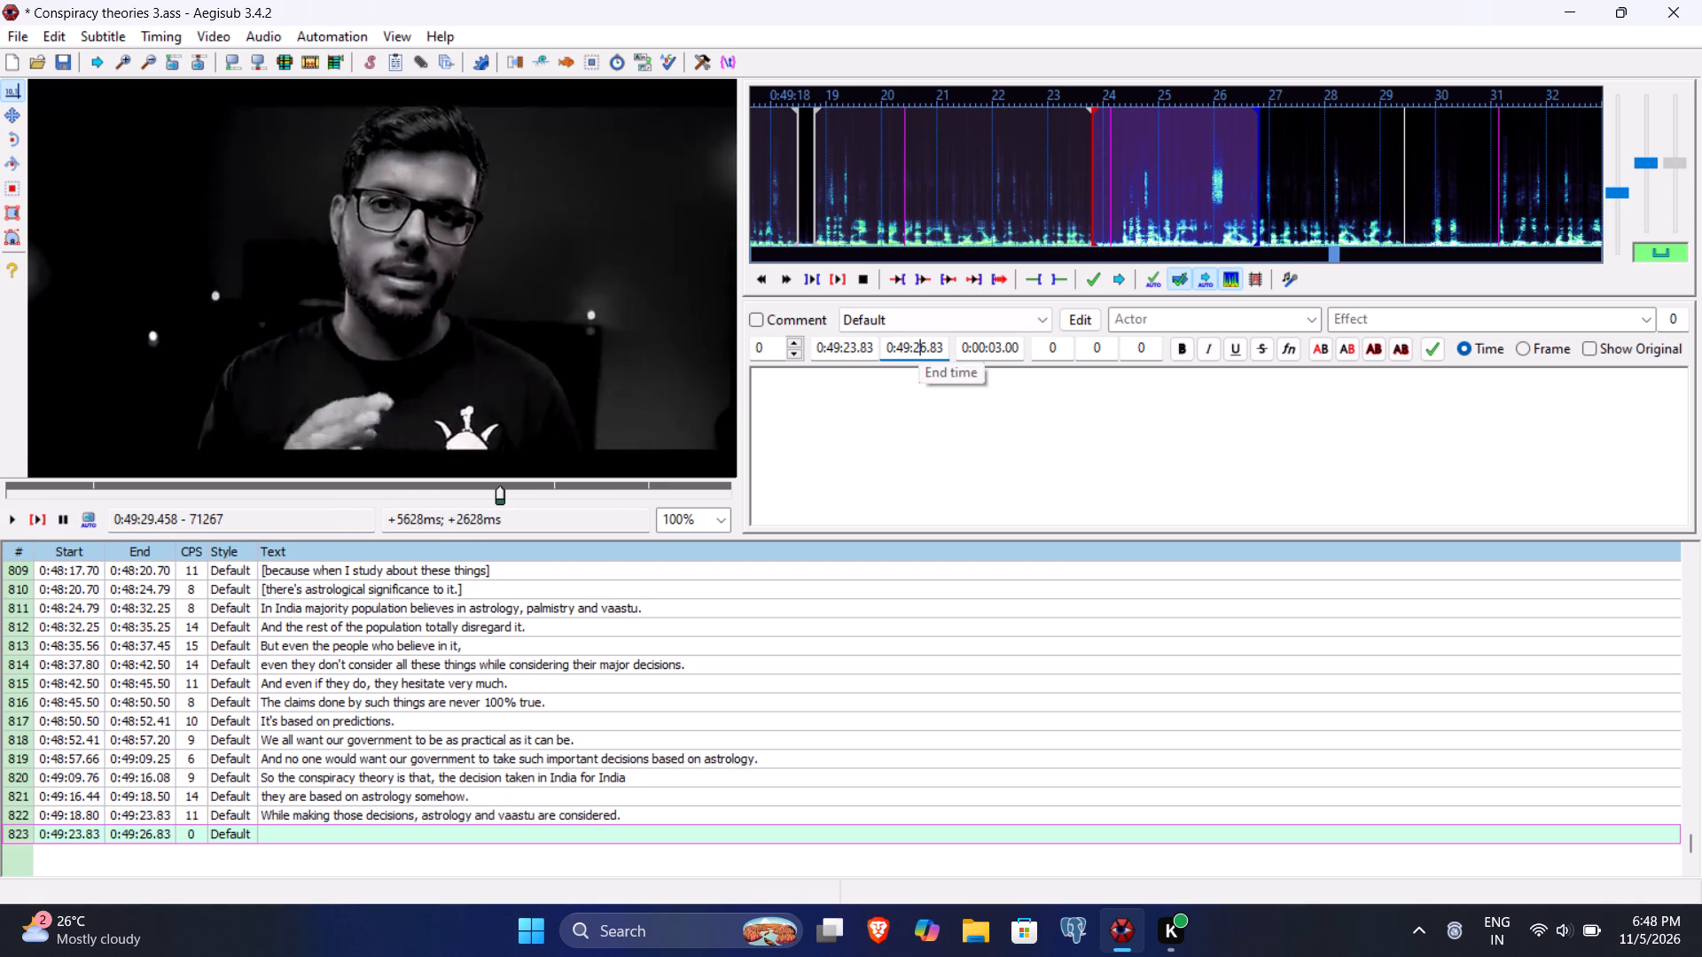
pyautogui.press('9')
pyautogui.write('45')
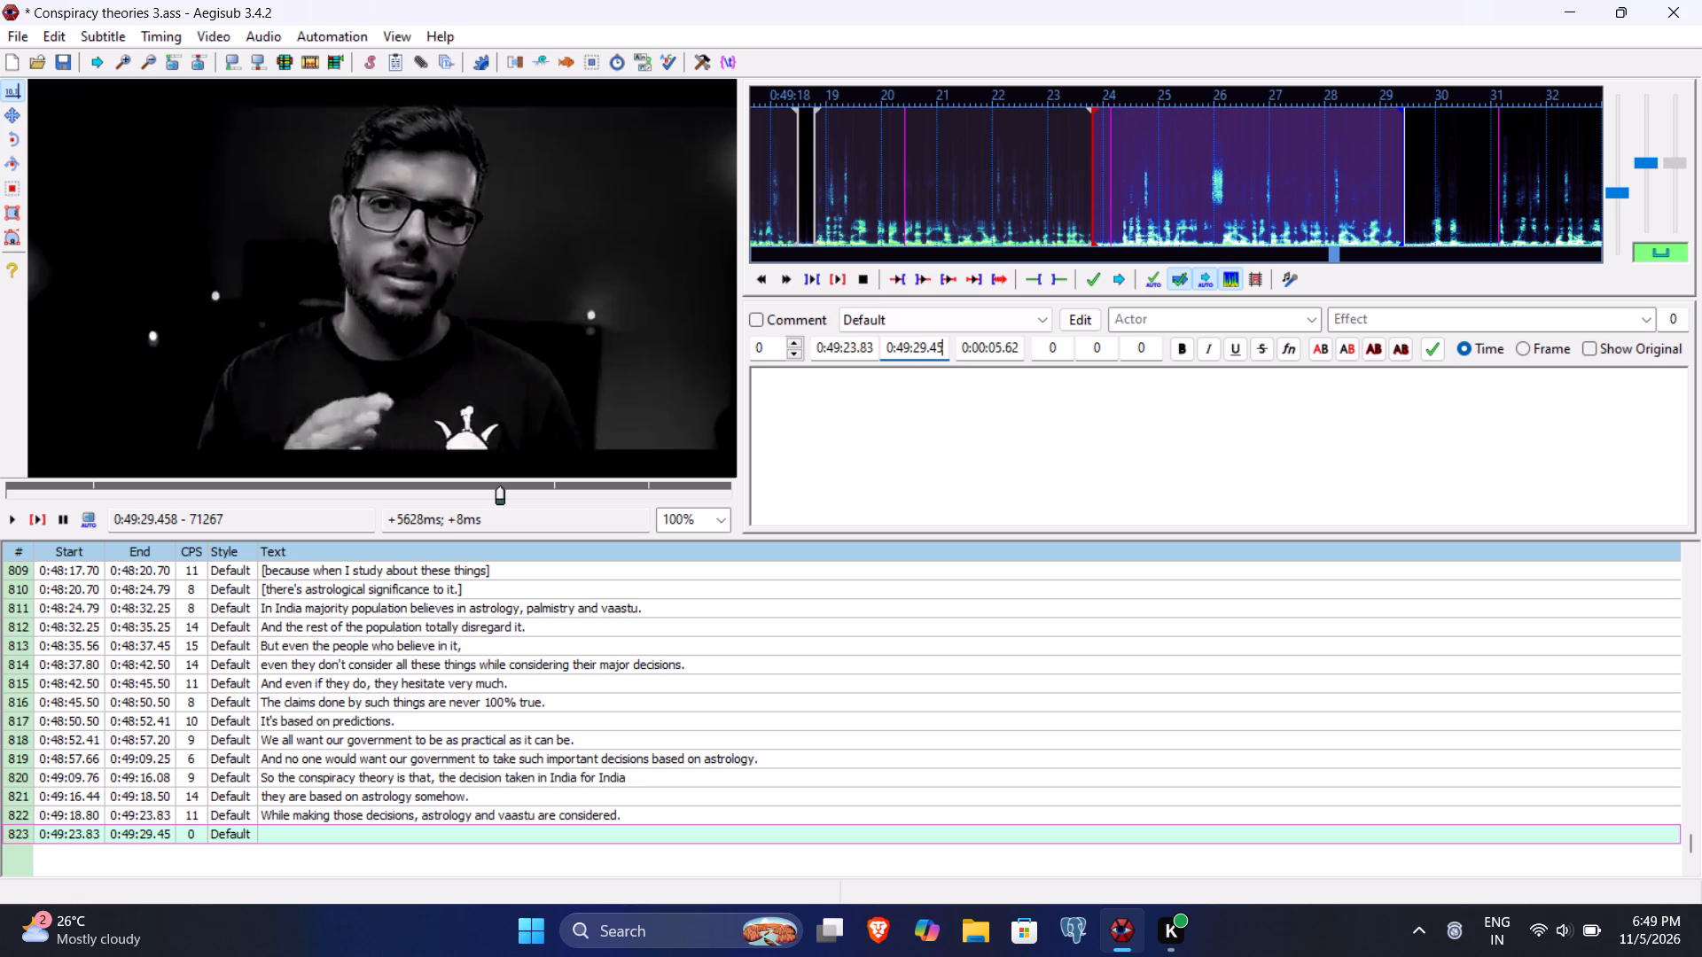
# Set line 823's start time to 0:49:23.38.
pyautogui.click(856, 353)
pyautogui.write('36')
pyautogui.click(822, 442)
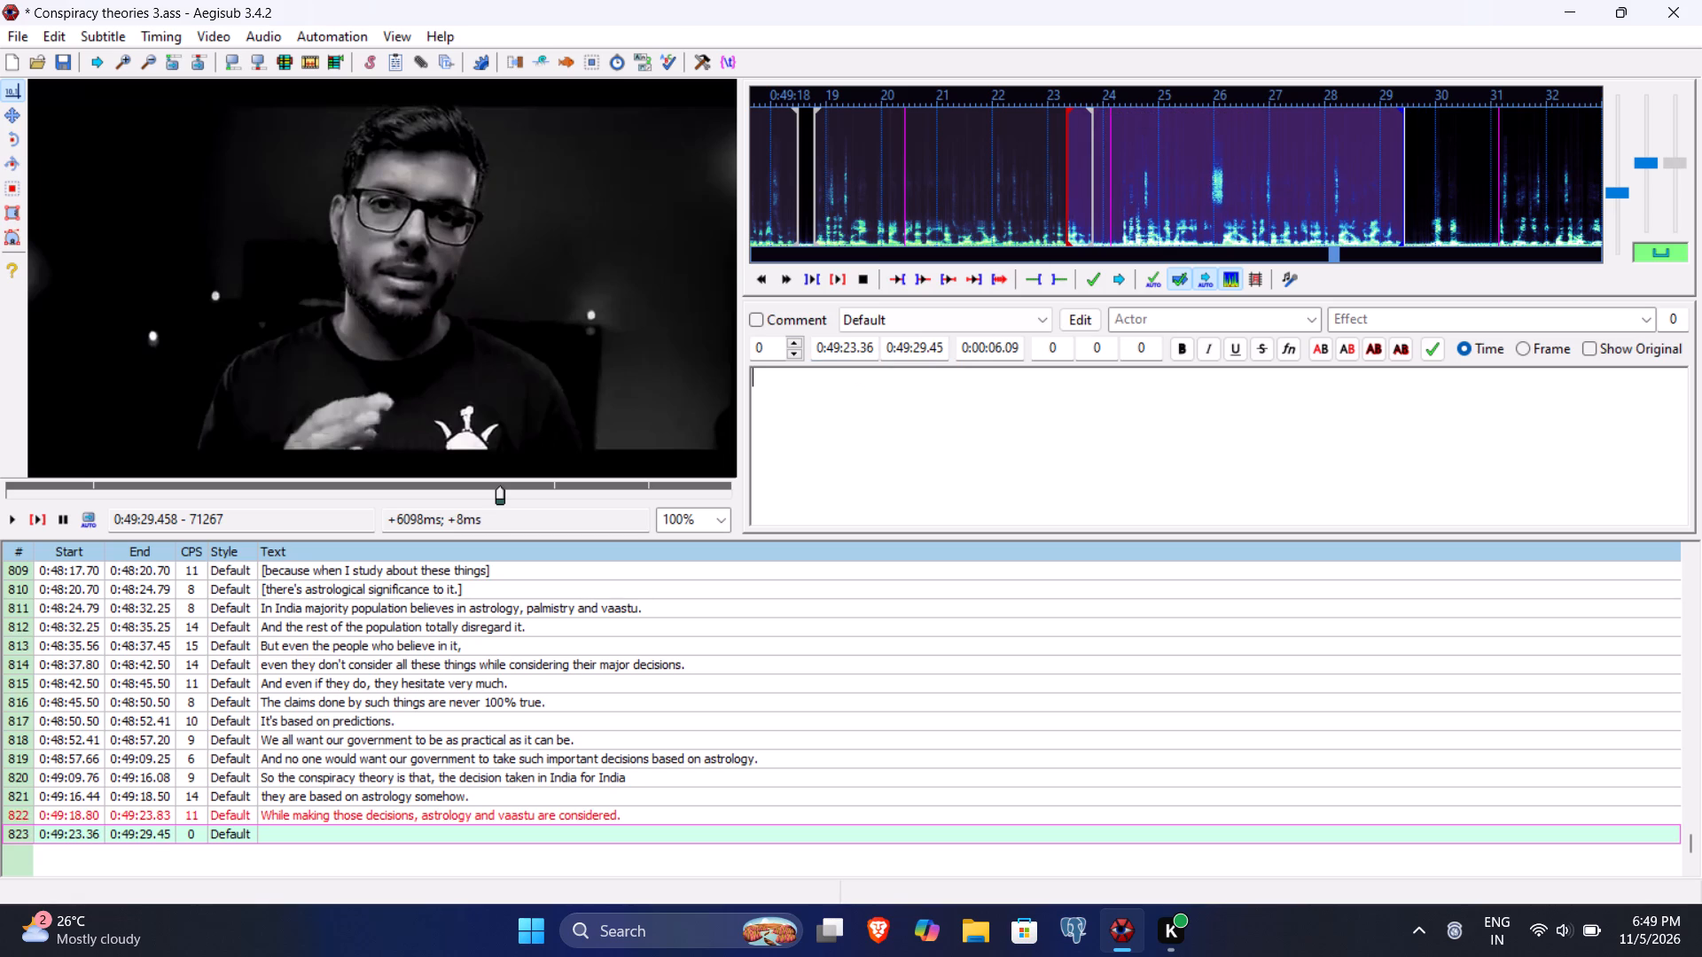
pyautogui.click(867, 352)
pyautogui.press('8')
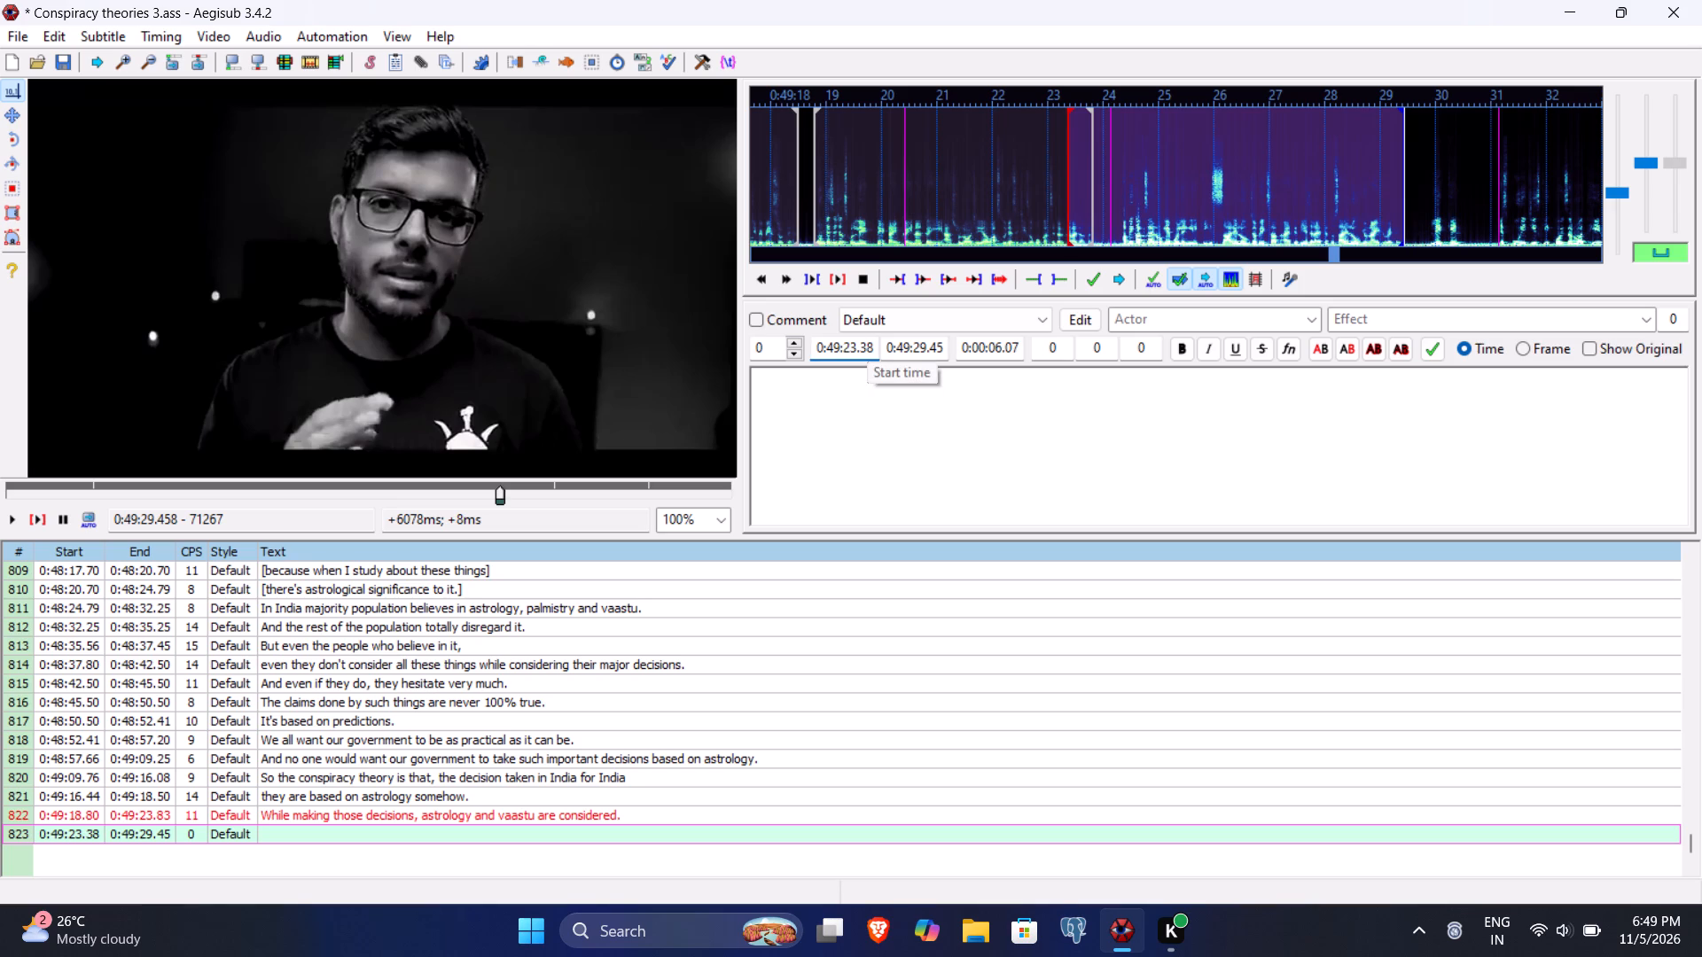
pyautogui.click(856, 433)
# Replay the beginning of line 823's segment and set its start time to 0:49:24.32.
pyautogui.click(37, 512)
pyautogui.hotkey('shift', 's')
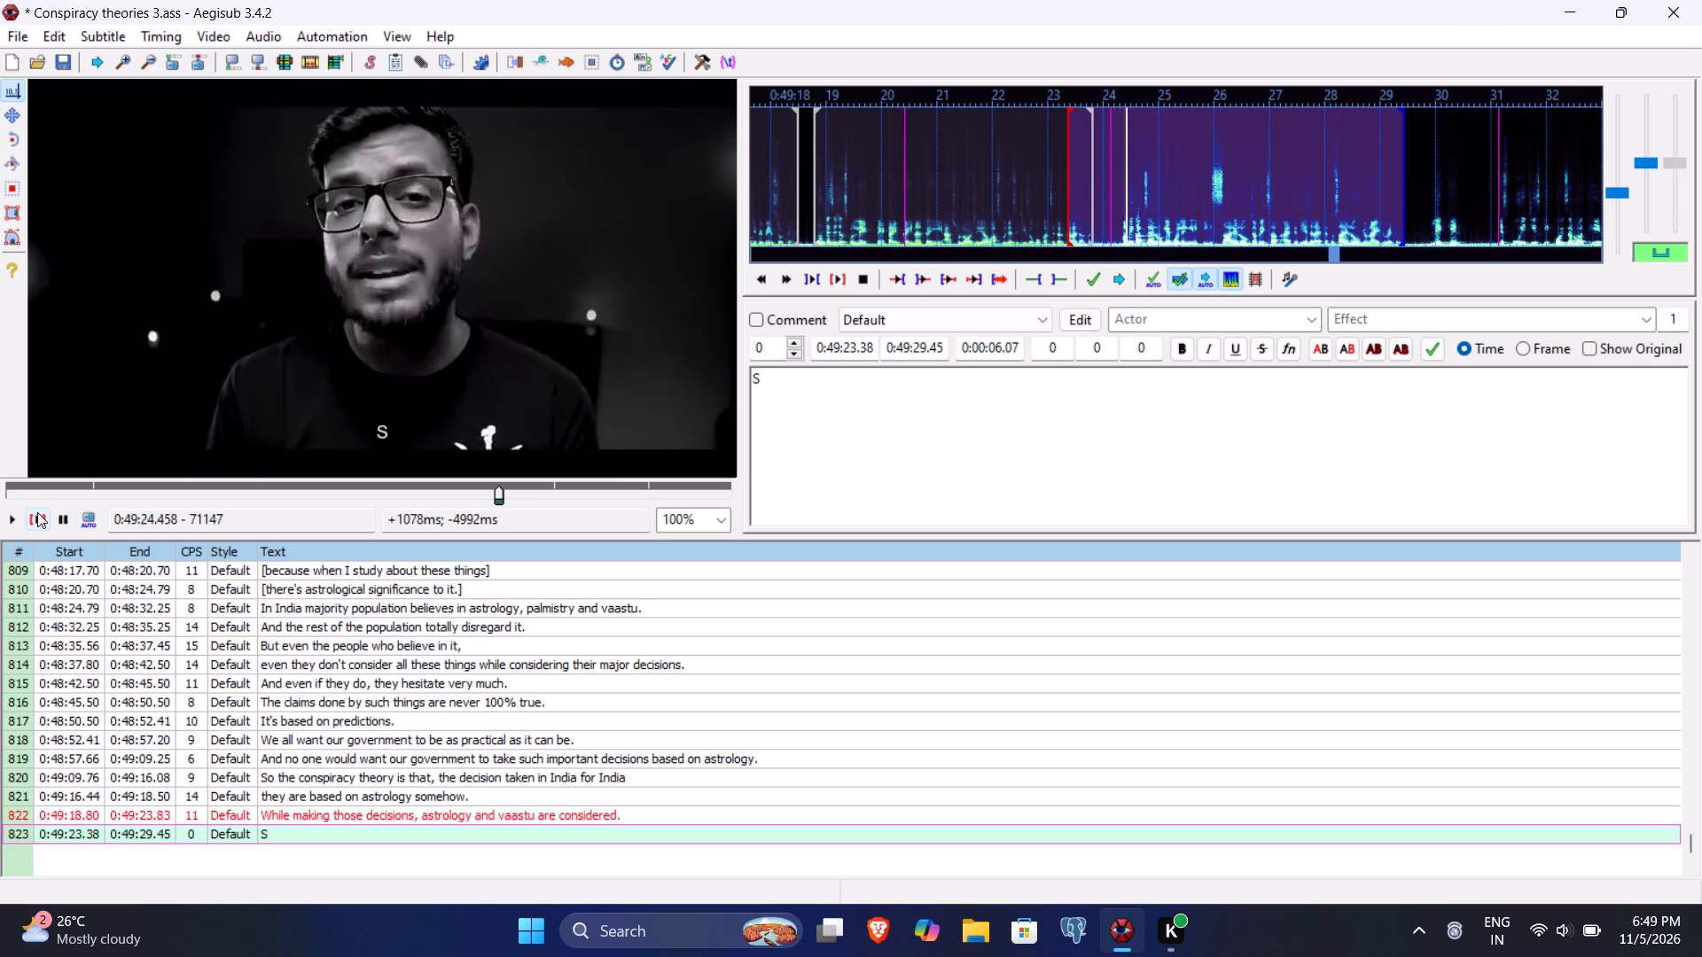
pyautogui.press('BackSpace')
pyautogui.click(37, 512)
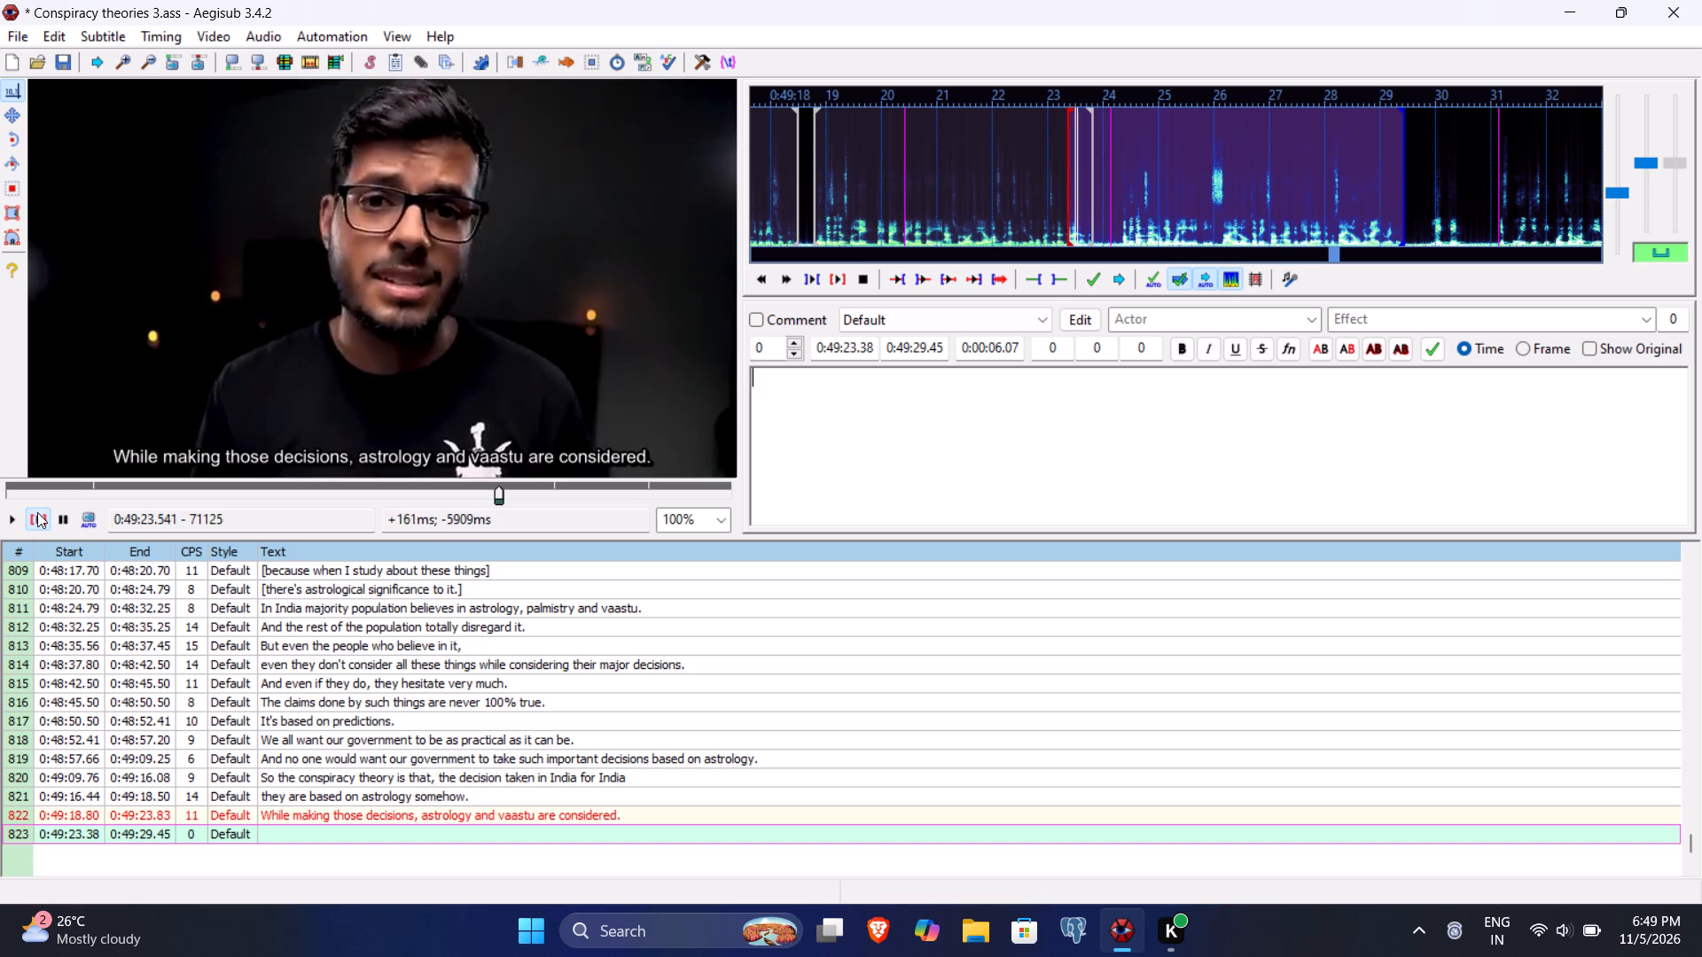
pyautogui.click(11, 517)
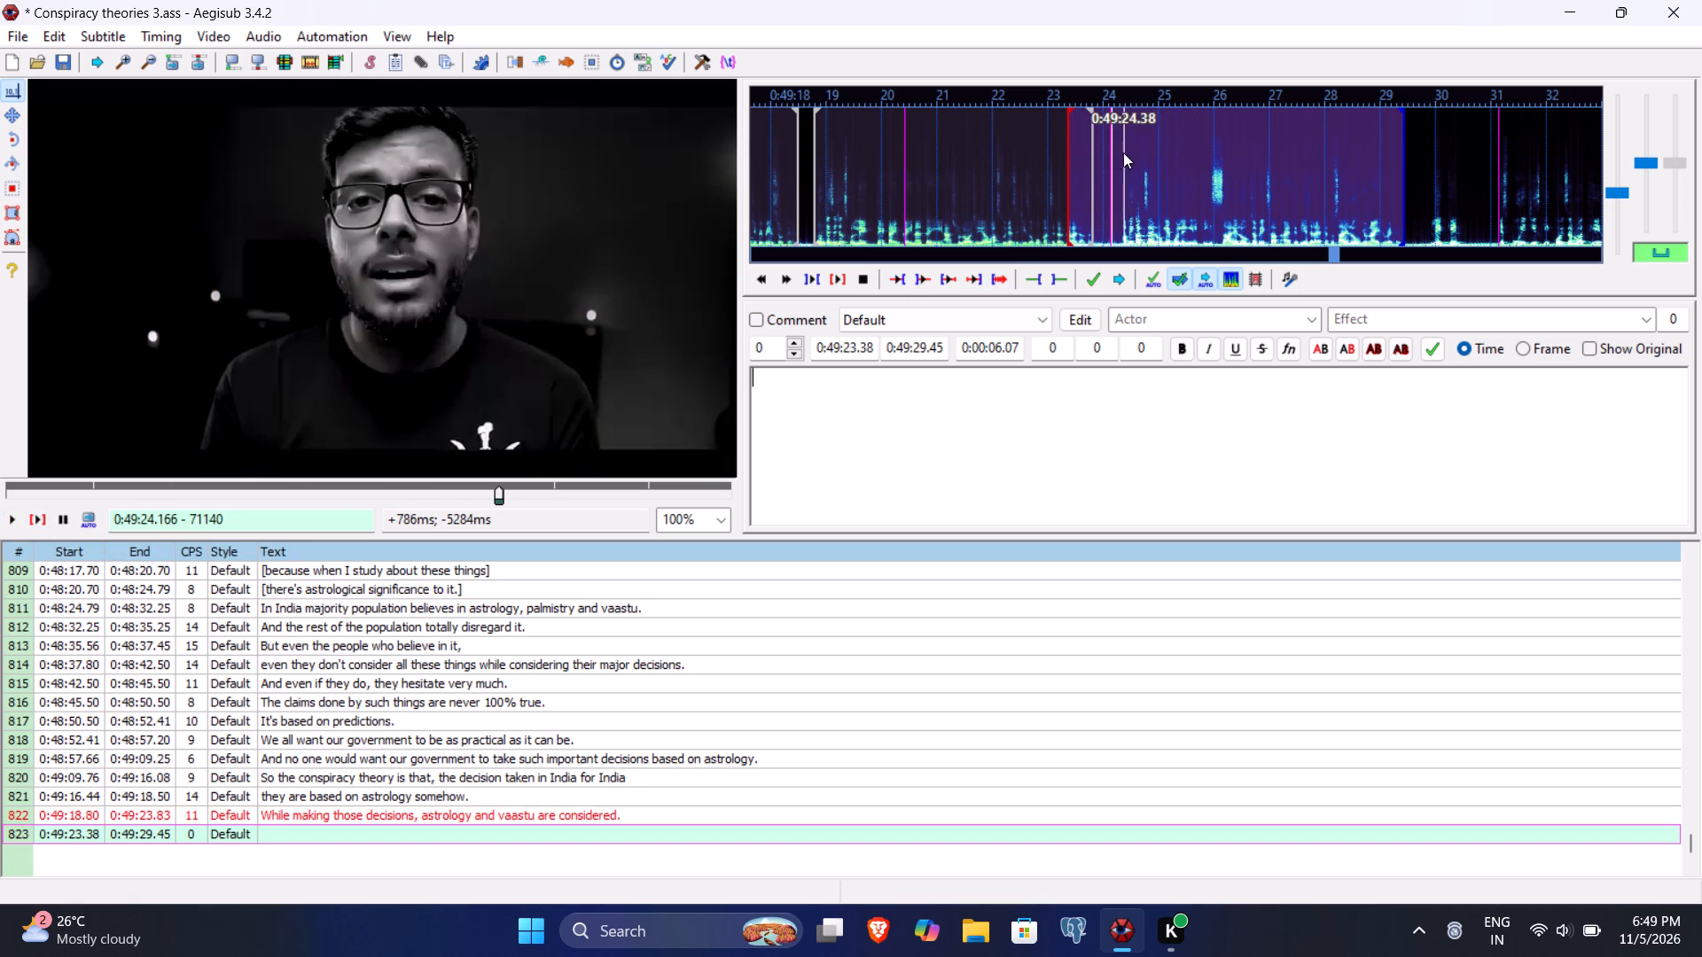
pyautogui.click(850, 352)
pyautogui.write('432')
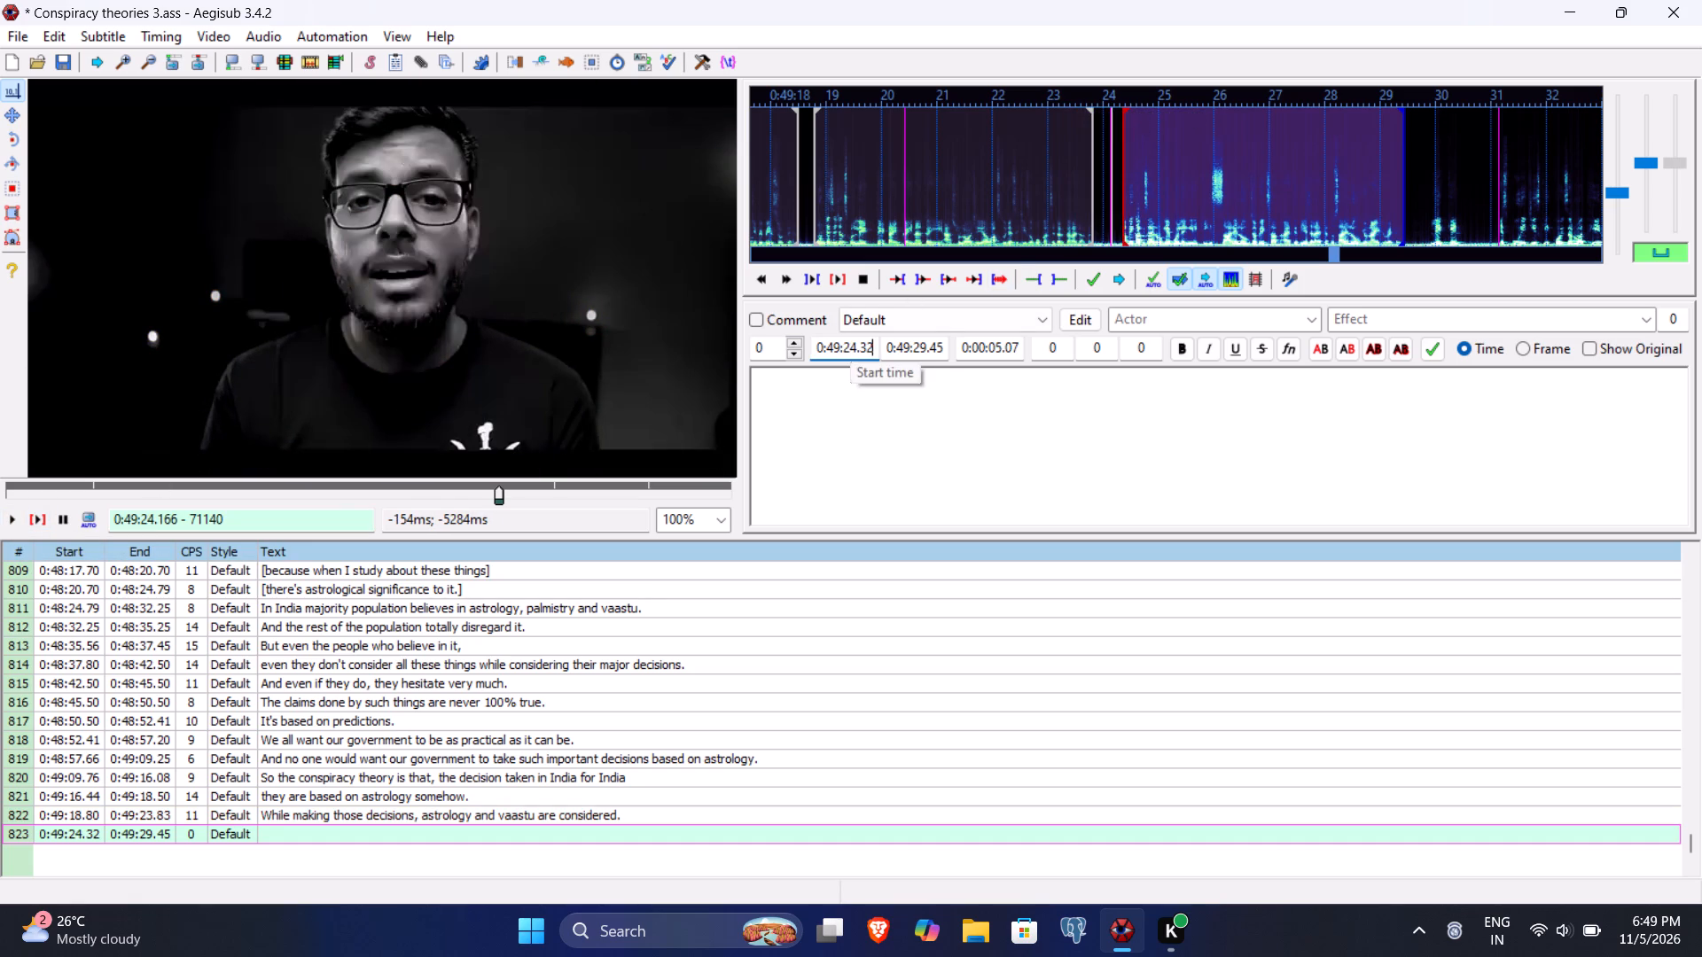
# Enter "Now some people will say that when everybody lit diyas, they got united." as line 823's subtitle text and commit the line.
pyautogui.click(839, 403)
pyautogui.write('Now some people wills')
pyautogui.press('space')
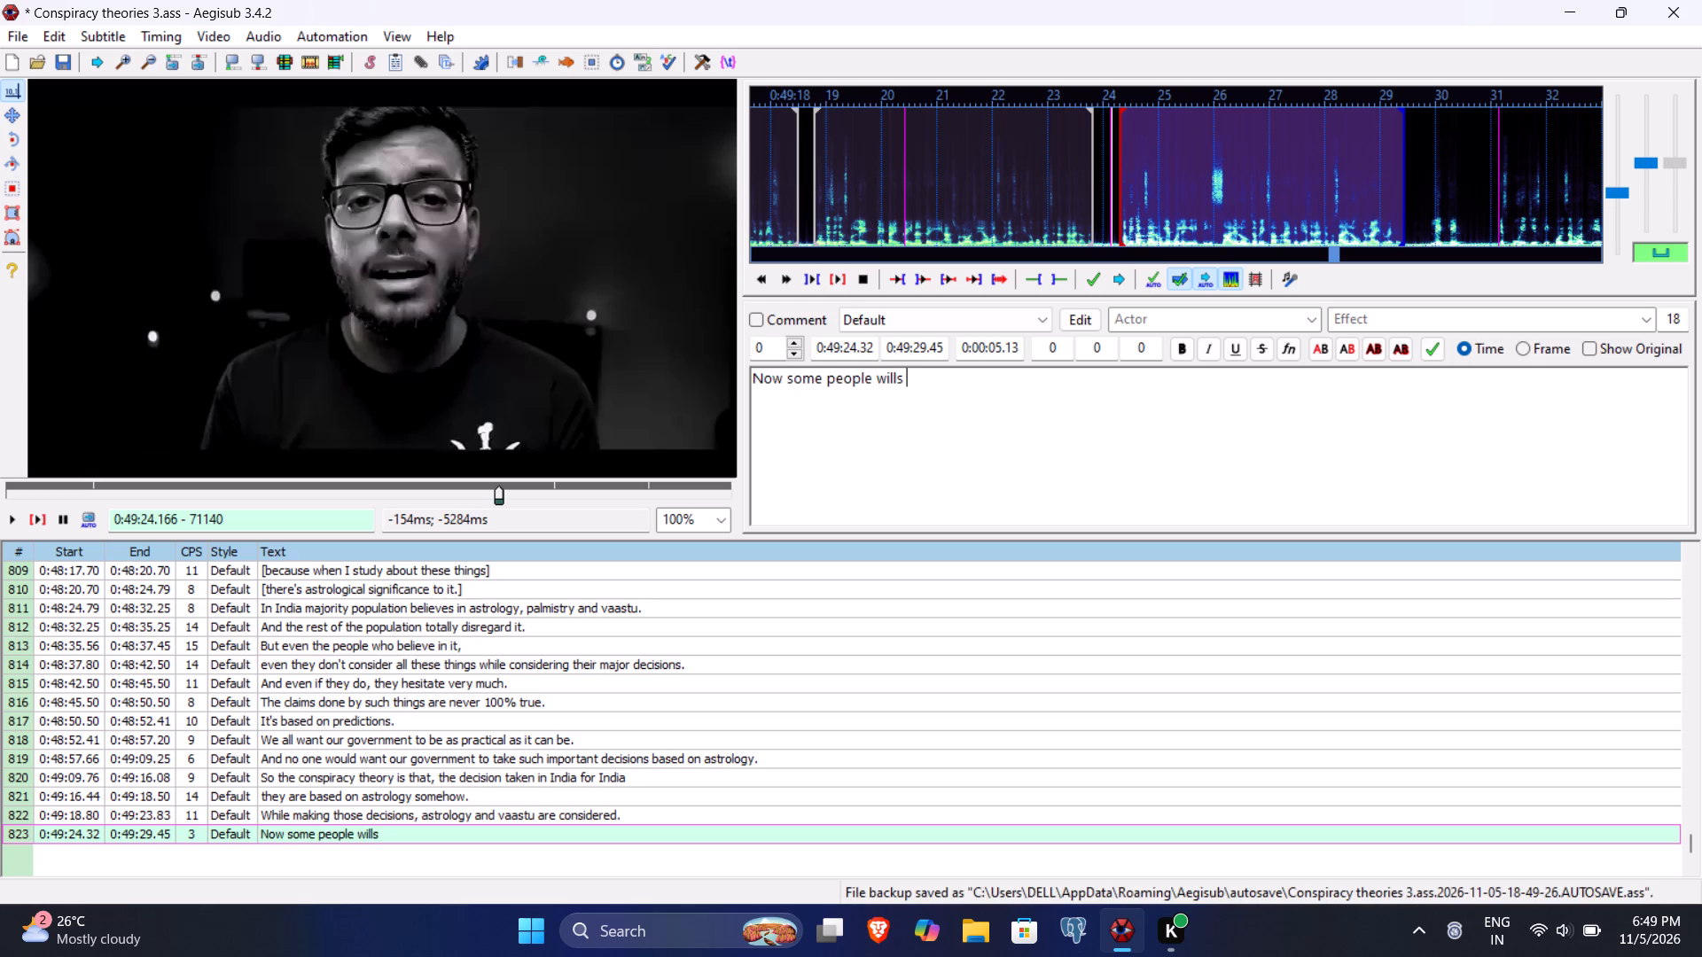
pyautogui.press('BackSpace')
pyautogui.press('BackSpace')
pyautogui.press('space')
pyautogui.write('say that h')
pyautogui.press('BackSpace')
pyautogui.write('whene')
pyautogui.press('space')
pyautogui.press('BackSpace')
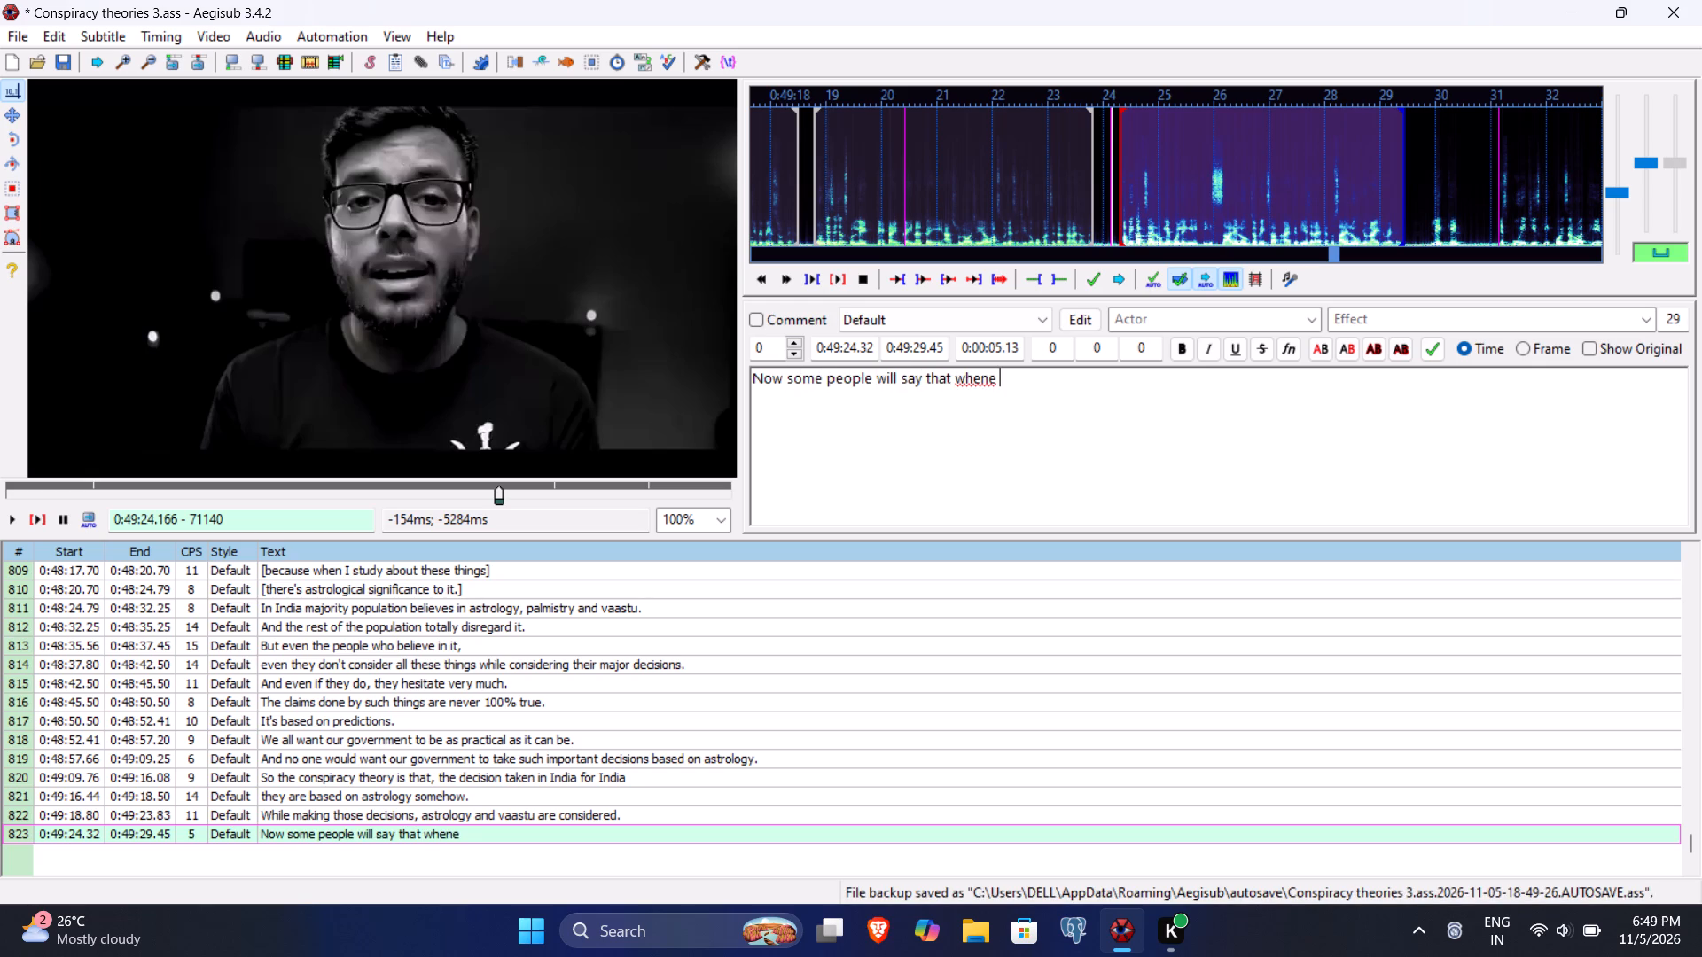
pyautogui.press('BackSpace')
pyautogui.press('space')
pyautogui.write('ever')
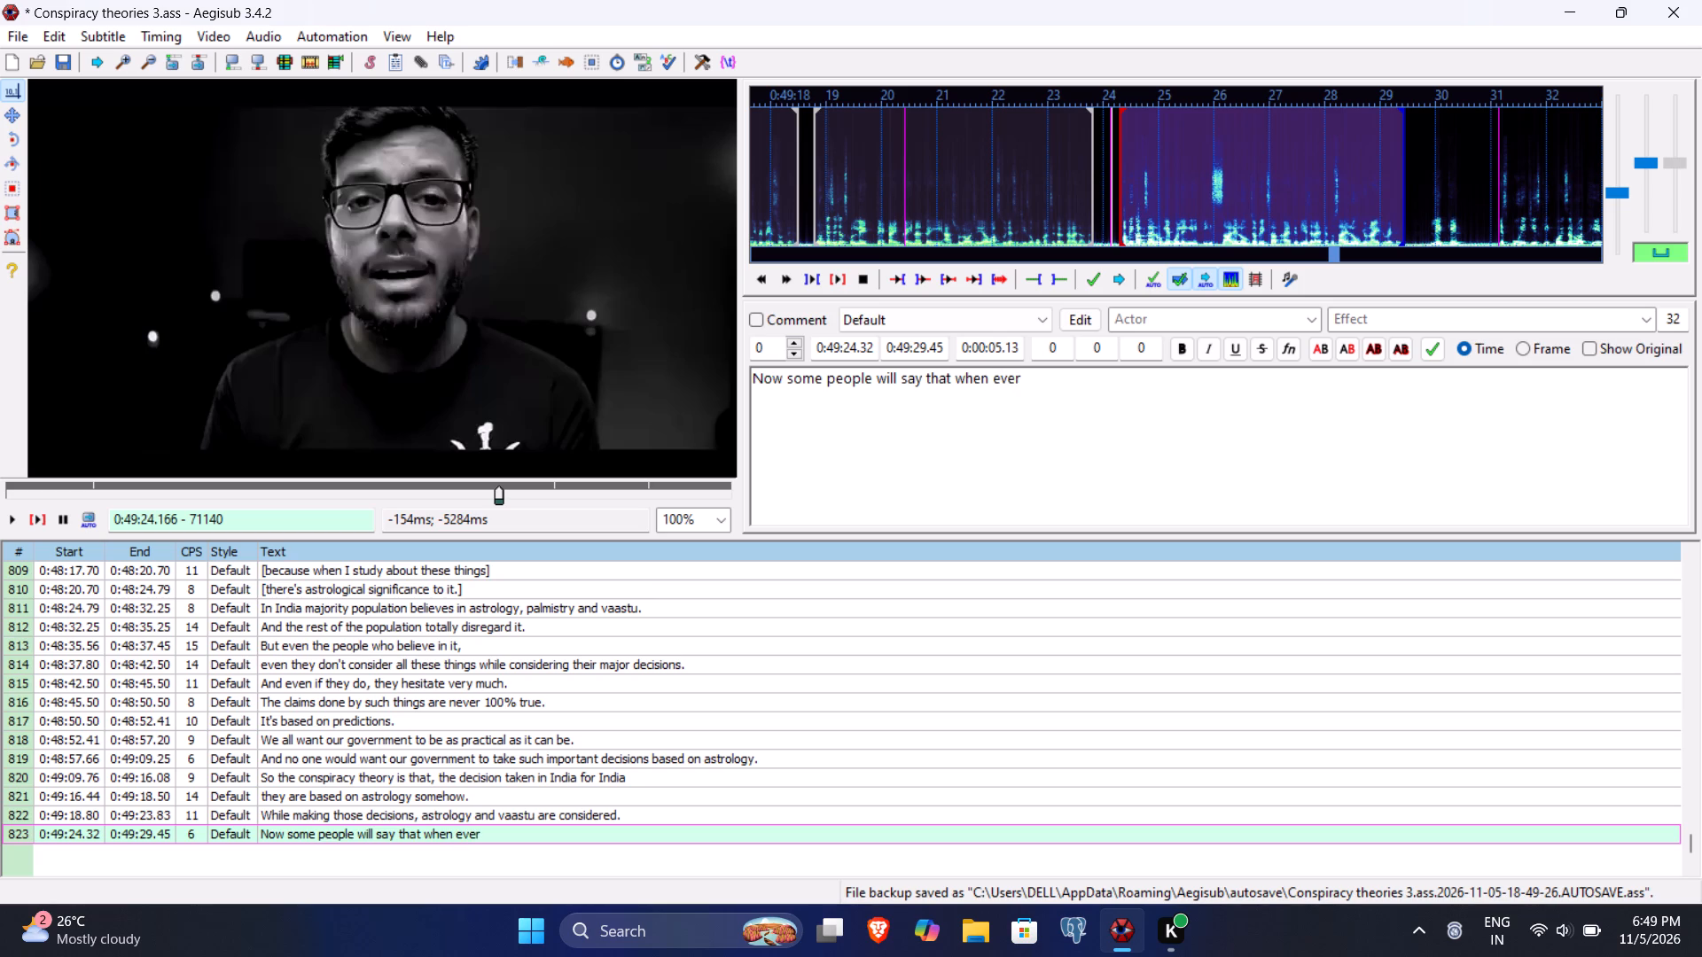
pyautogui.write('ybody lit diyas')
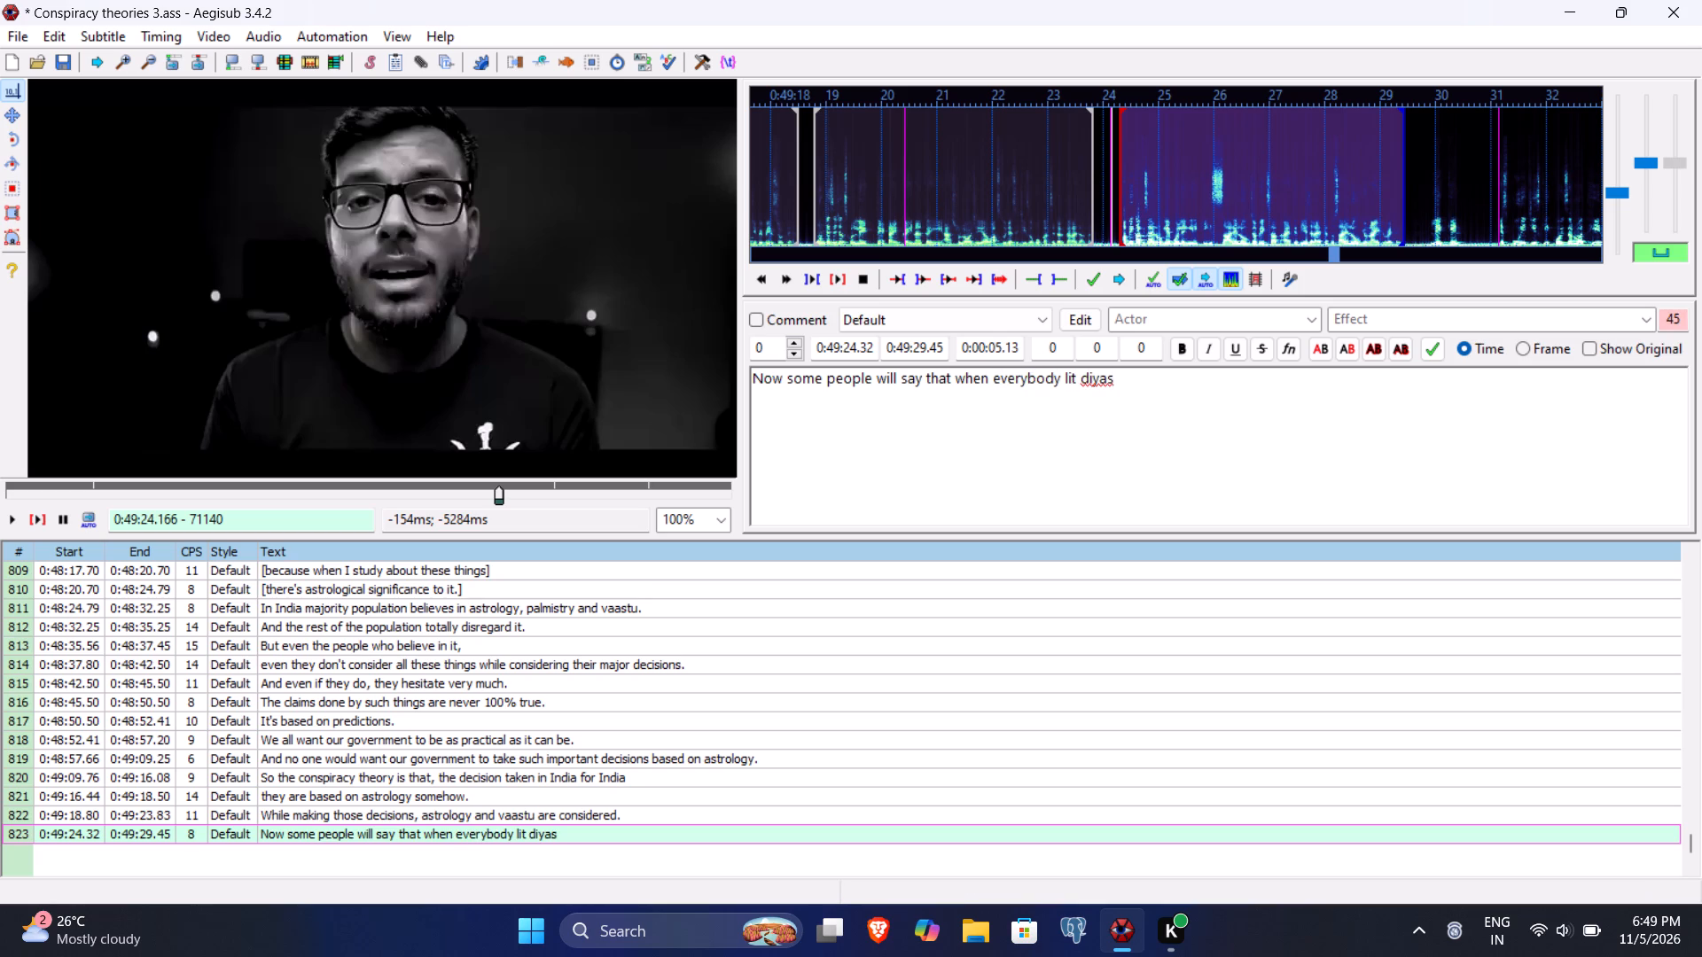
pyautogui.write(', they got united')
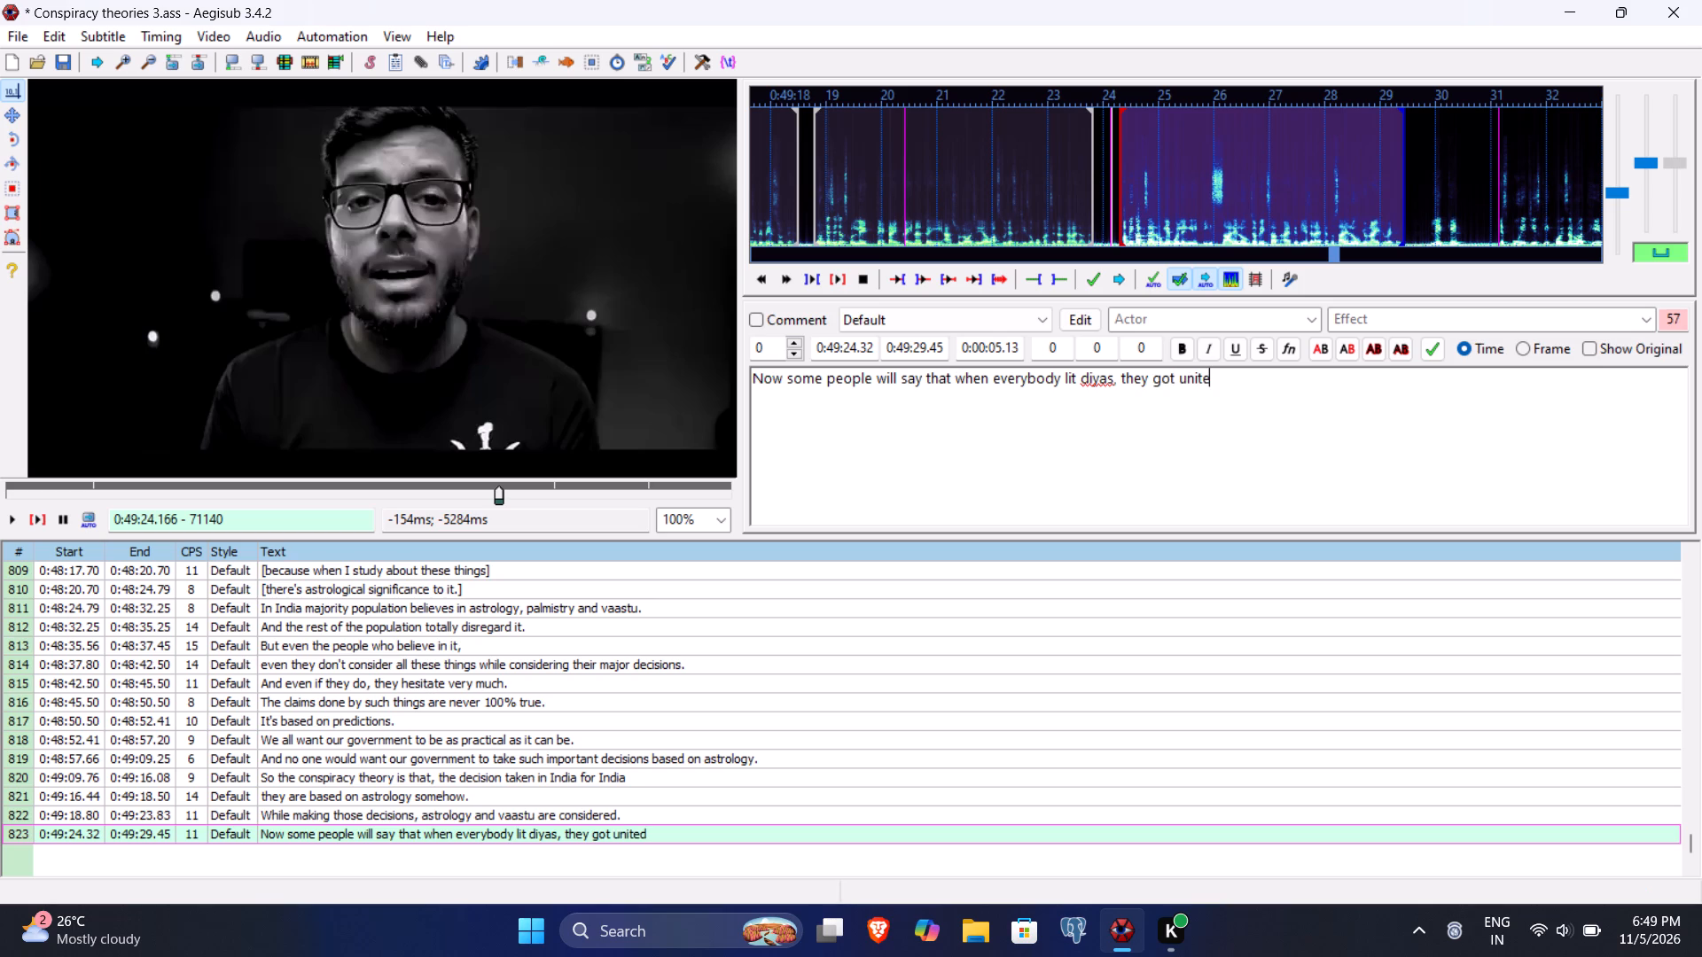
pyautogui.press('.')
pyautogui.press('Return')
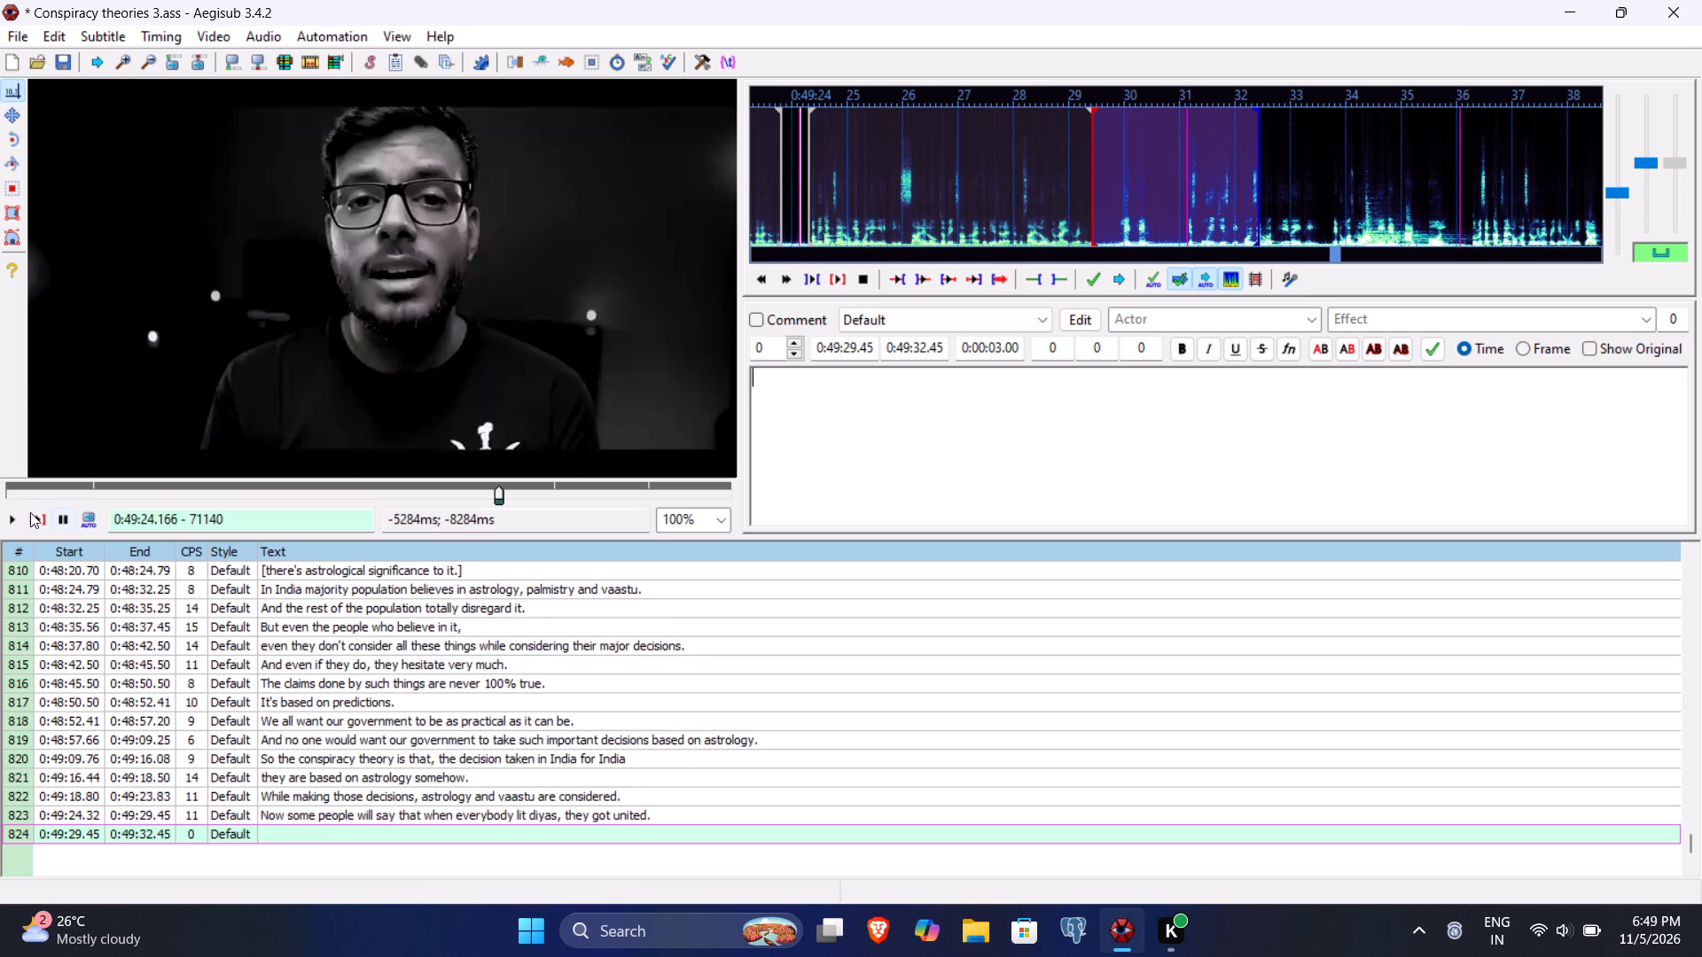
# Play line 824's segment and beyond, and set its end time to 0:49:33.50 and start time to 0:49:29.88.
pyautogui.click(38, 508)
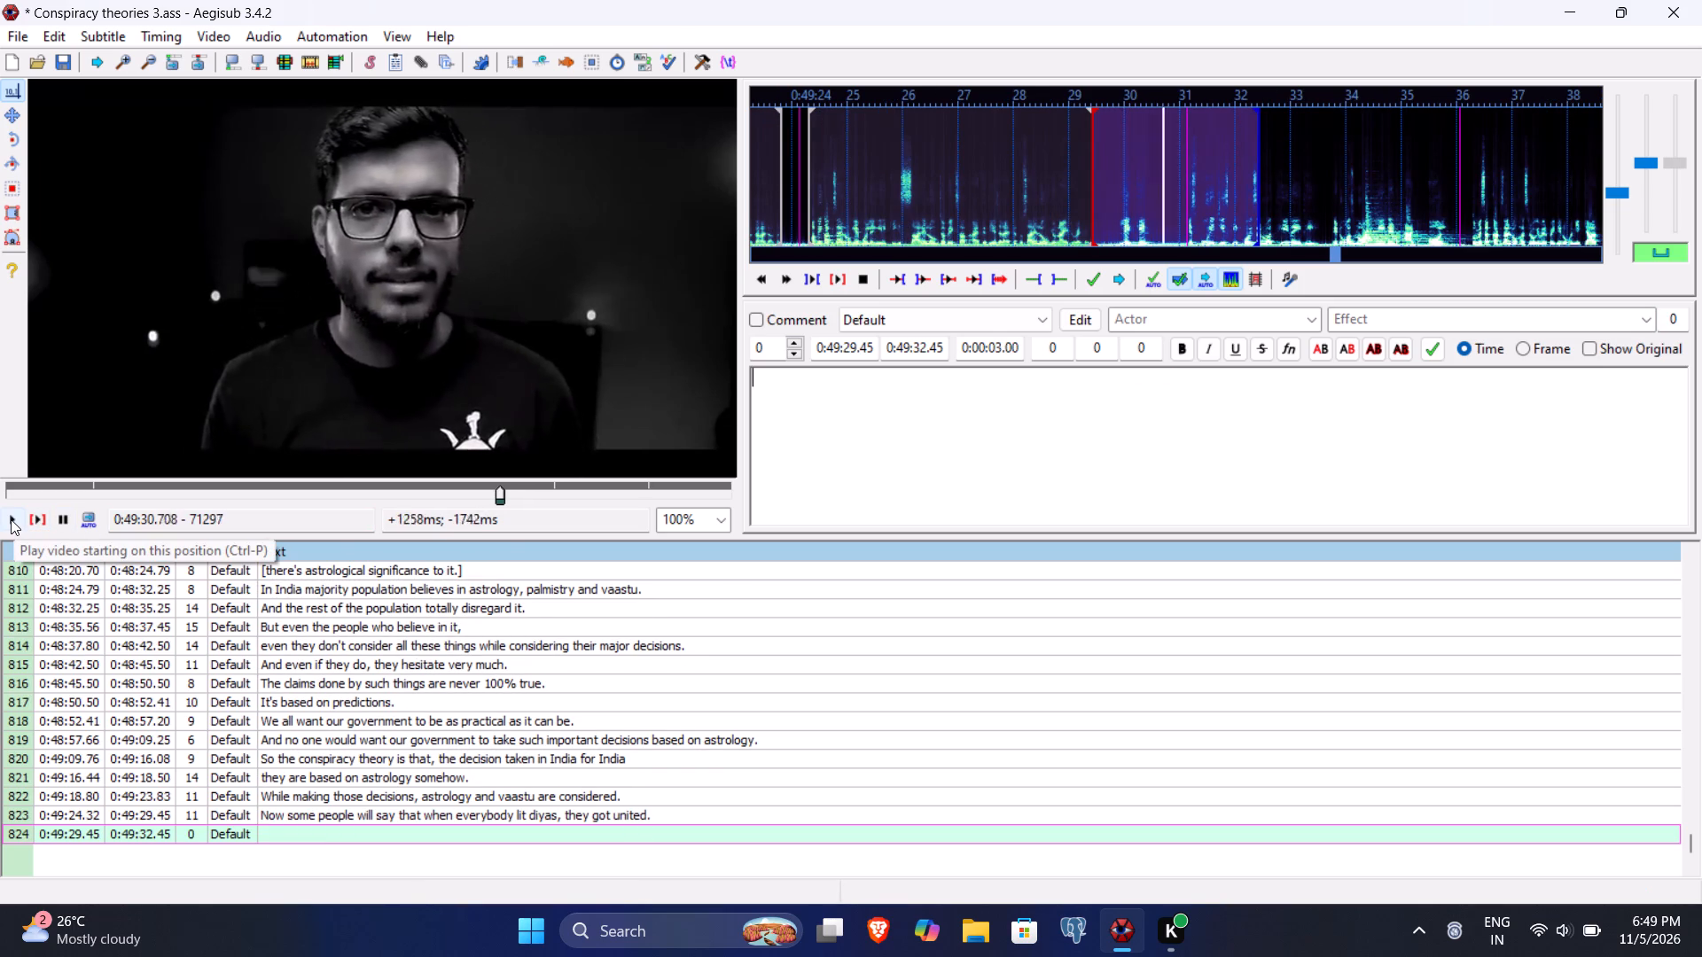
pyautogui.click(11, 519)
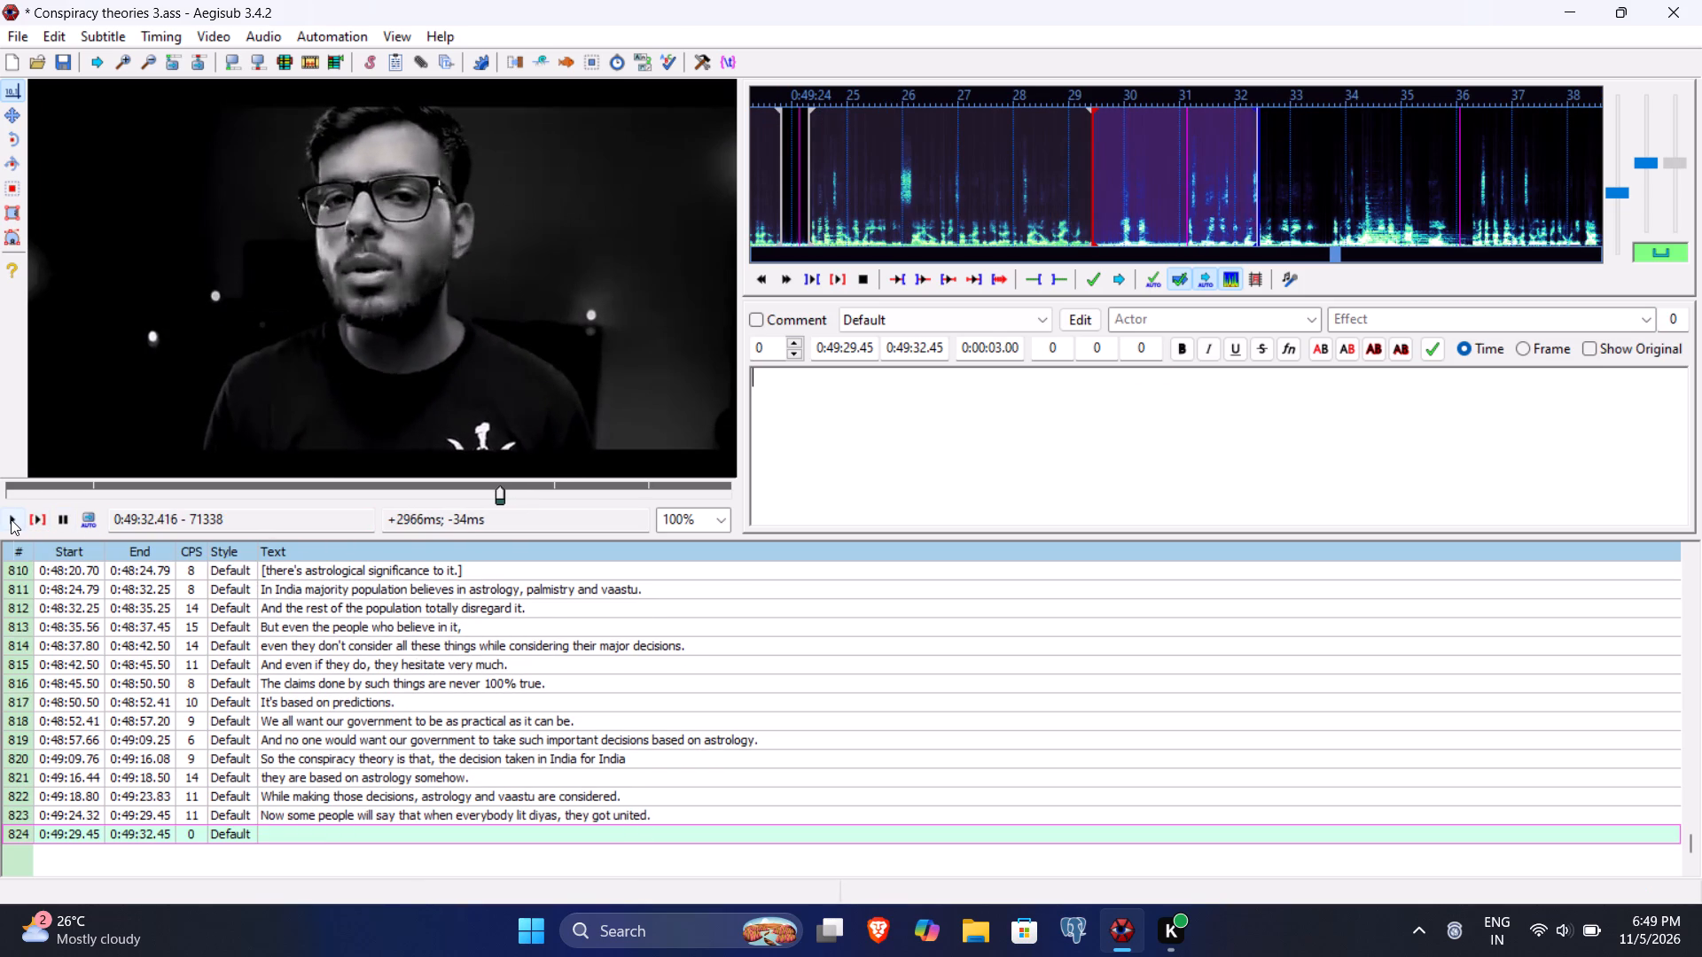
pyautogui.click(11, 519)
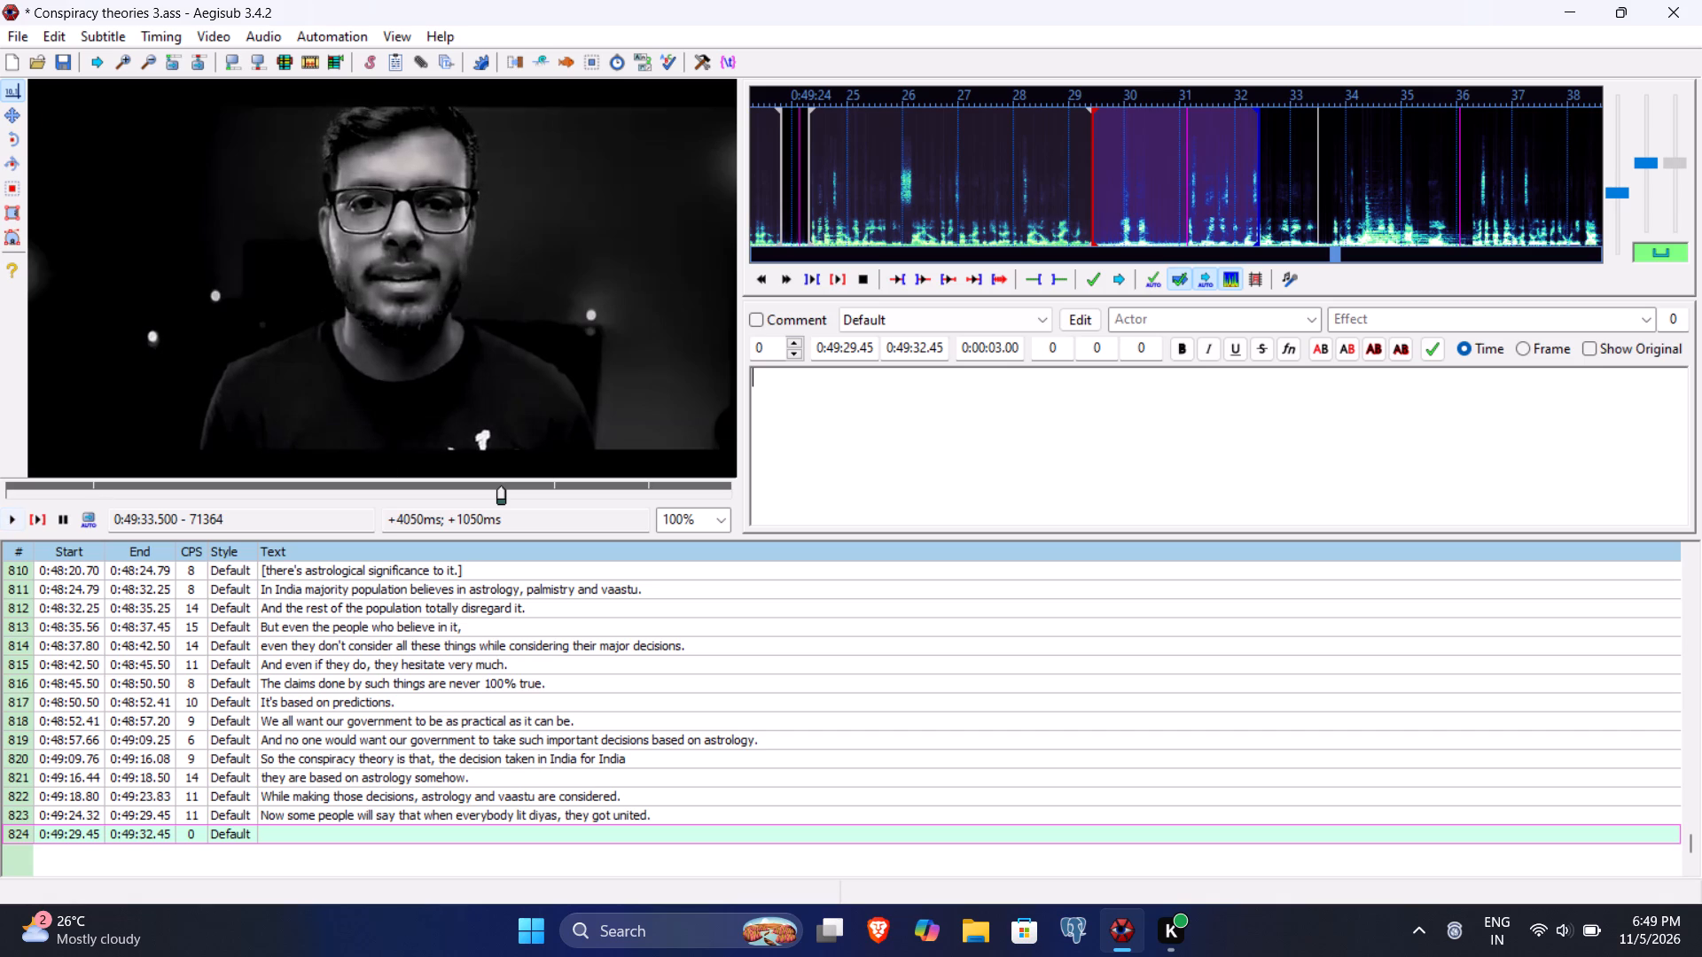
pyautogui.click(915, 346)
pyautogui.write('3350')
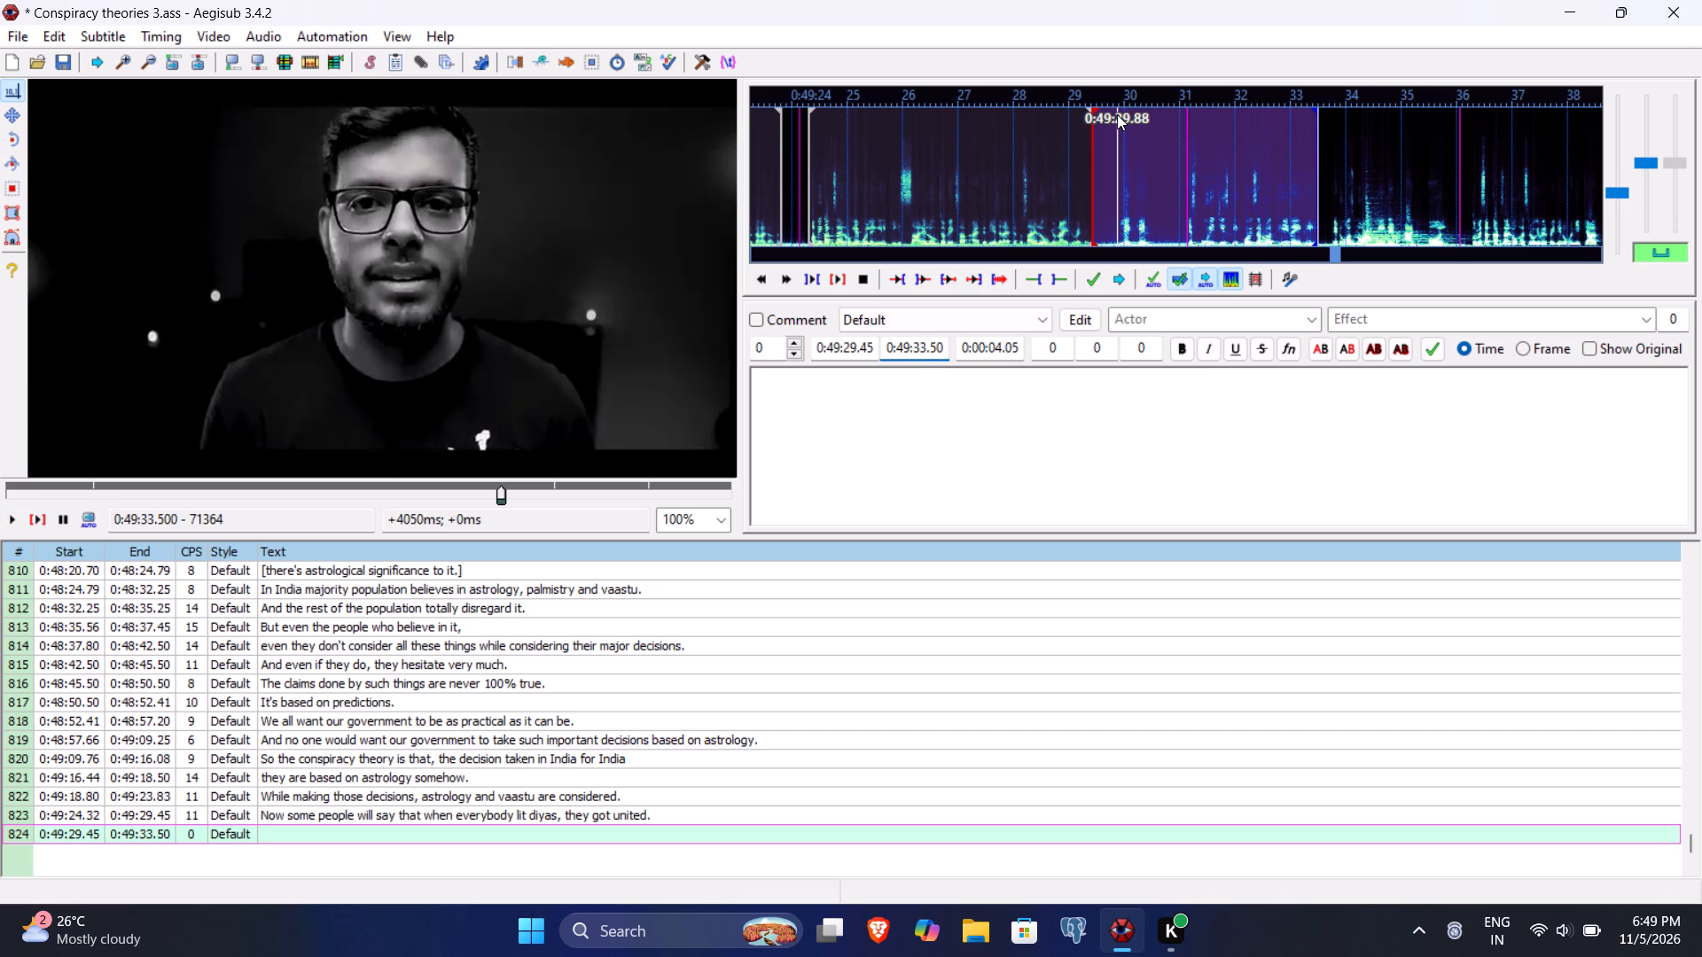
pyautogui.click(863, 345)
pyautogui.press('BackSpace')
pyautogui.write('88')
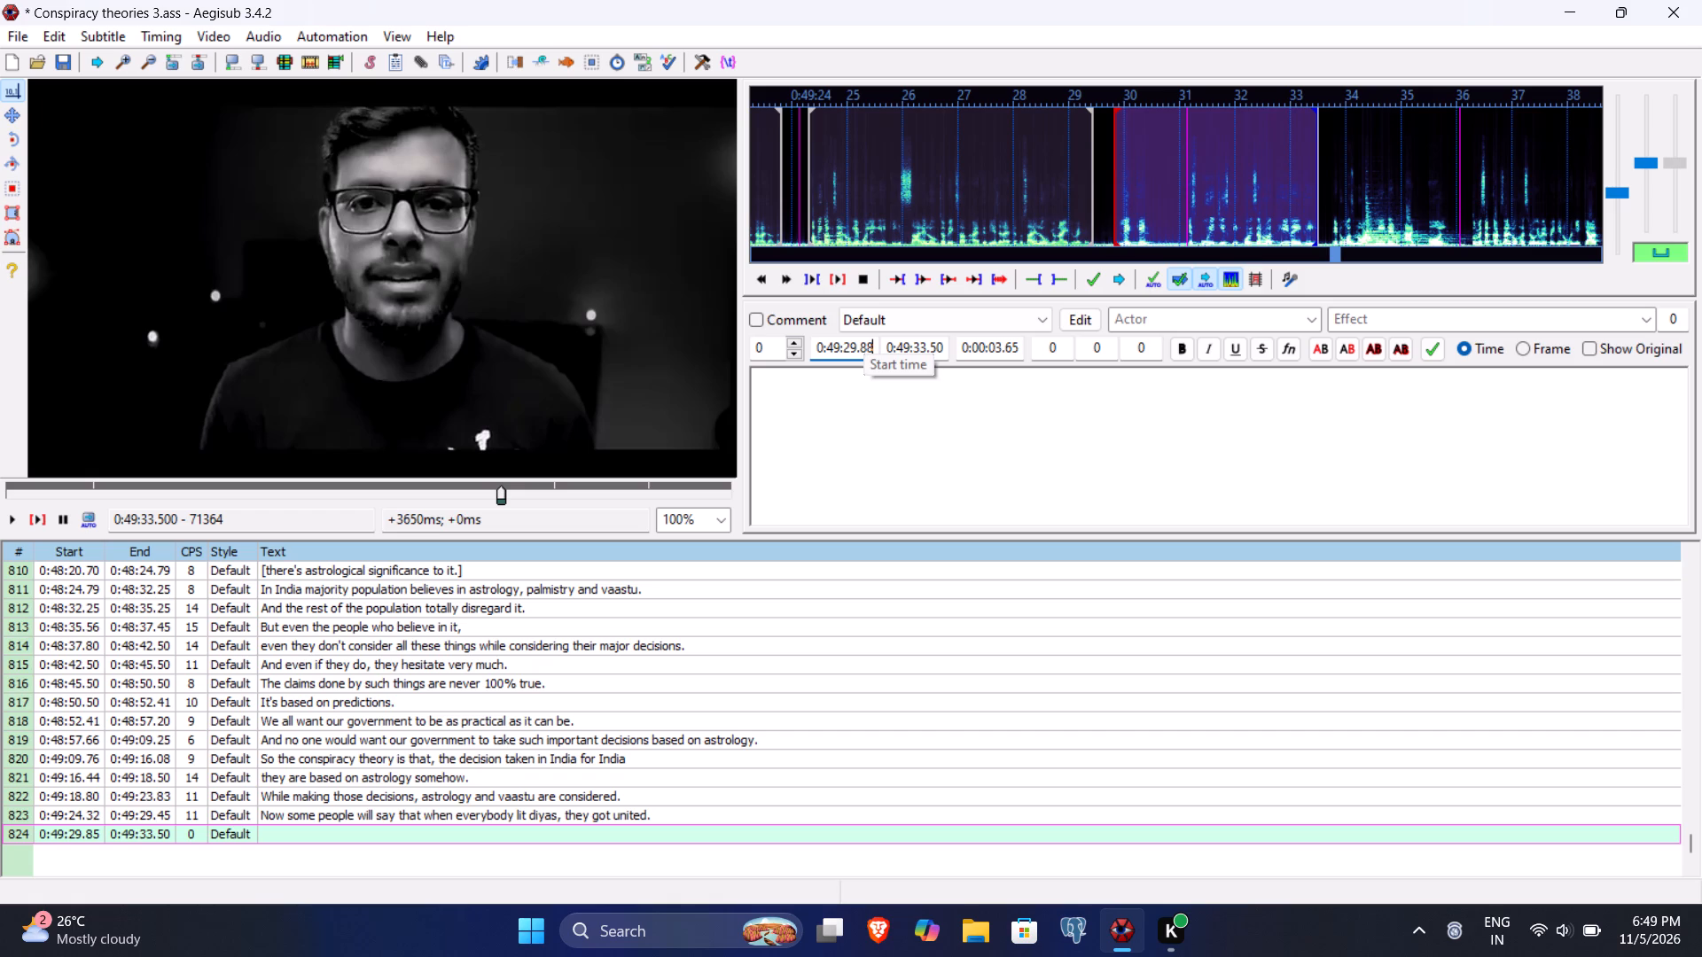
# Enter "But there was no need for all this." as line 824's subtitle text and commit the line.
pyautogui.click(837, 416)
pyautogui.write('But there was no need for all this.')
pyautogui.press('Return')
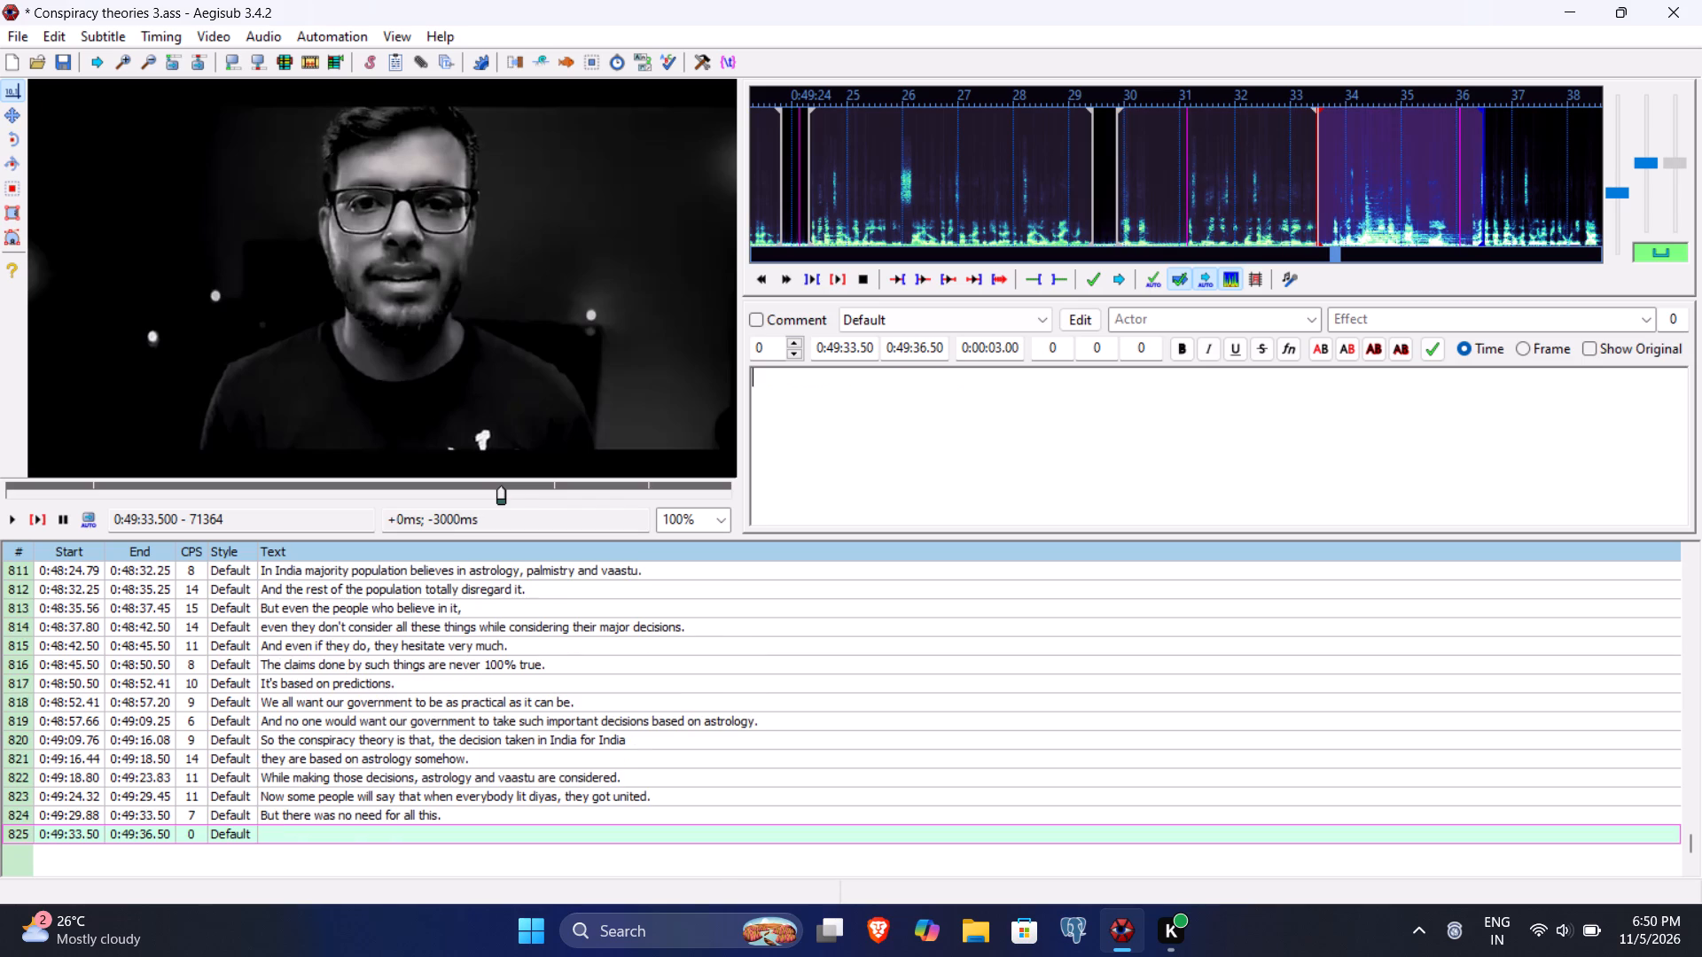
# Play line 825's segment and set its end time to 0:49:36.14.
pyautogui.click(33, 522)
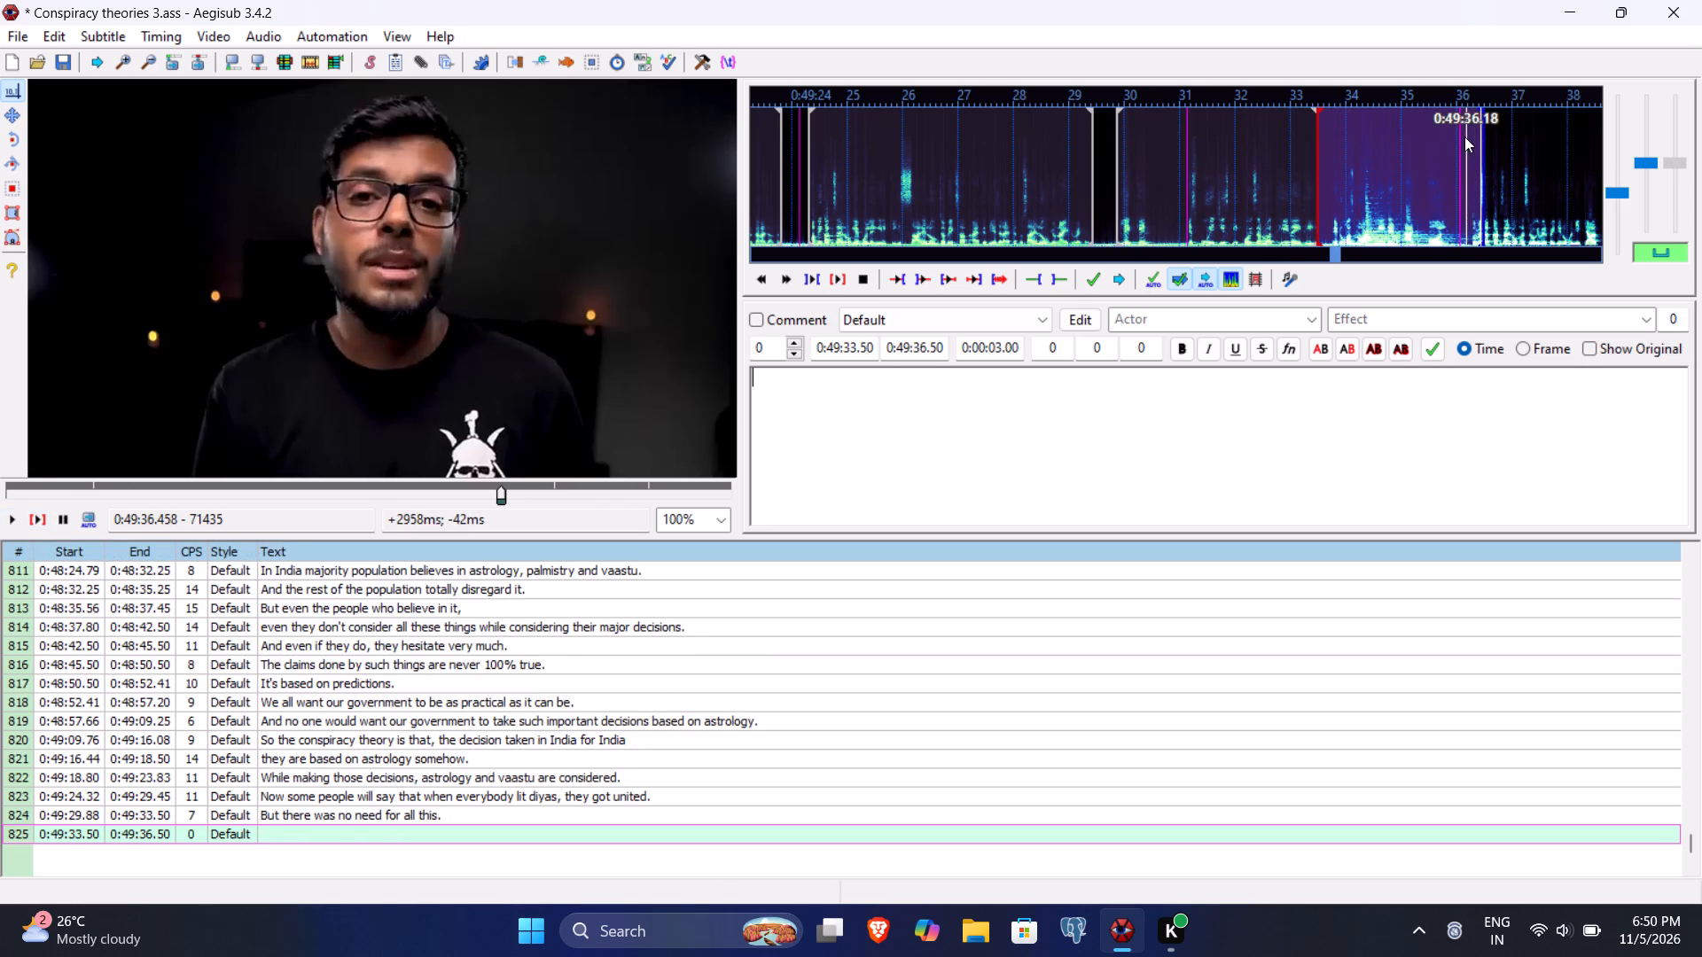
pyautogui.click(926, 351)
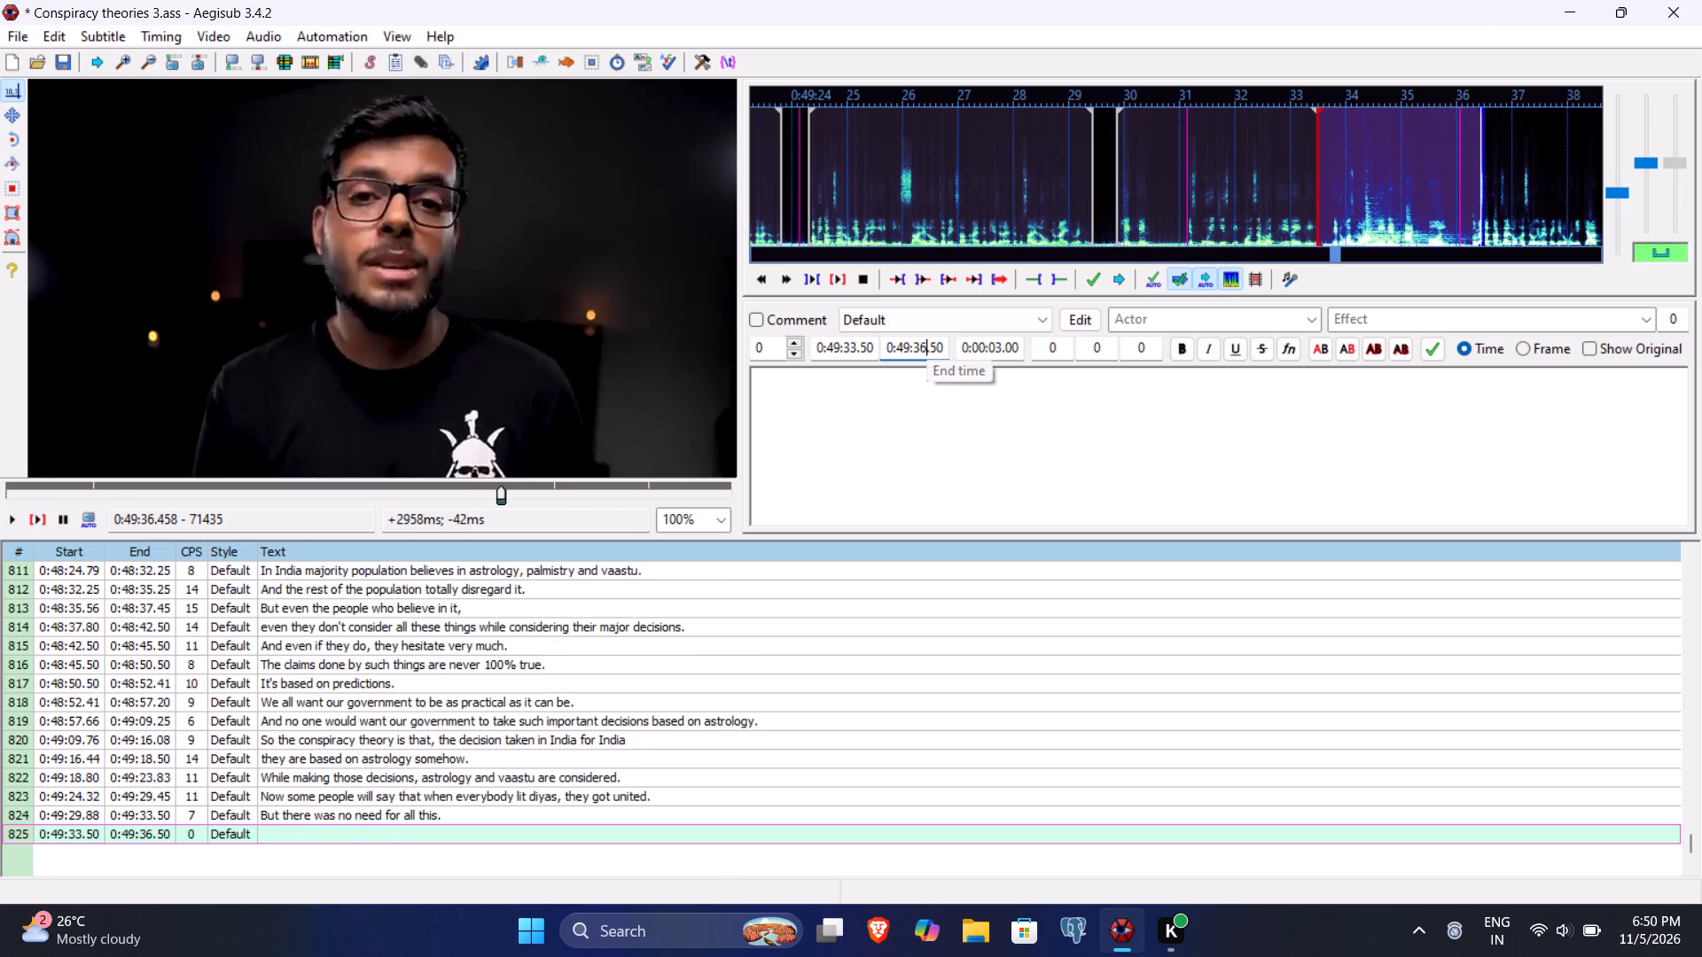
pyautogui.write('14')
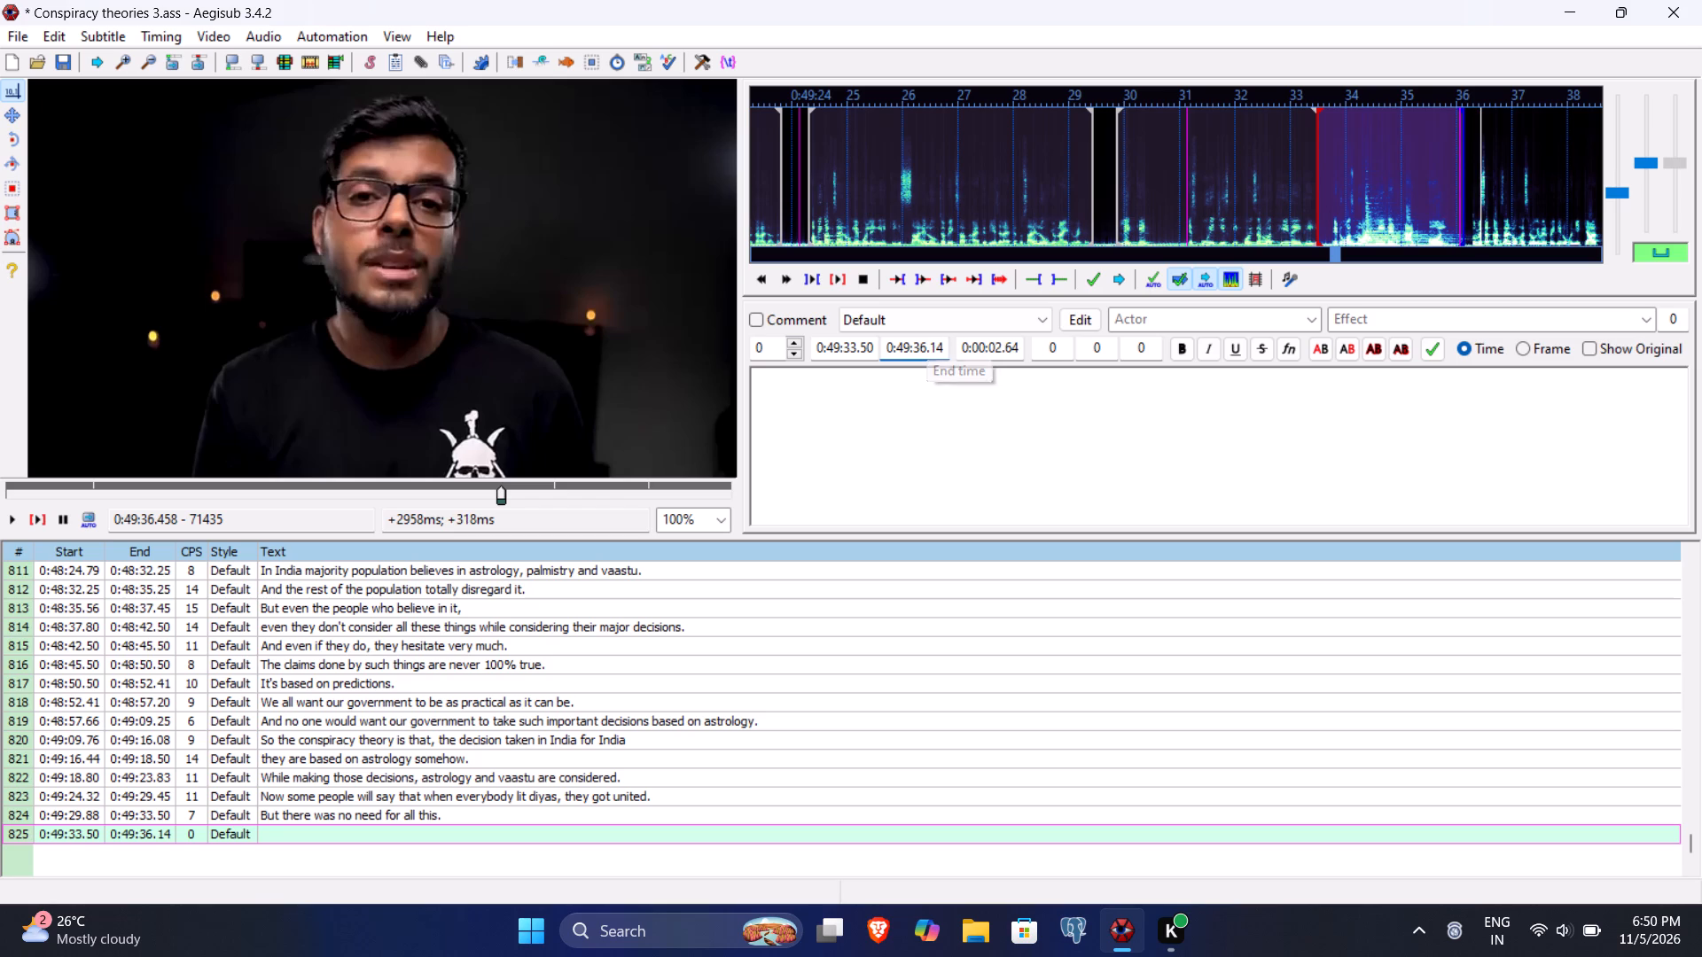
# Enter "It was not needed at all." as line 825's subtitle text and commit the line.
pyautogui.click(847, 472)
pyautogui.write('It was not needed at all.')
pyautogui.press('Return')
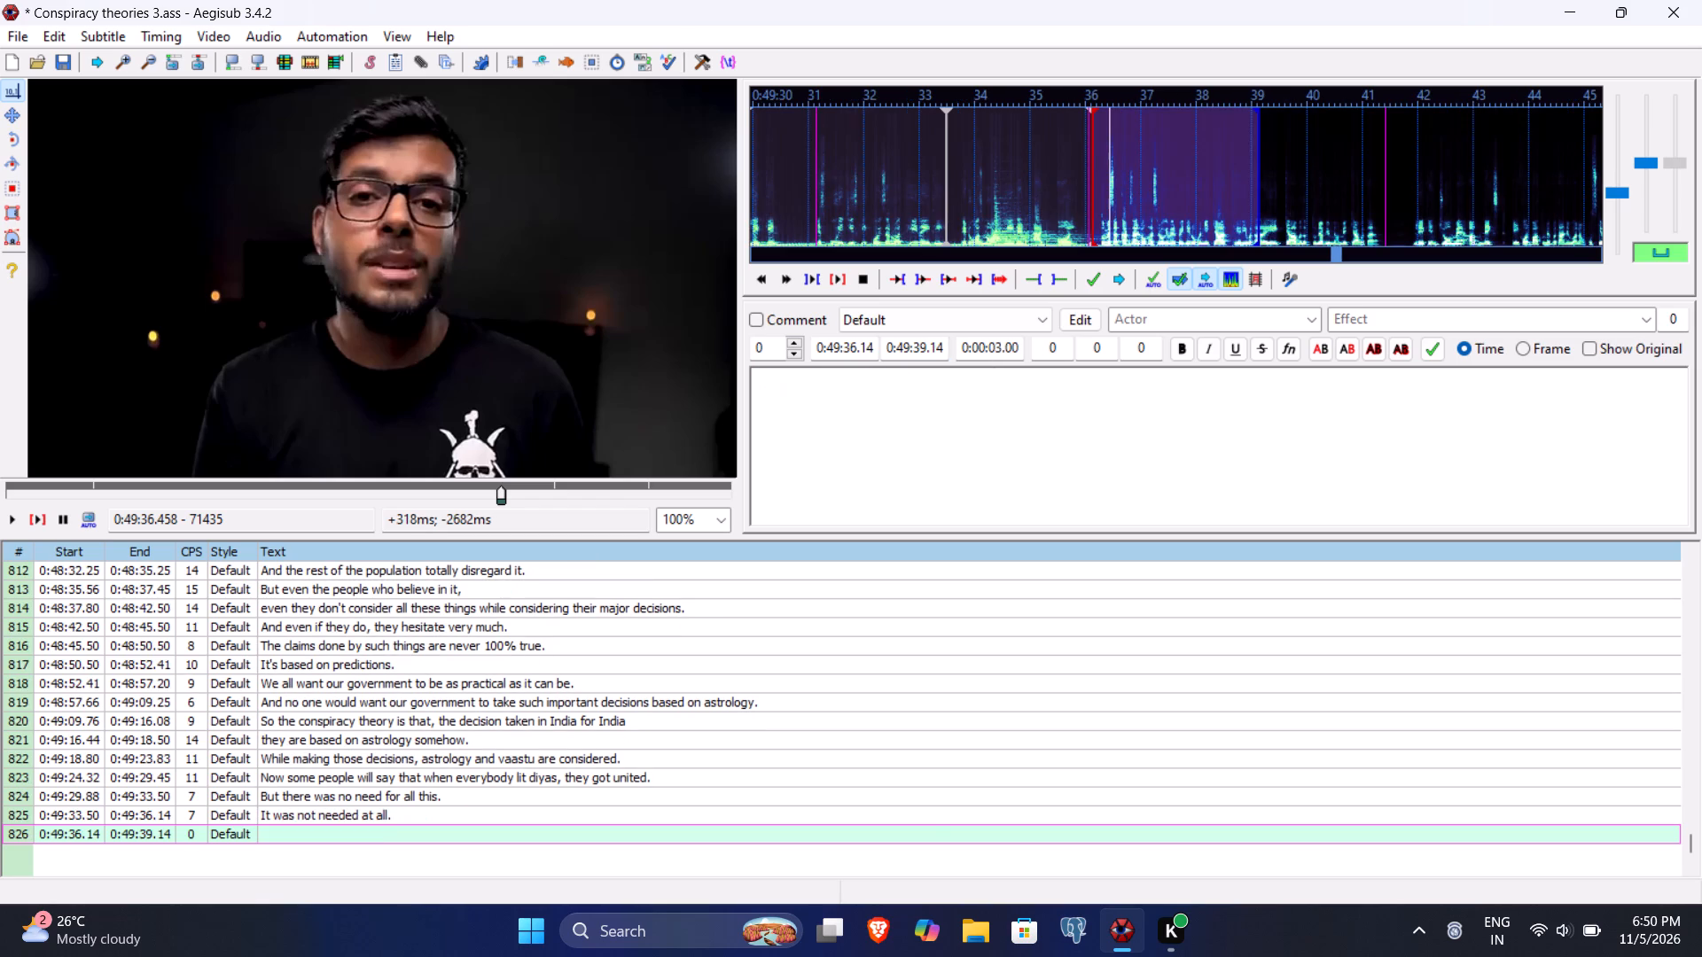
# Play line 826's segment and beyond, and set its end time to 0:49:41.45.
pyautogui.click(35, 516)
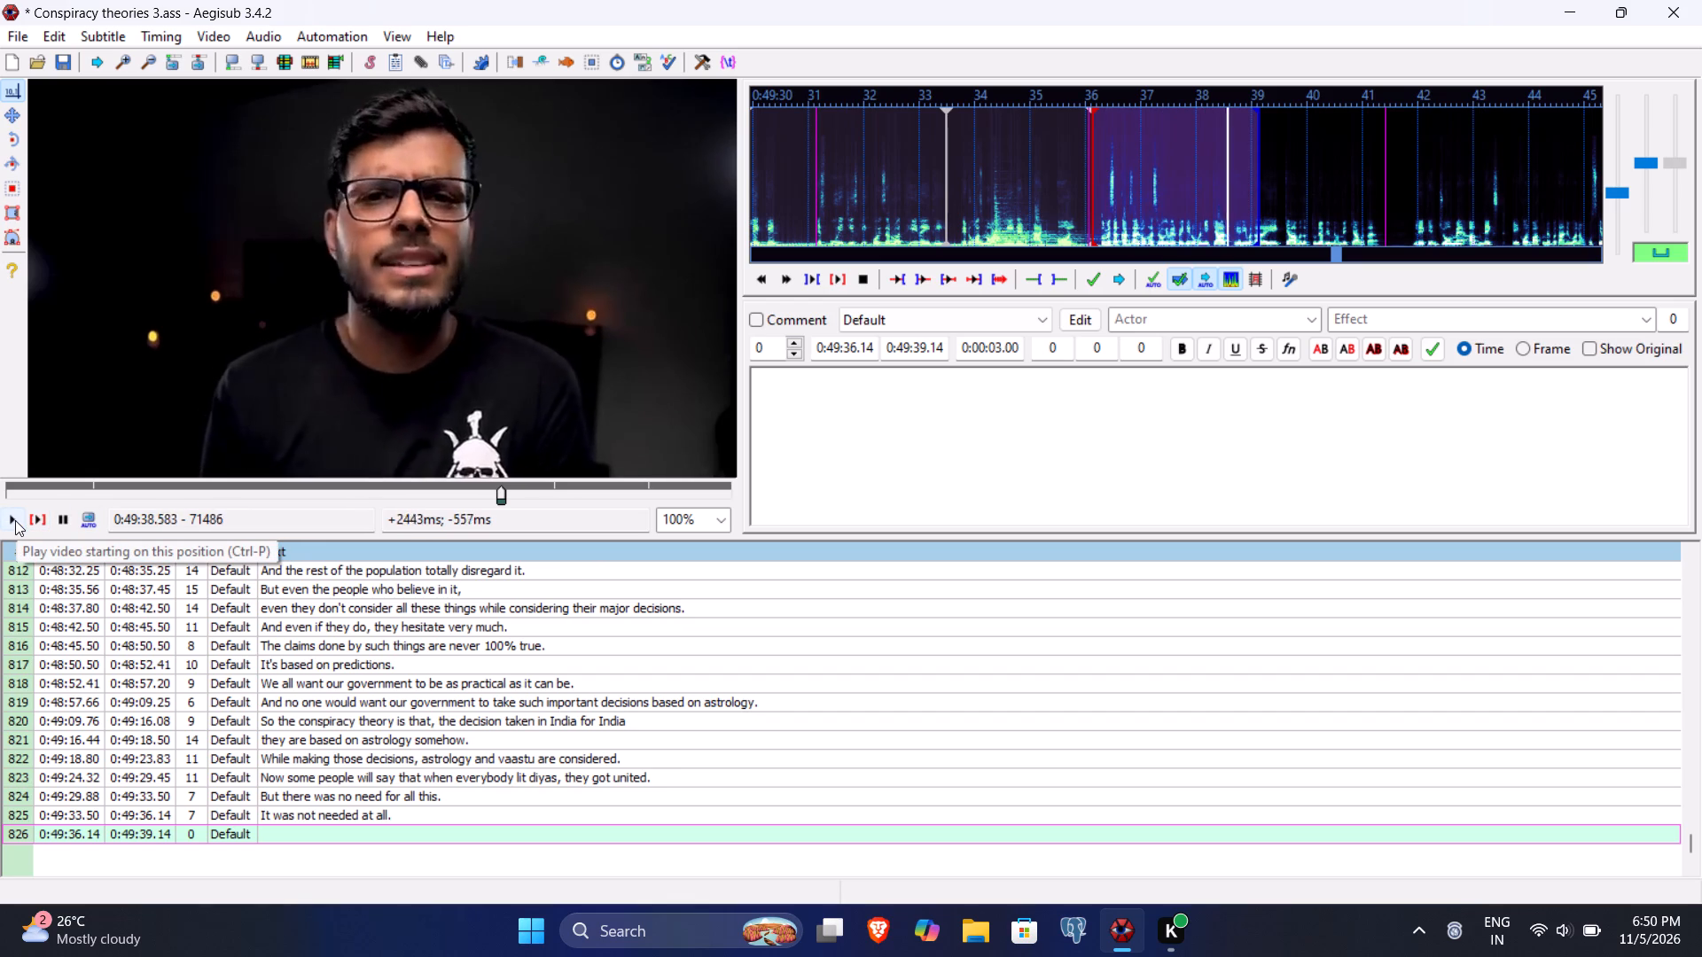
pyautogui.click(15, 520)
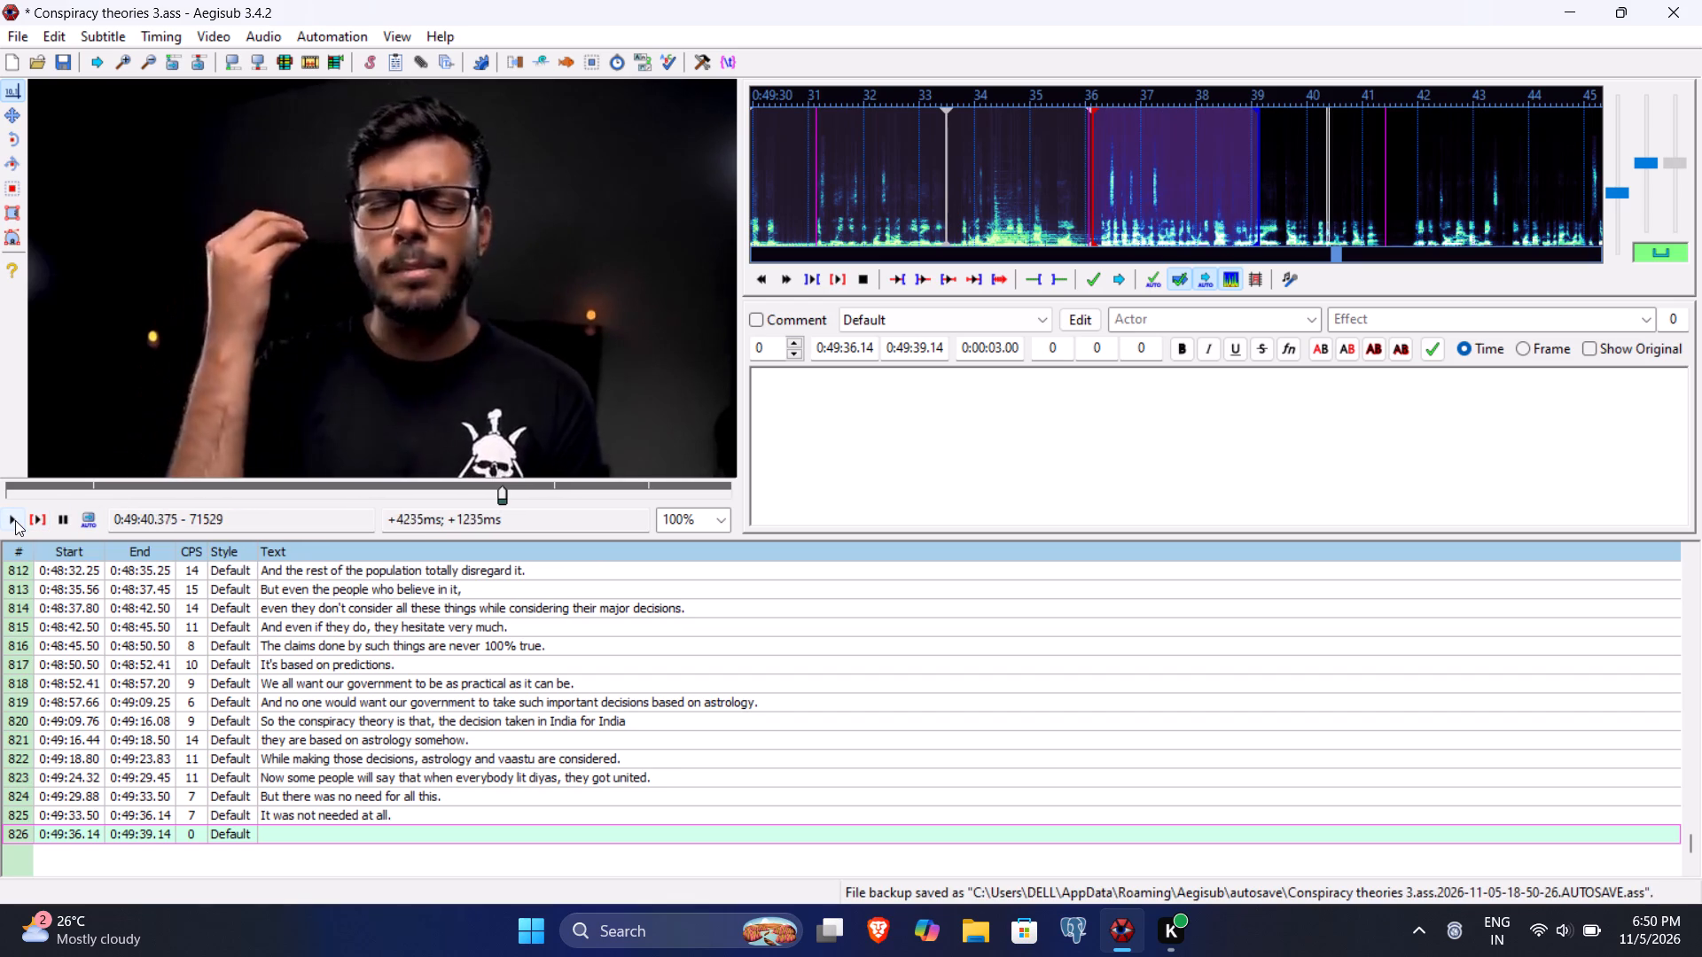
pyautogui.click(15, 520)
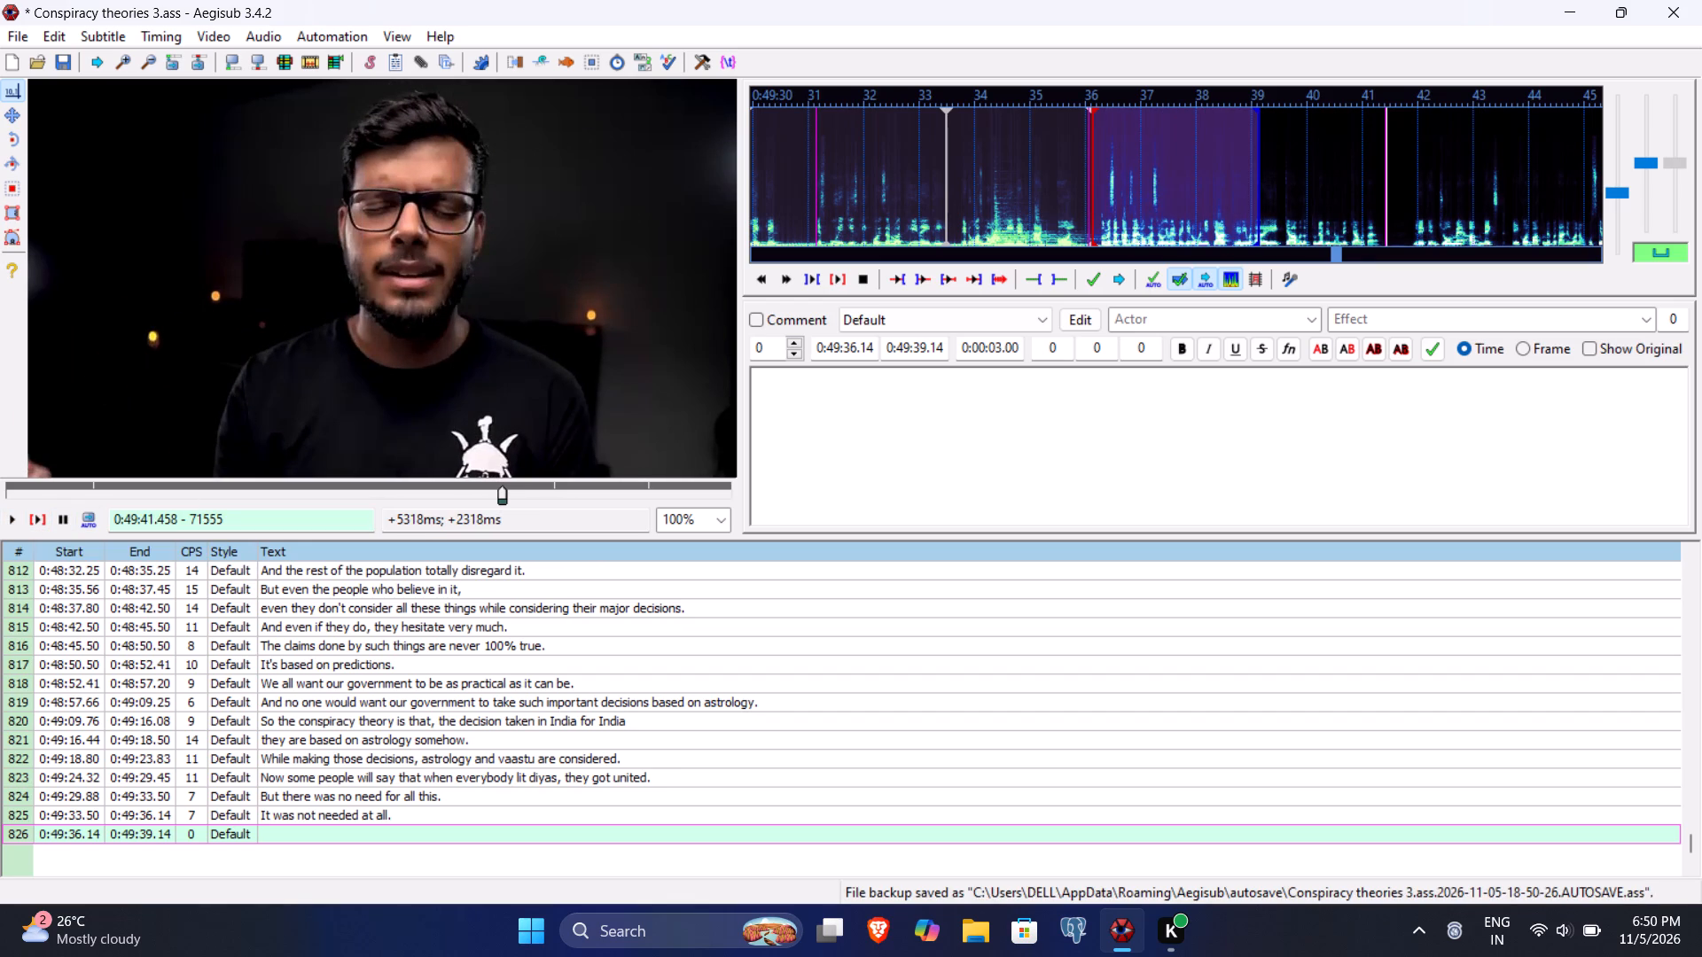
pyautogui.click(913, 349)
pyautogui.write('41')
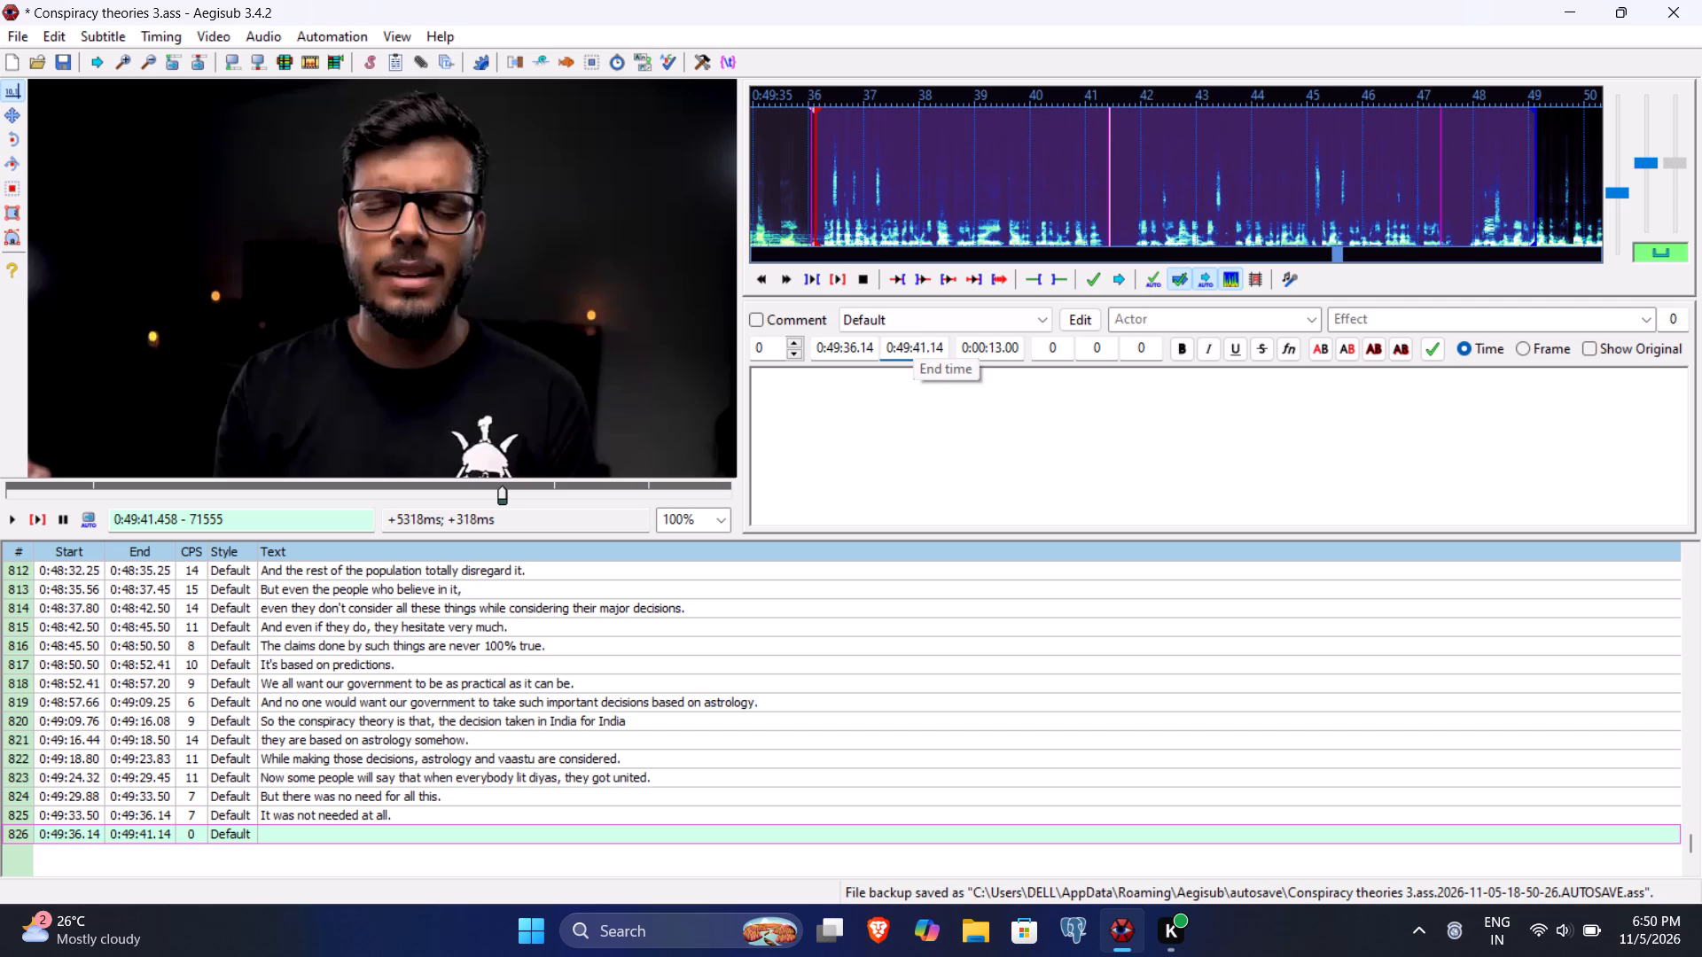
pyautogui.write('45')
pyautogui.click(859, 403)
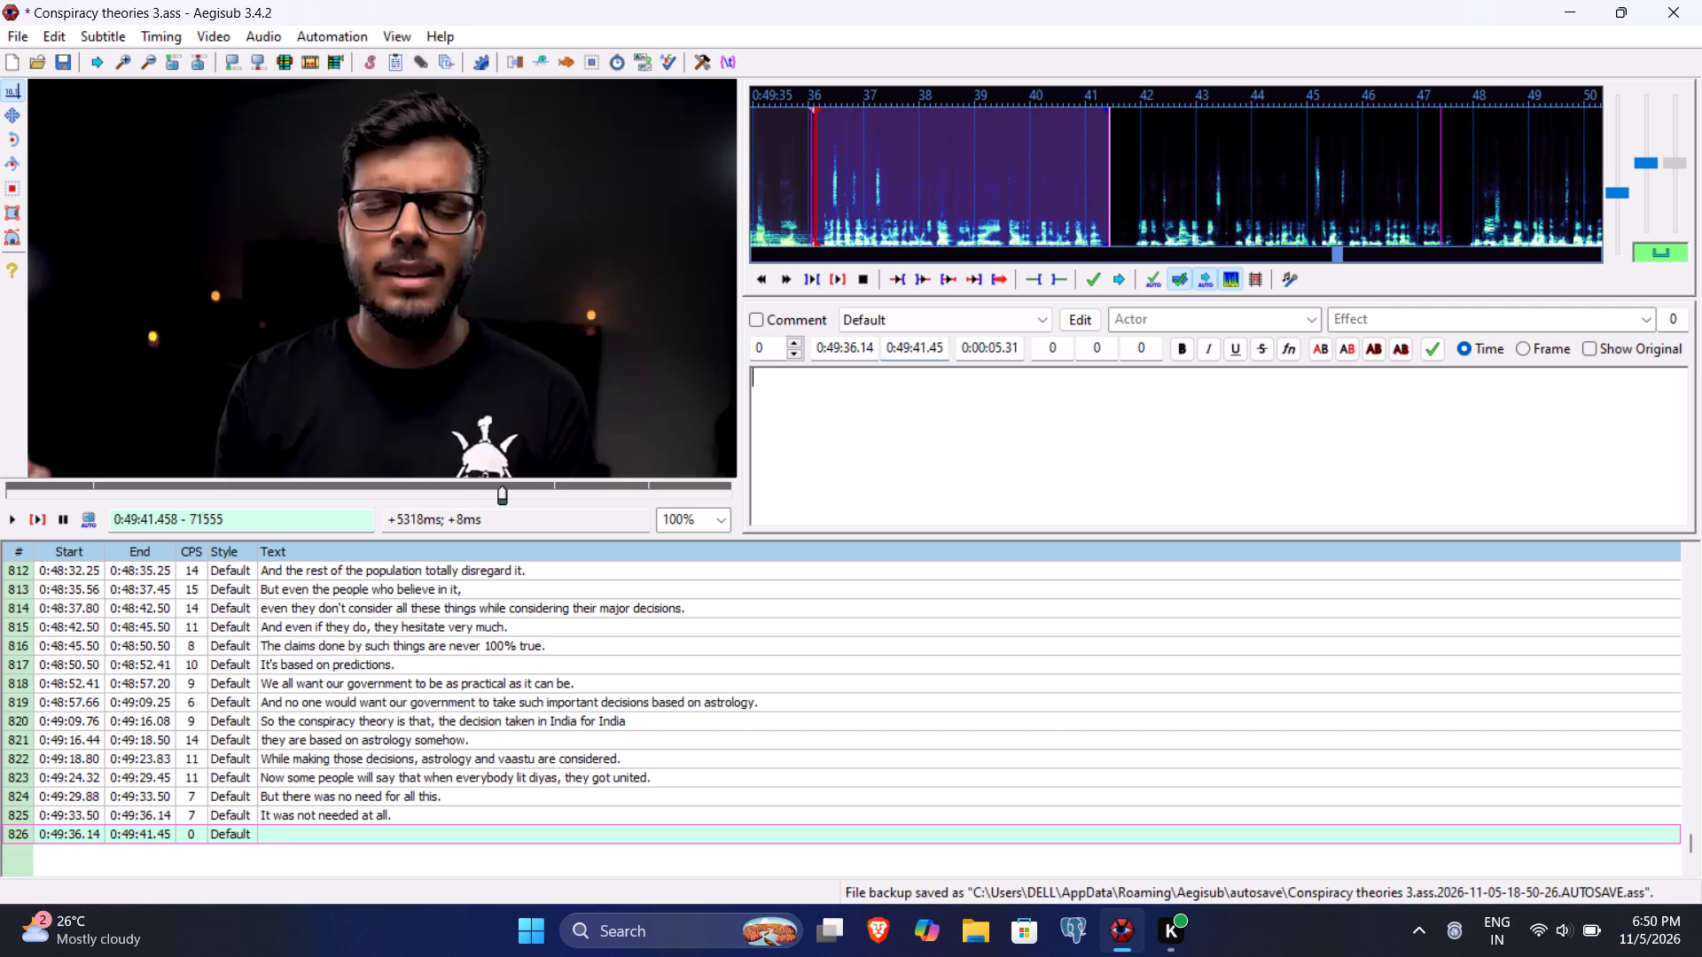
# Enter "Some people would be laughing at me saying Rohan what the heck kinda theory are you telling us." as line 826's text, save and commit it.
pyautogui.write('Some people wo')
pyautogui.write('uld be laughing at me saying Ro')
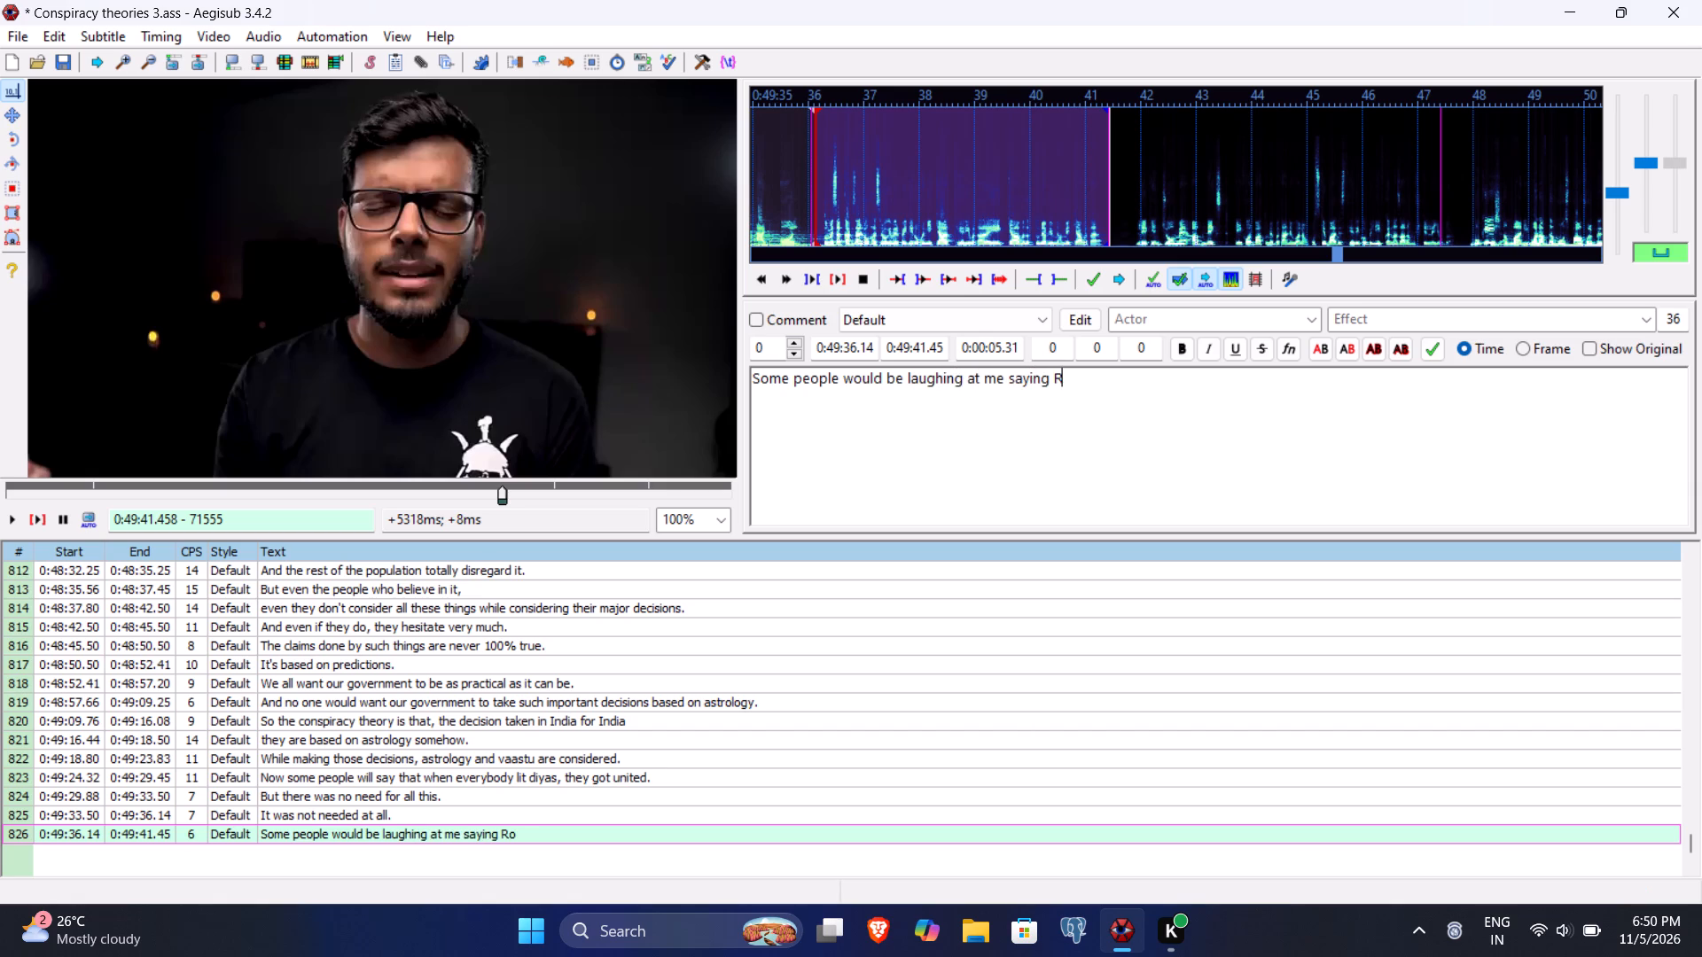
pyautogui.write('han whatt')
pyautogui.press('BackSpace')
pyautogui.press('space')
pyautogui.write('the hek')
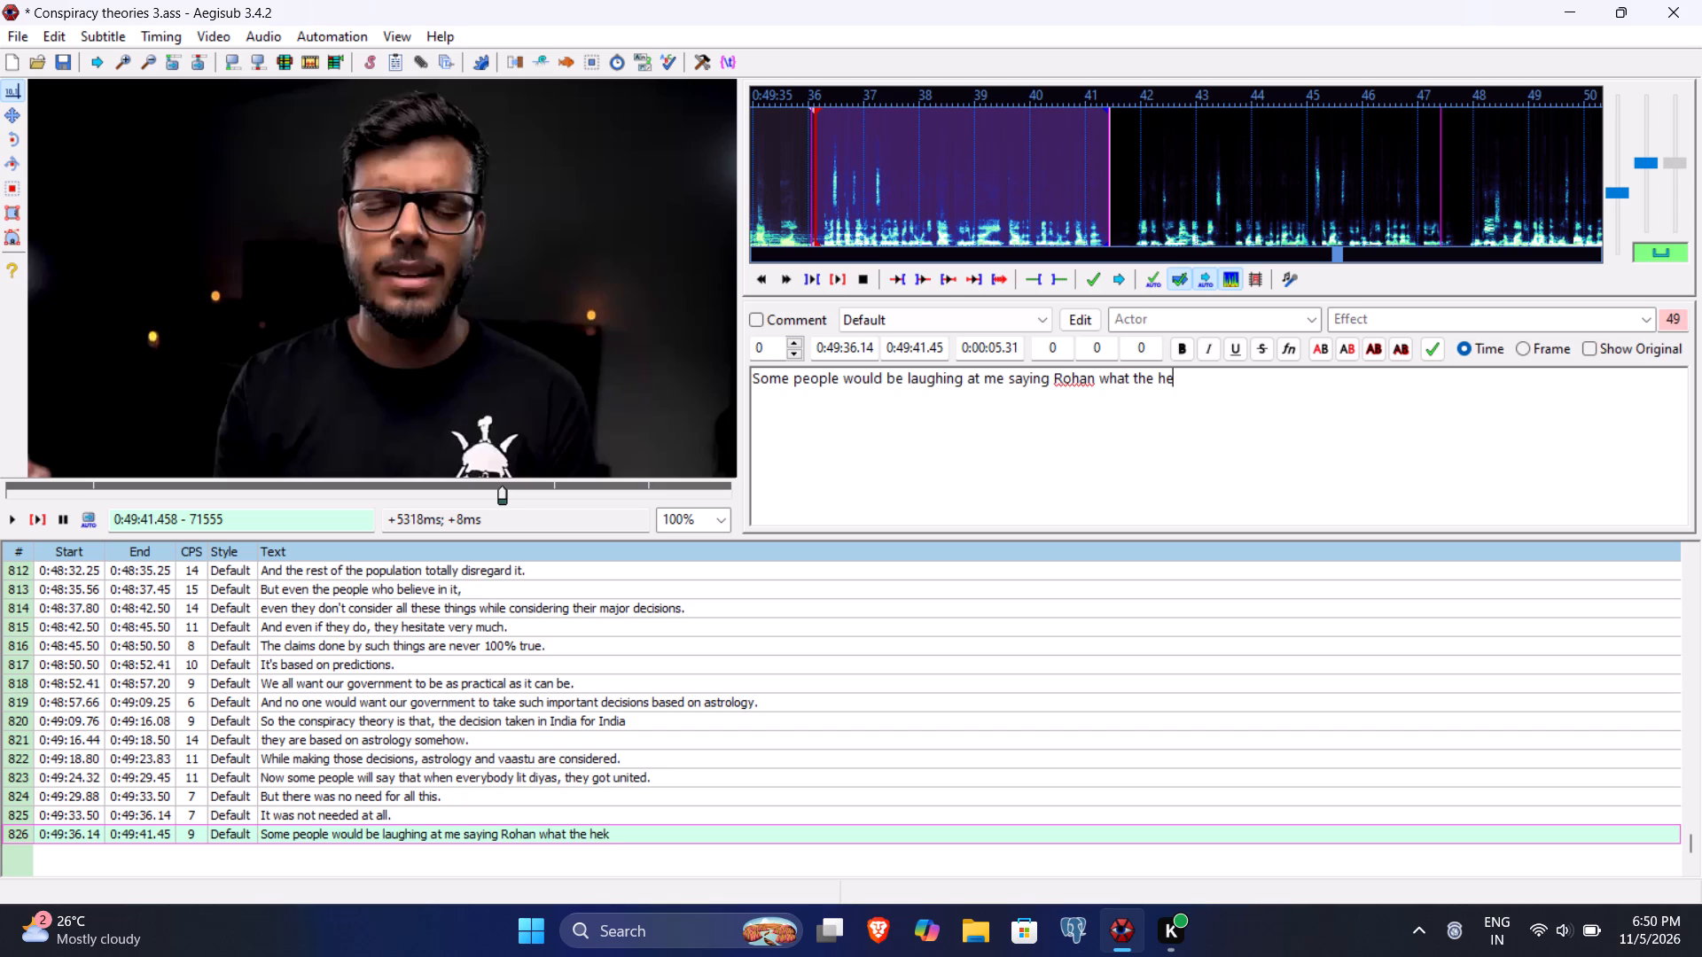
pyautogui.press('BackSpace')
pyautogui.write('ck kinda theory are you tell')
pyautogui.press('space')
pyautogui.press('BackSpace')
pyautogui.write('ing us')
pyautogui.press('.')
pyautogui.hotkey('ctrl', 's')
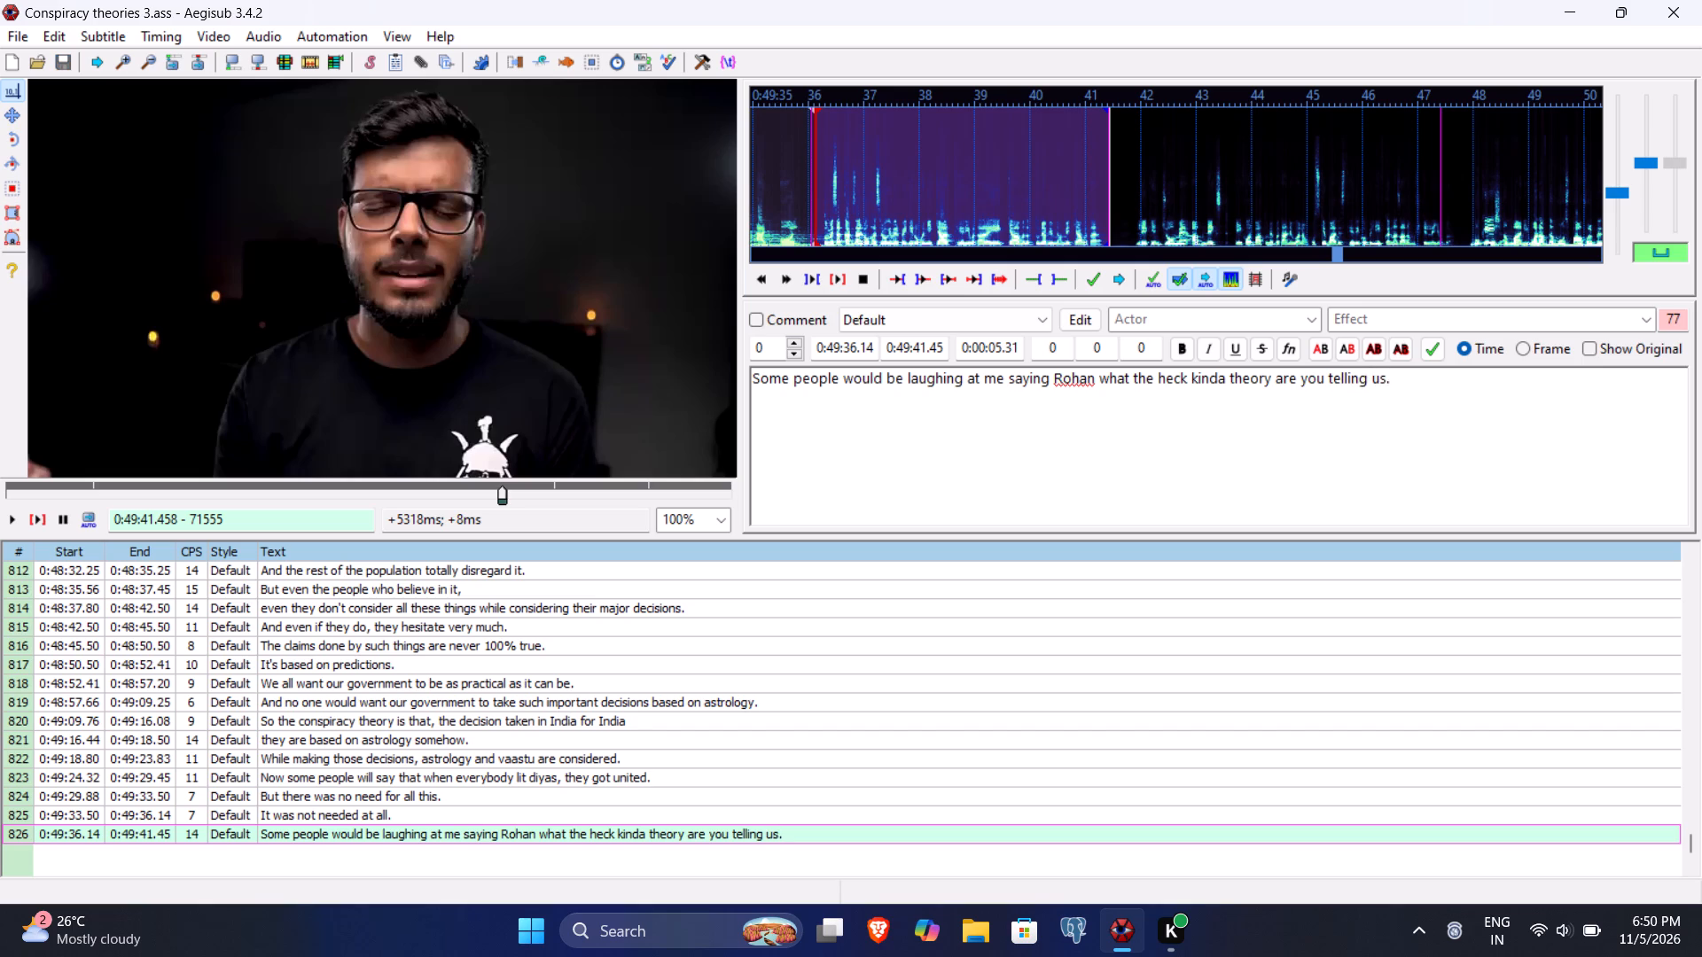
pyautogui.press('Return')
# Play line 827's segment and set its end time to 0:49:45.16 and its start time to 0:49:41.86.
pyautogui.click(35, 521)
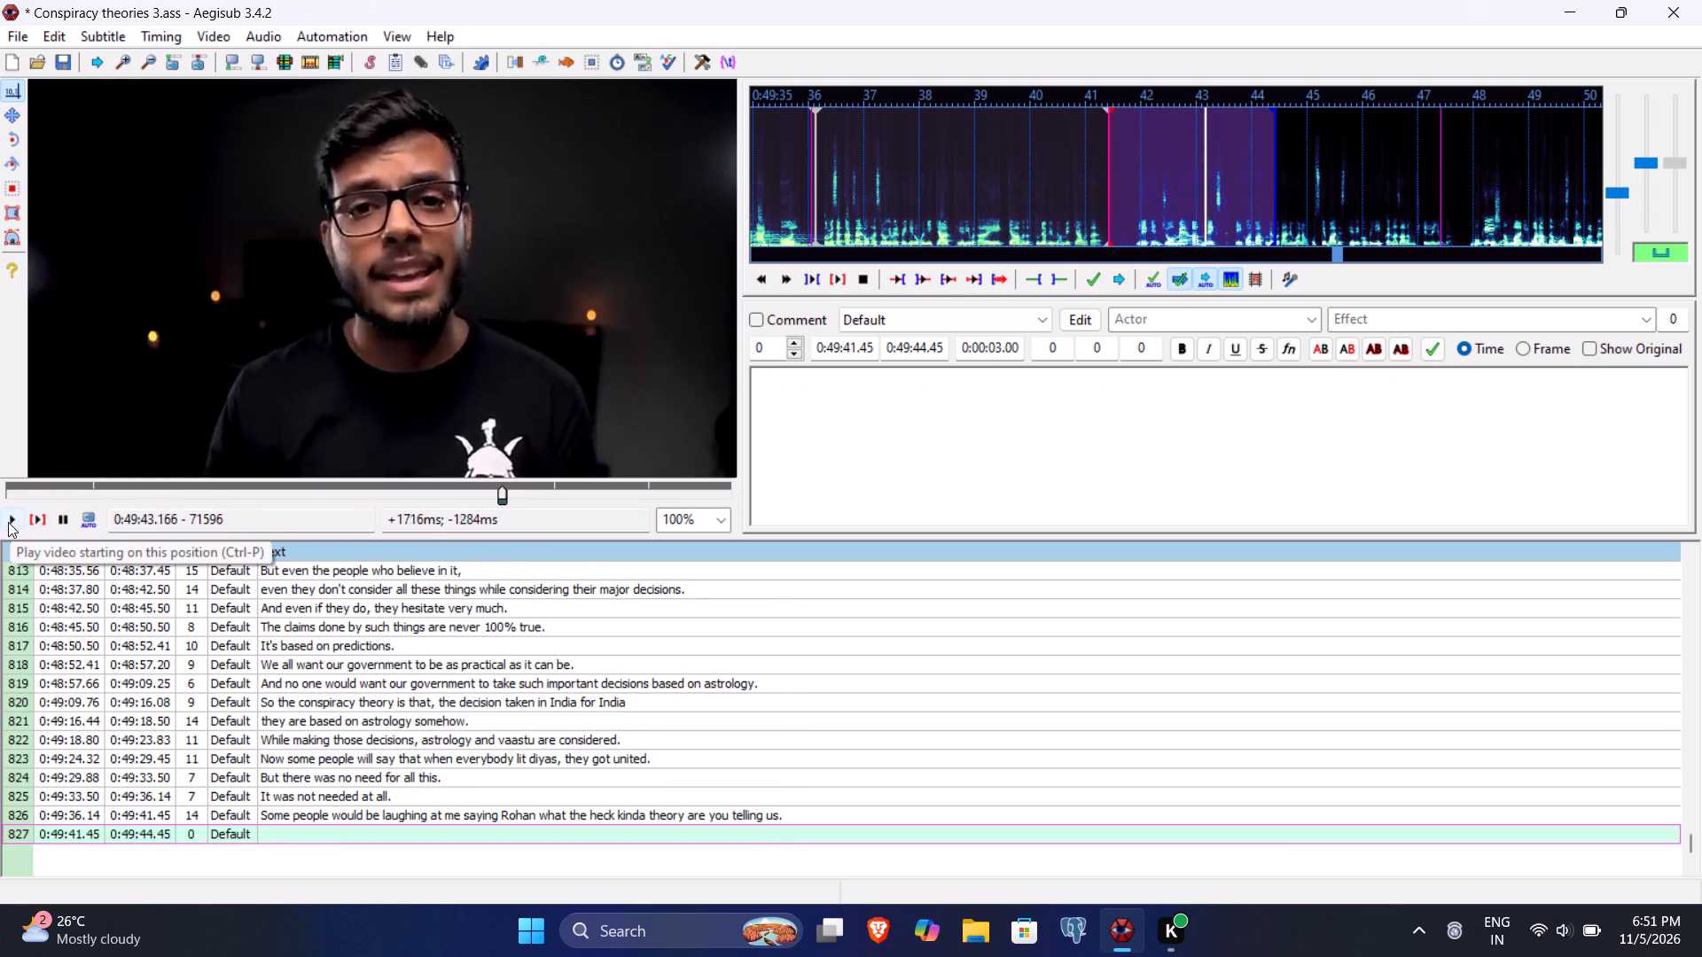
pyautogui.click(8, 522)
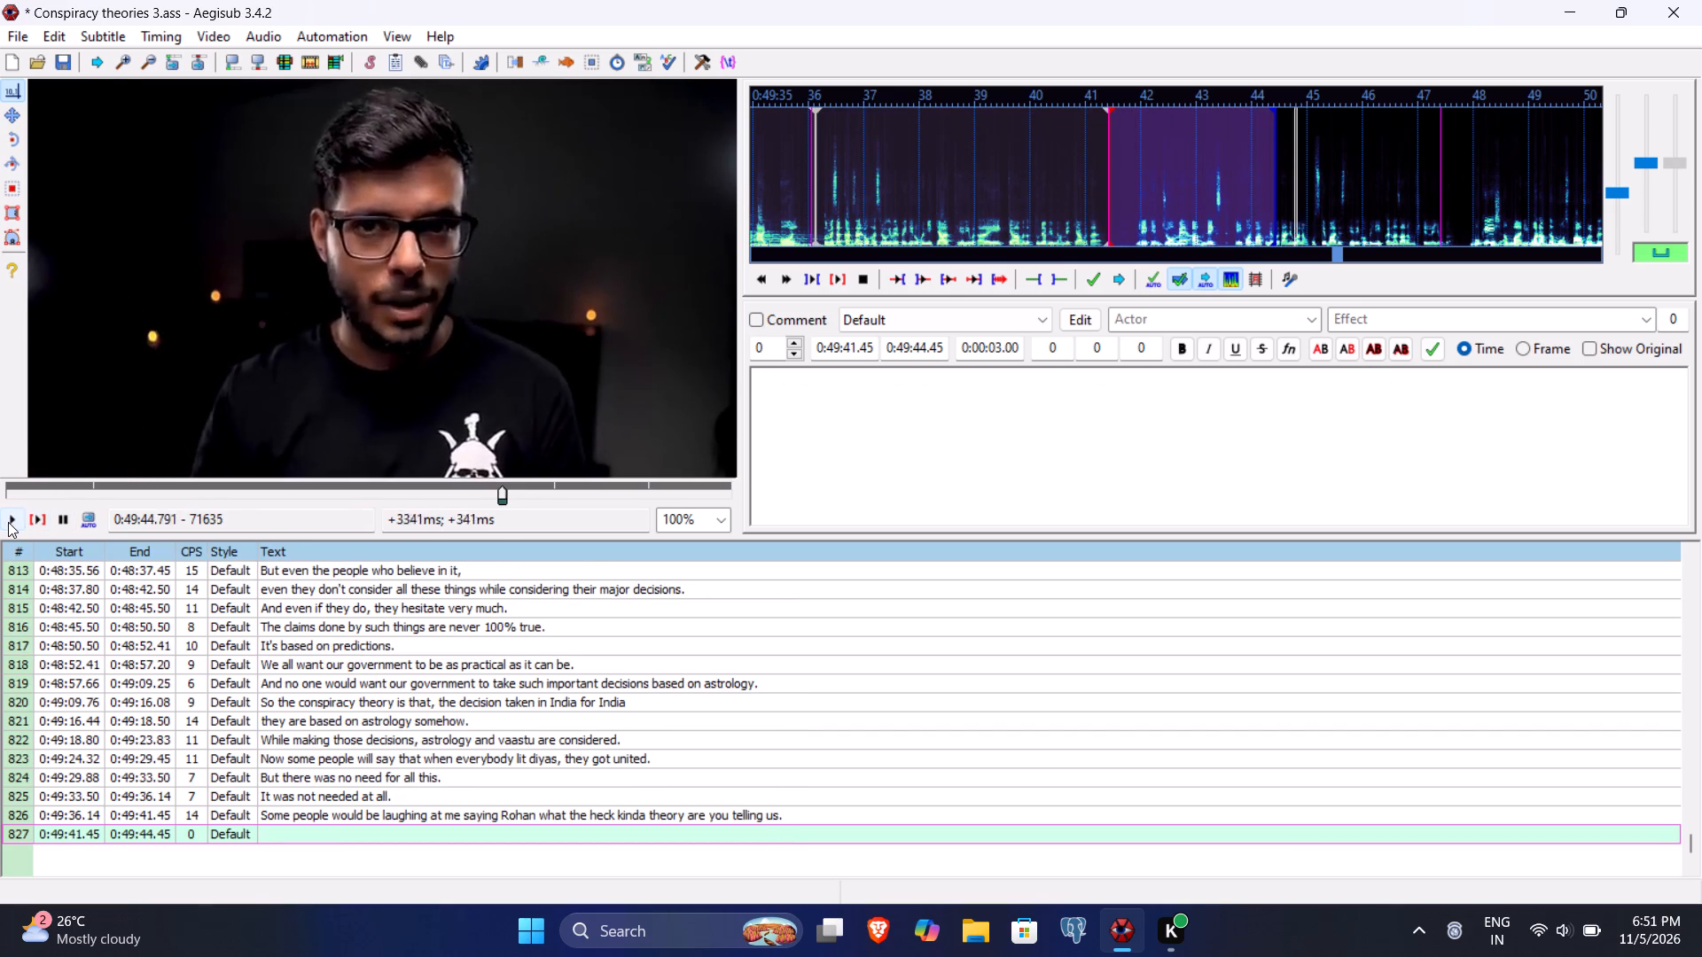
pyautogui.click(8, 522)
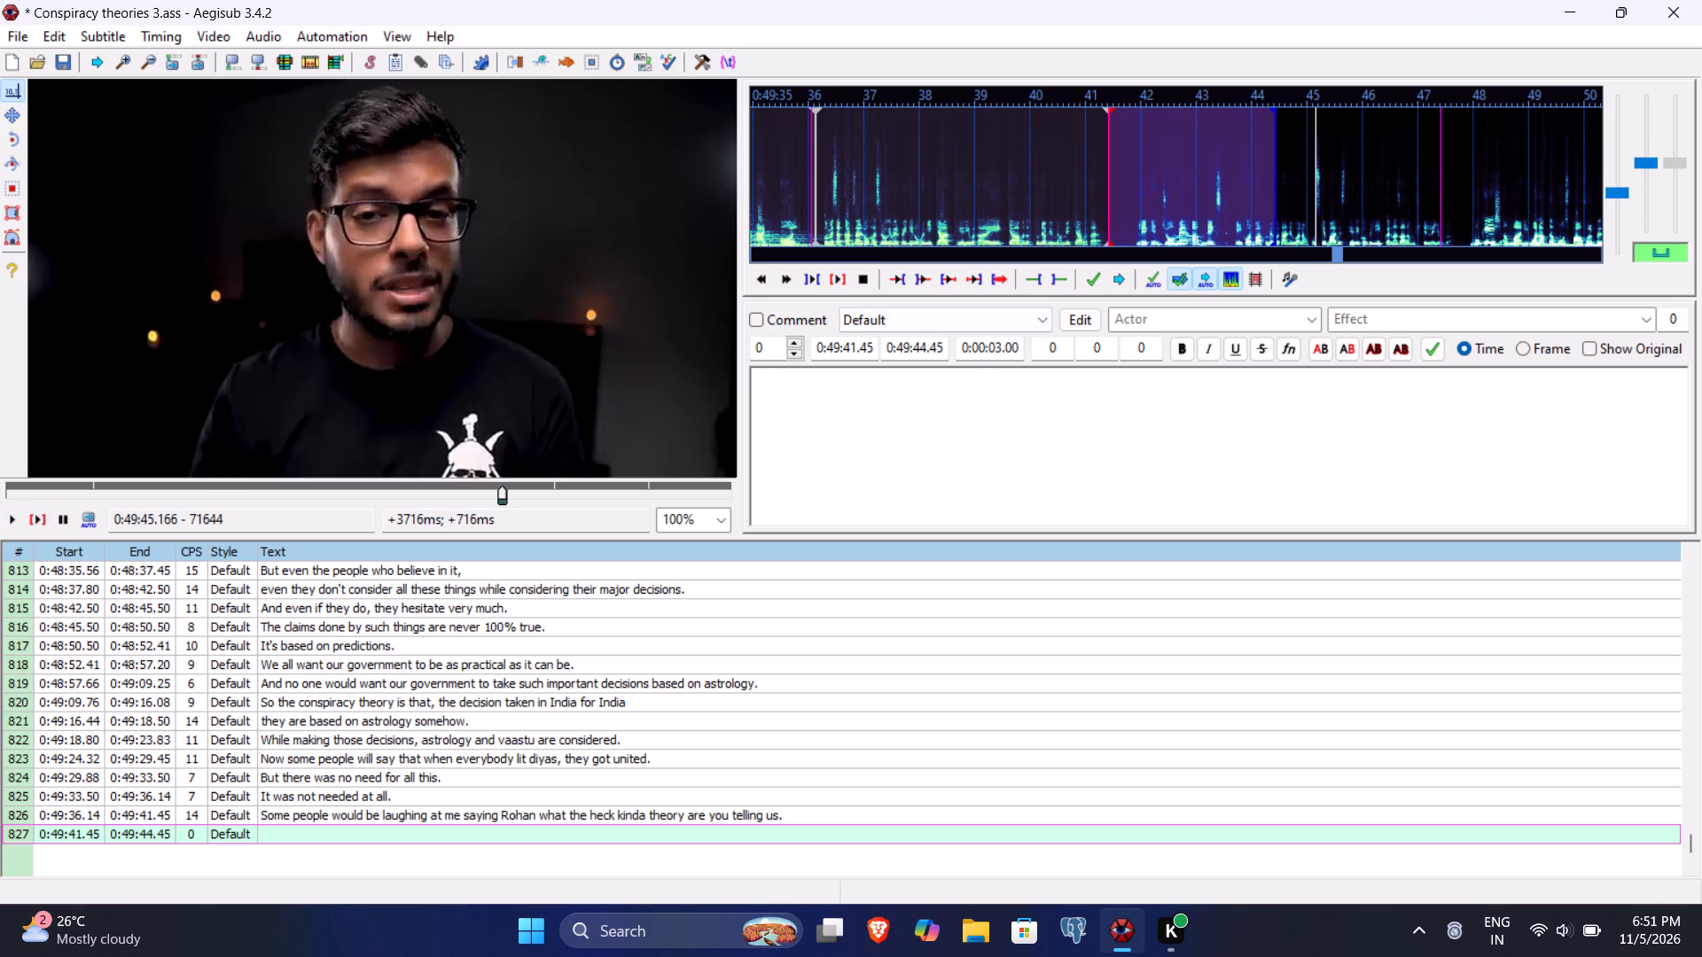
pyautogui.click(915, 348)
pyautogui.write('4516')
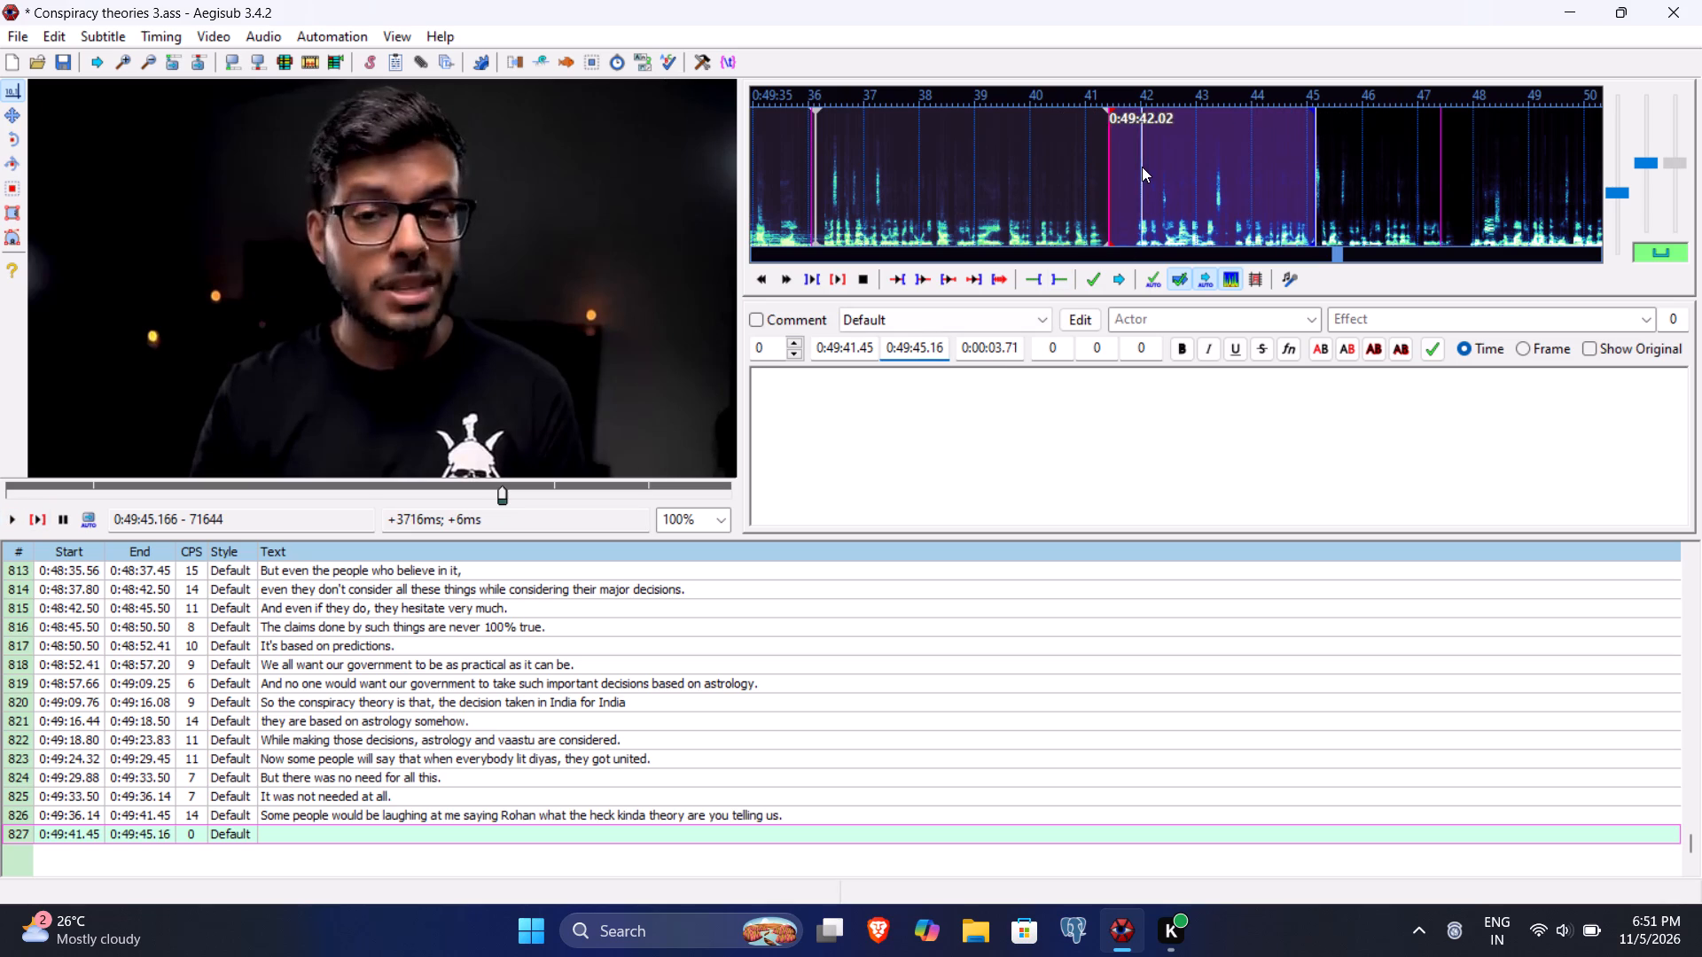
pyautogui.click(855, 352)
pyautogui.write('86')
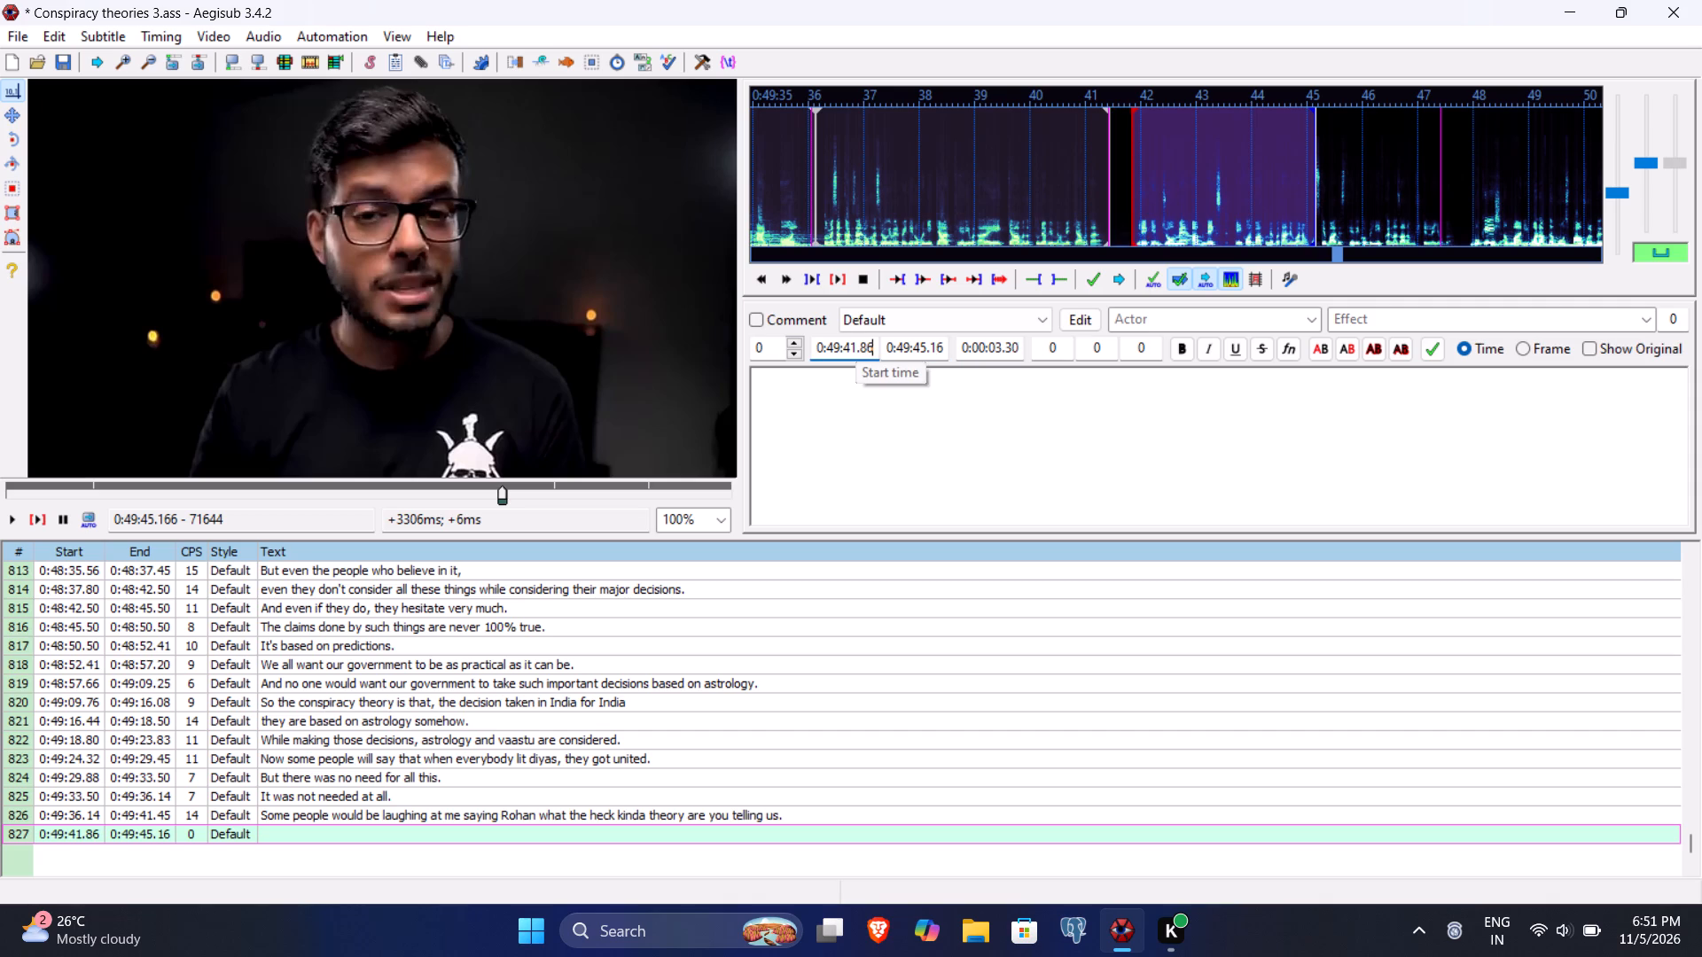
# Enter "But the next thing that I'm about to tell you" as line 827's subtitle text and commit the line.
pyautogui.click(791, 463)
pyautogui.write('But the next thing that I')
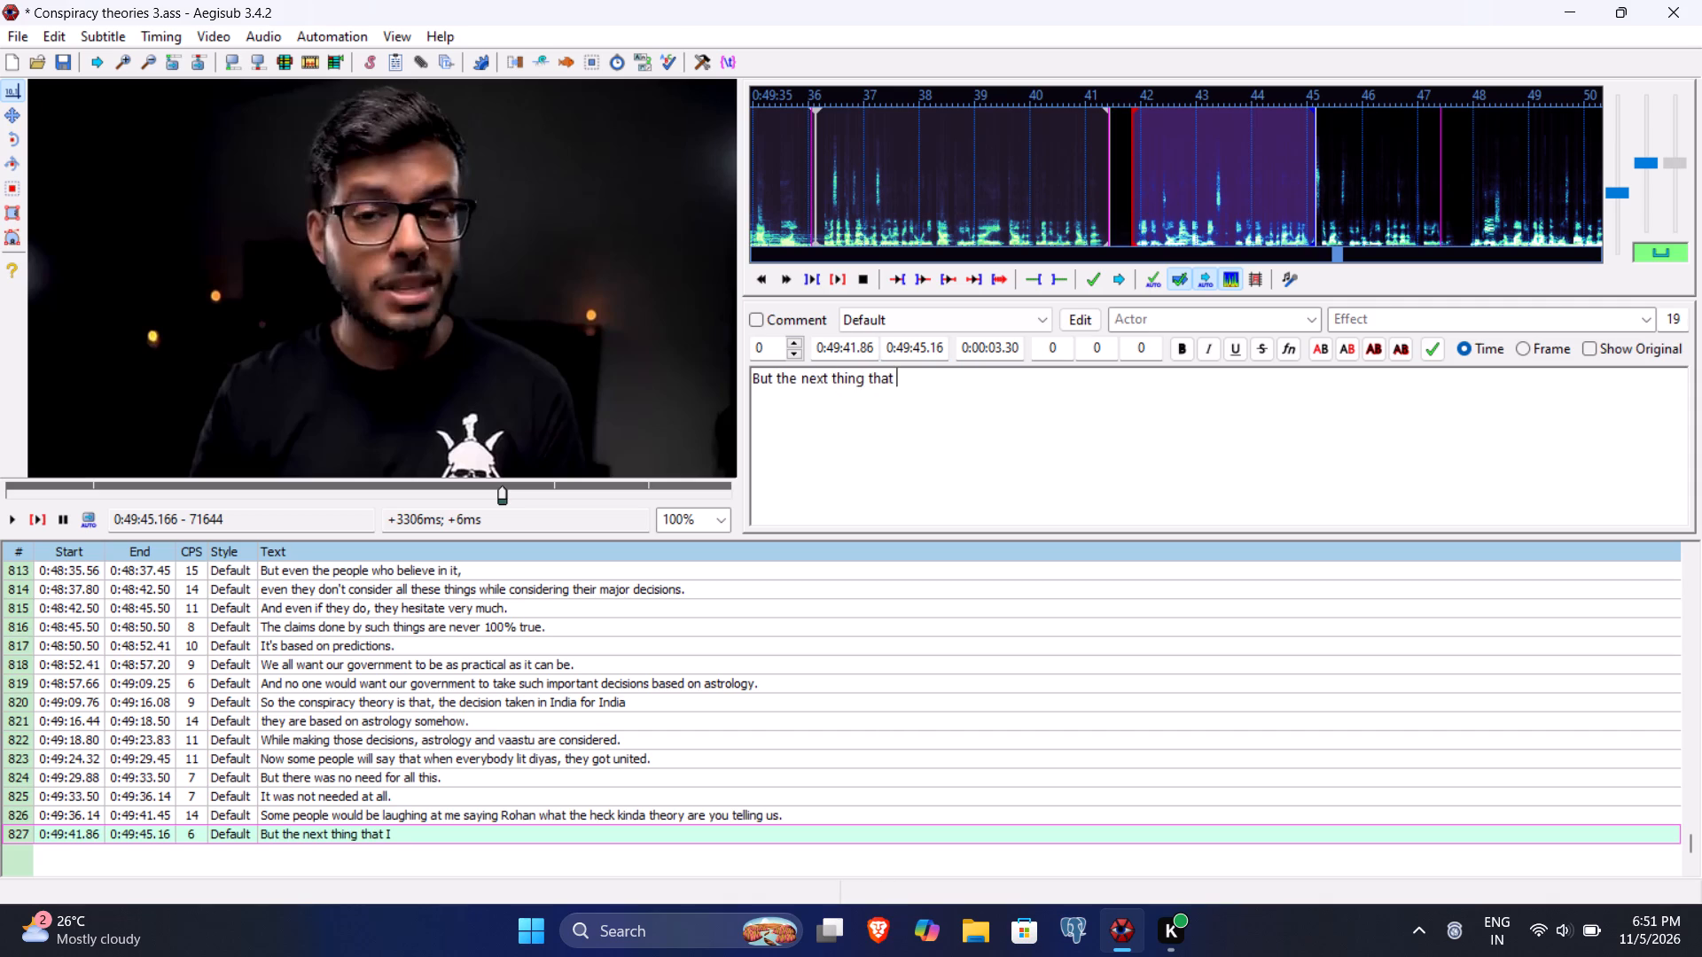
pyautogui.write("'ma")
pyautogui.press('space')
pyautogui.press('BackSpace')
pyautogui.press('space')
pyautogui.press('BackSpace')
pyautogui.press('BackSpace')
pyautogui.press('space')
pyautogui.write('about to te')
pyautogui.press('k')
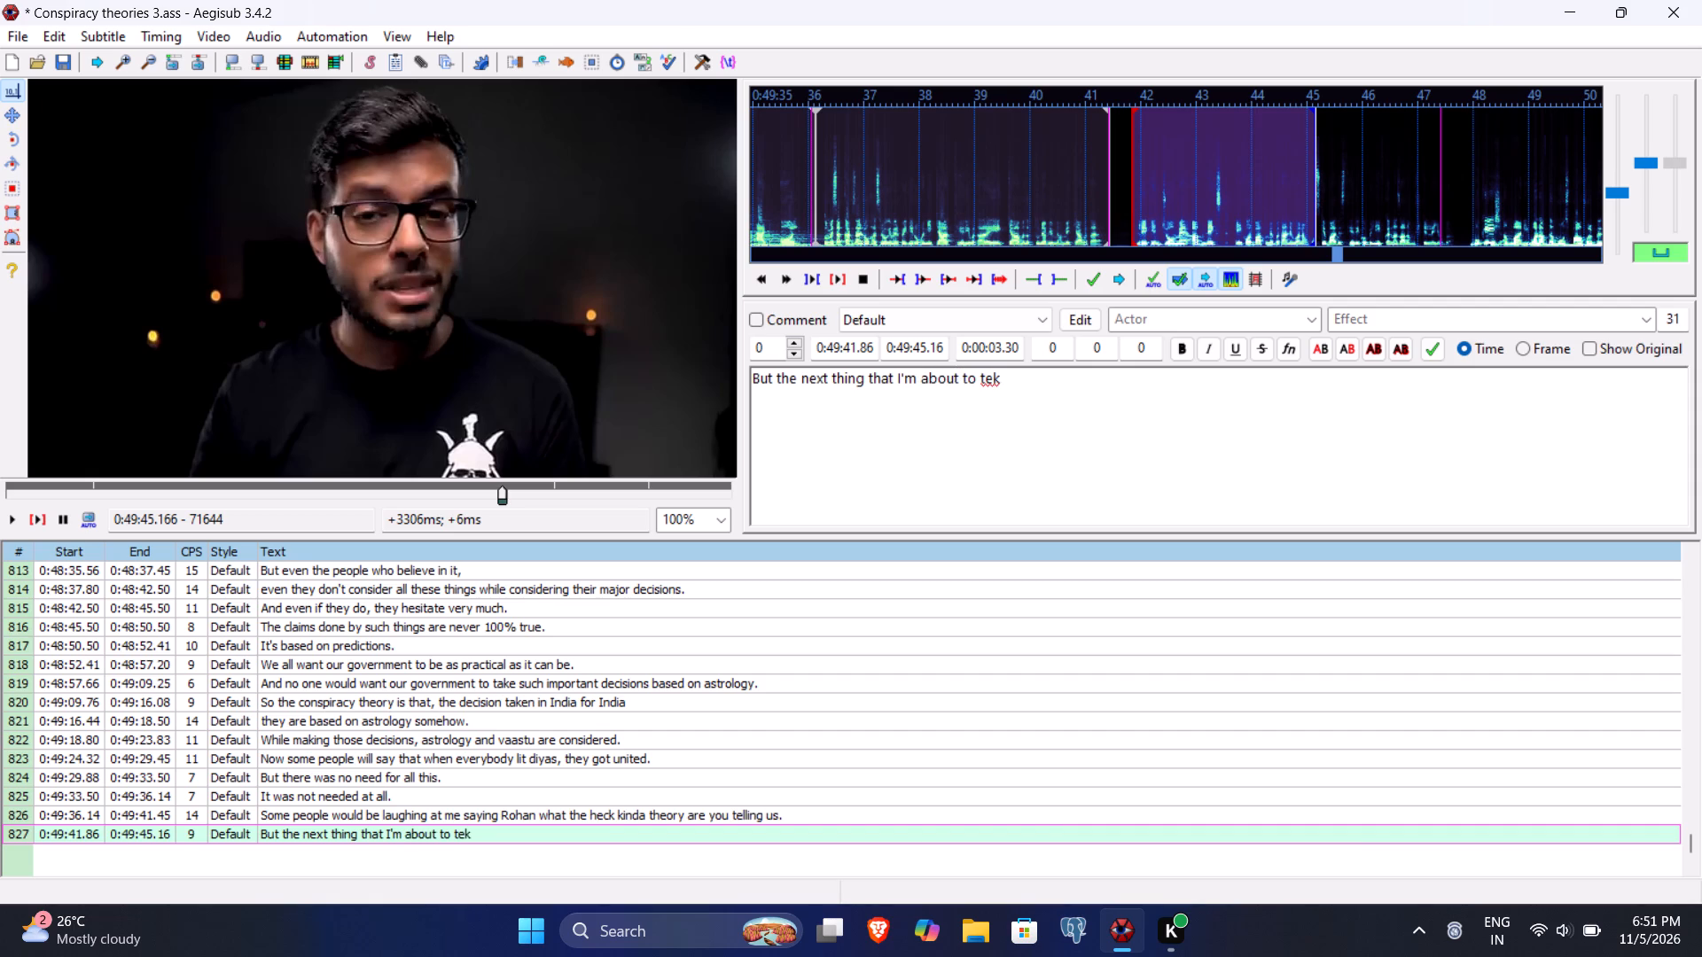
pyautogui.press('BackSpace')
pyautogui.write('ll you')
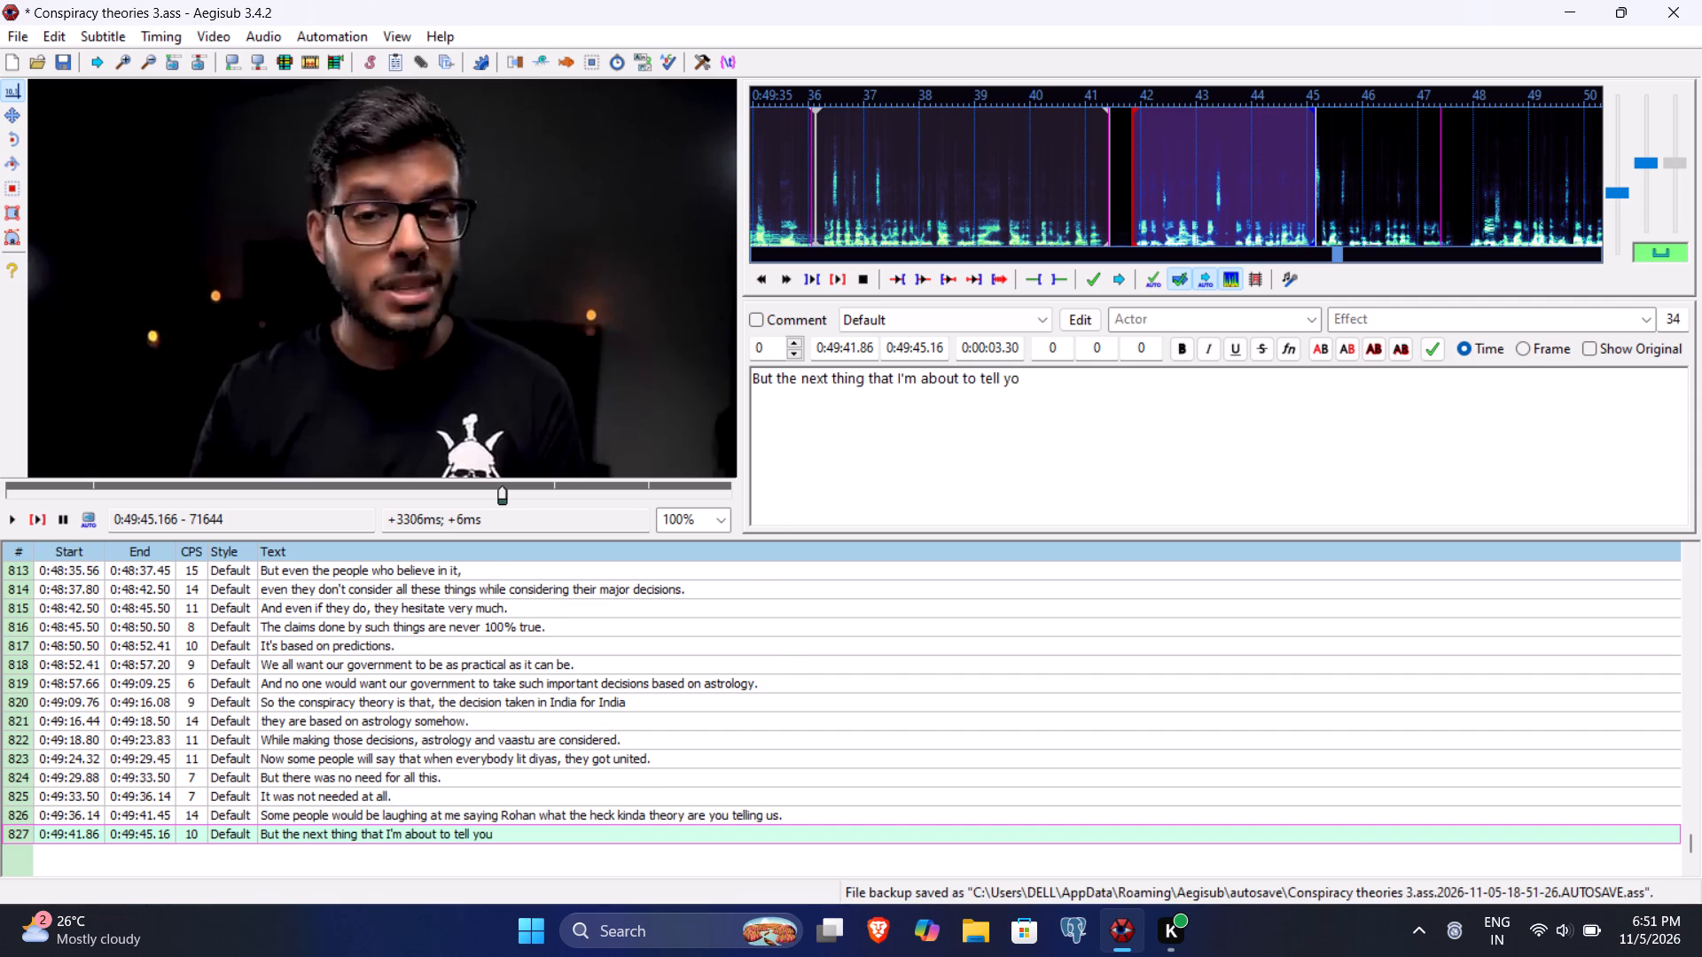
pyautogui.press('Return')
# Play line 828's segment and set its end time to 0:49:47.70.
pyautogui.click(33, 517)
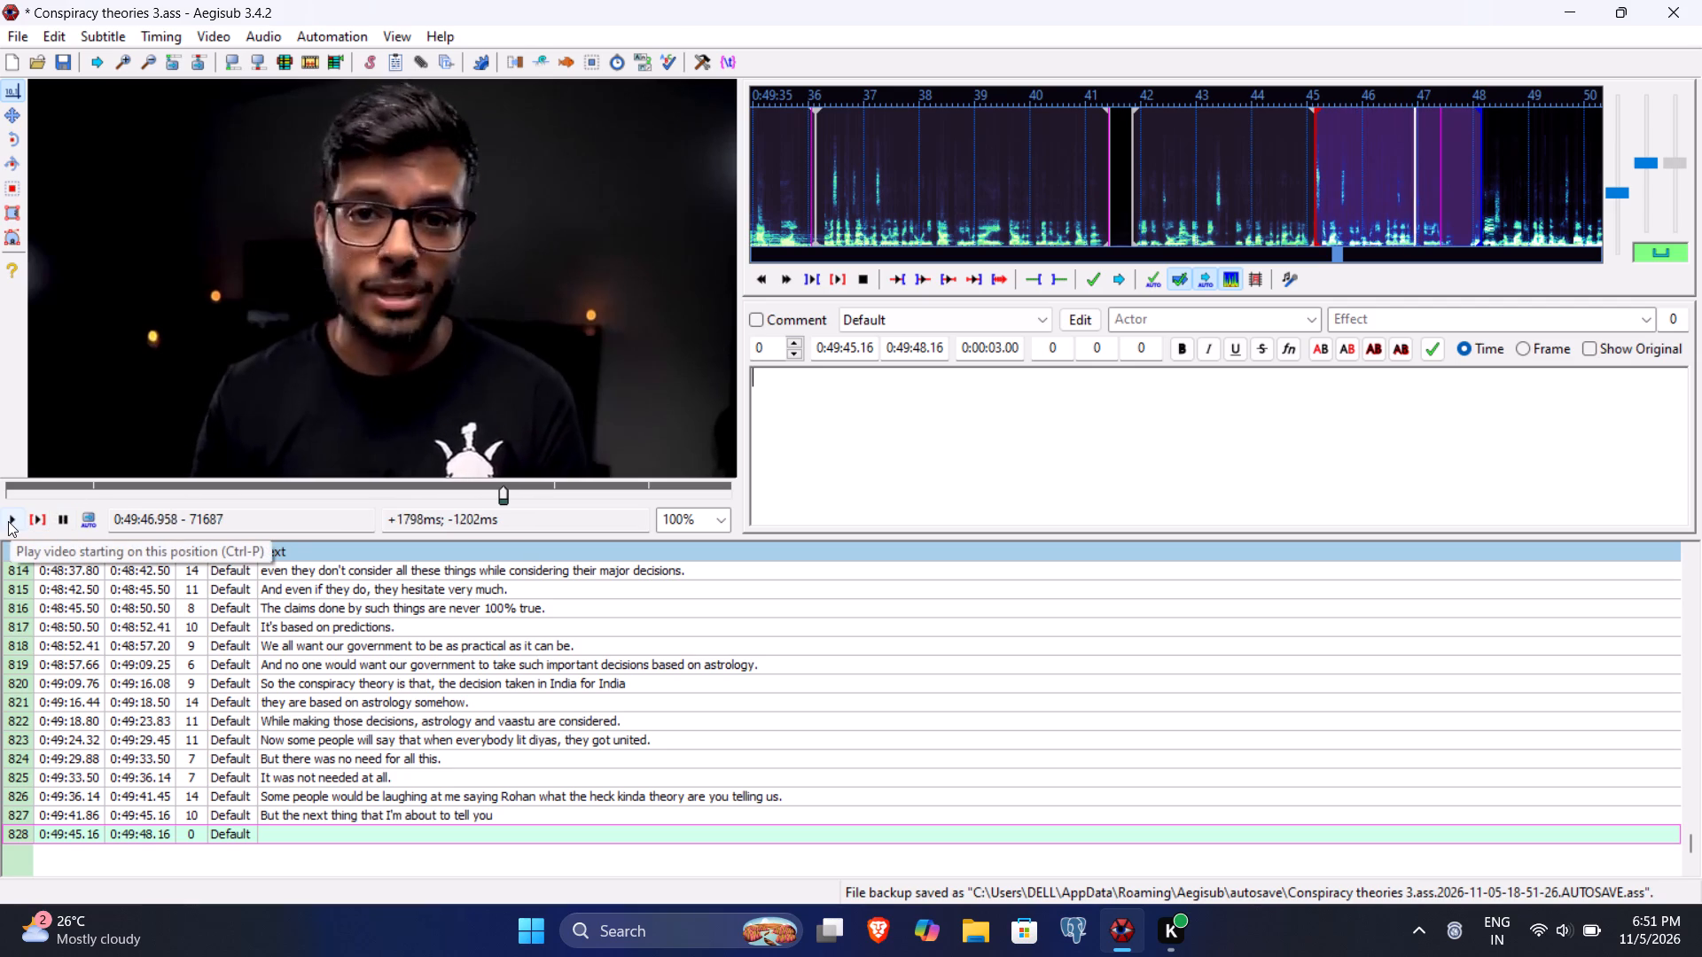
pyautogui.click(8, 521)
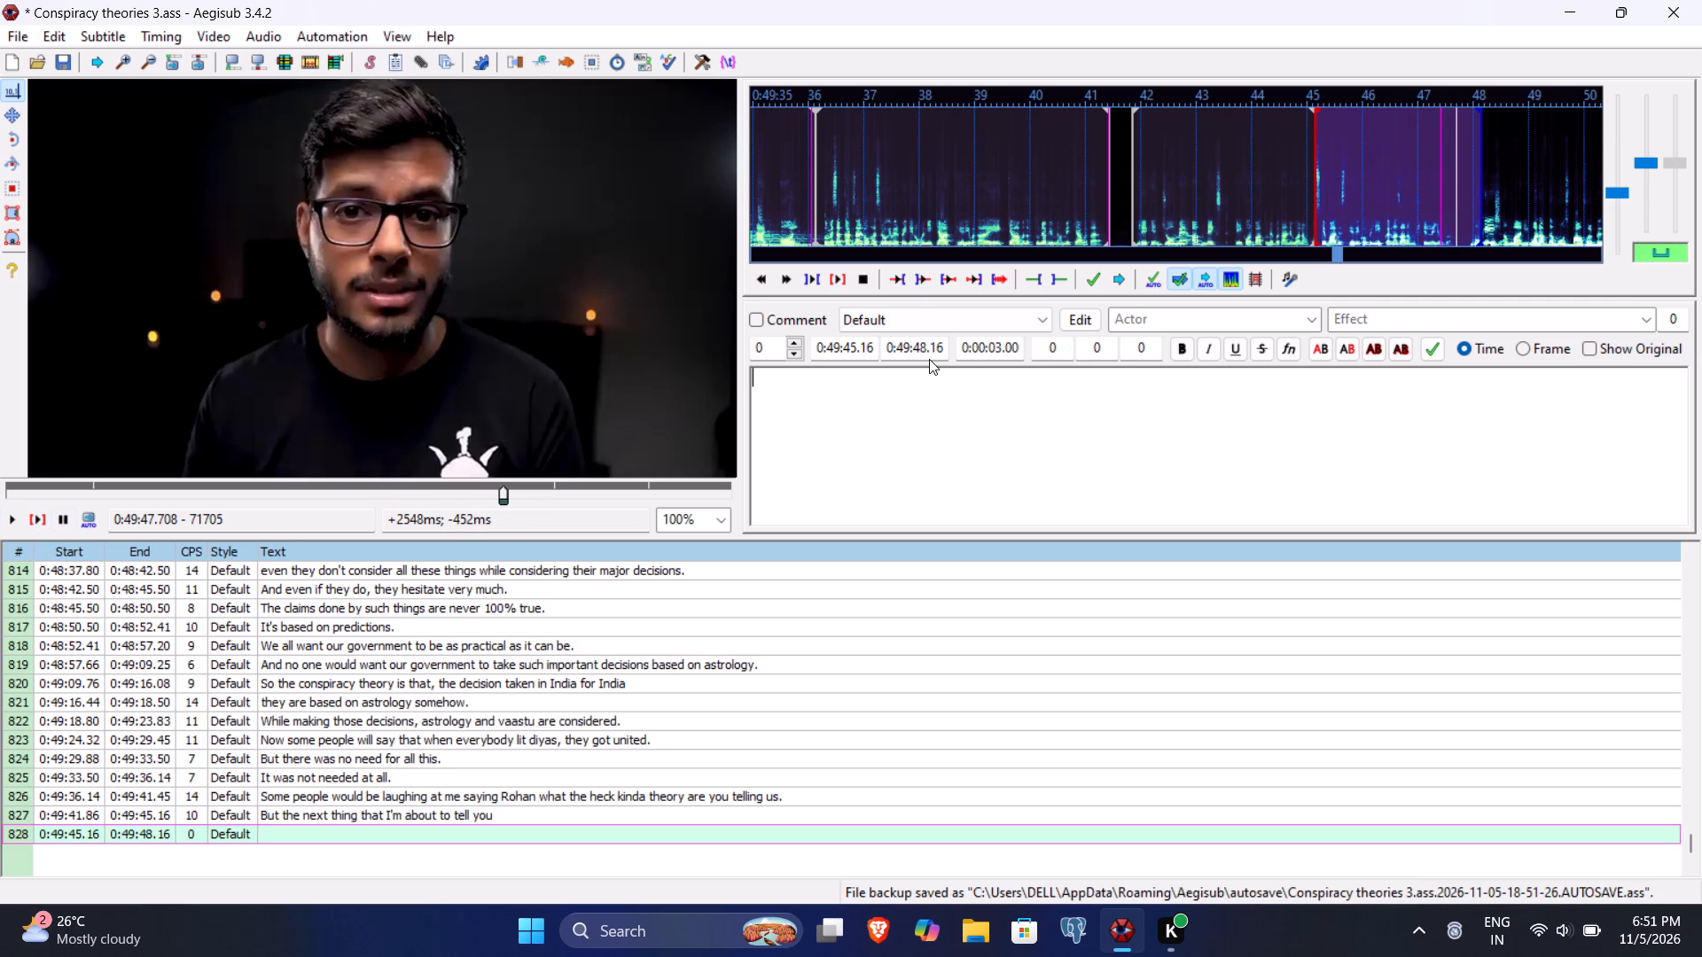
pyautogui.click(921, 352)
pyautogui.press('7')
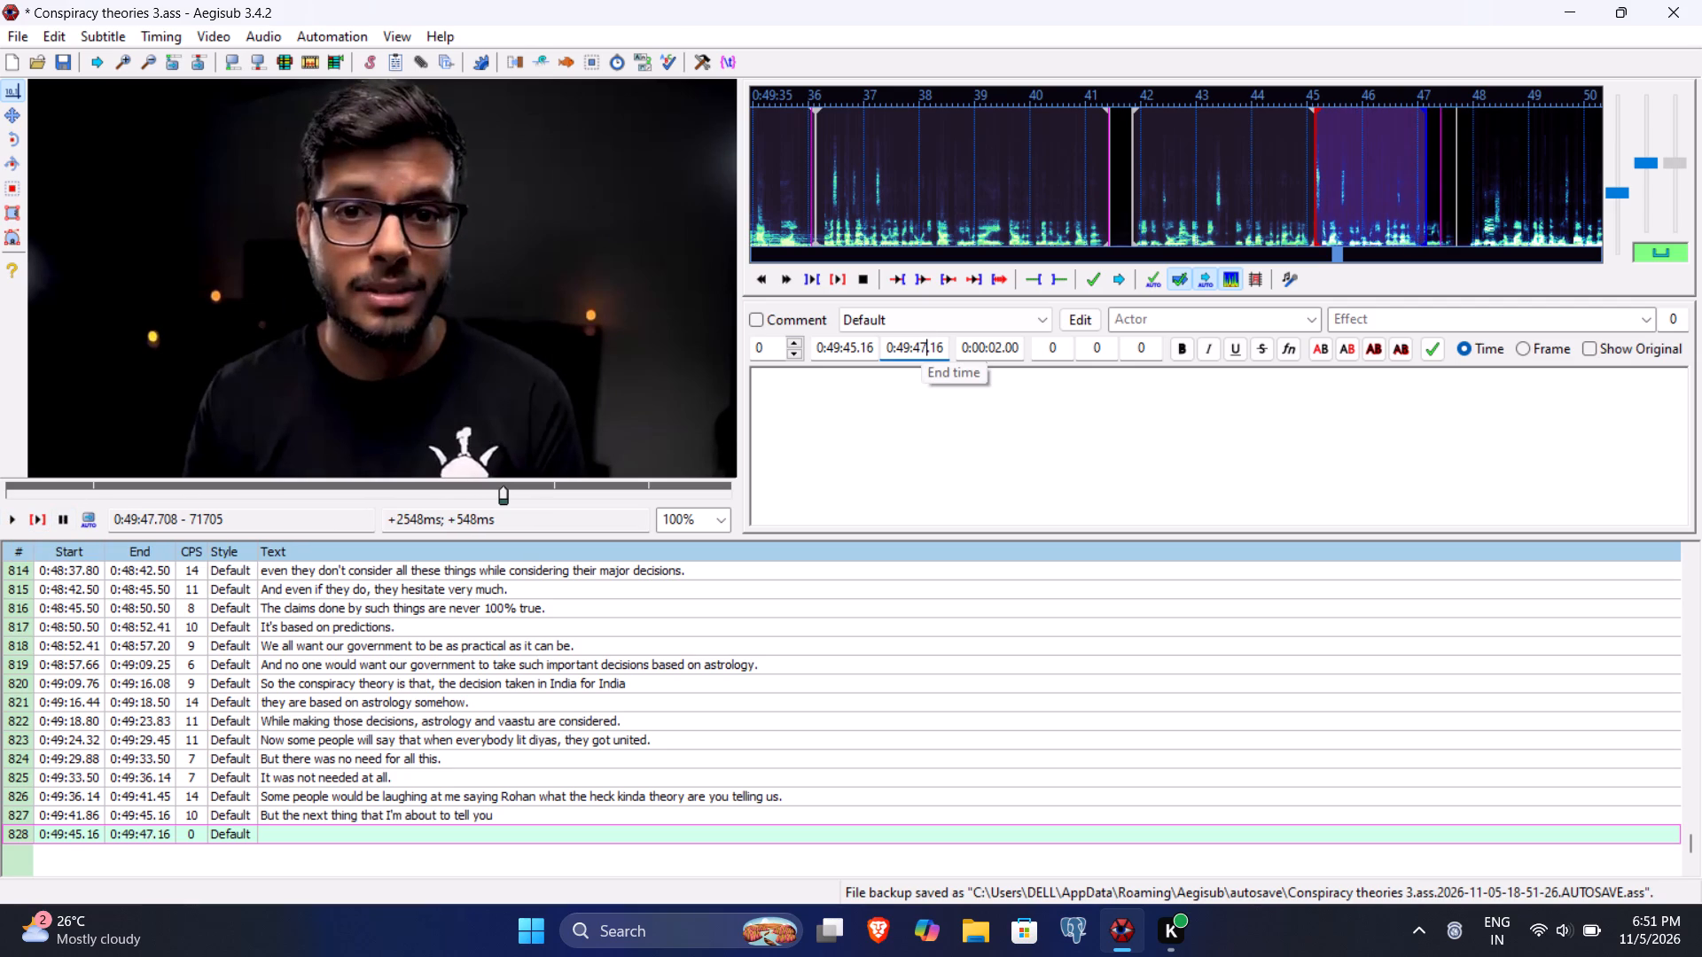
pyautogui.write('70')
# Enter "believing this theory won't be that difficult." as line 828's subtitle text and commit the line.
pyautogui.click(882, 451)
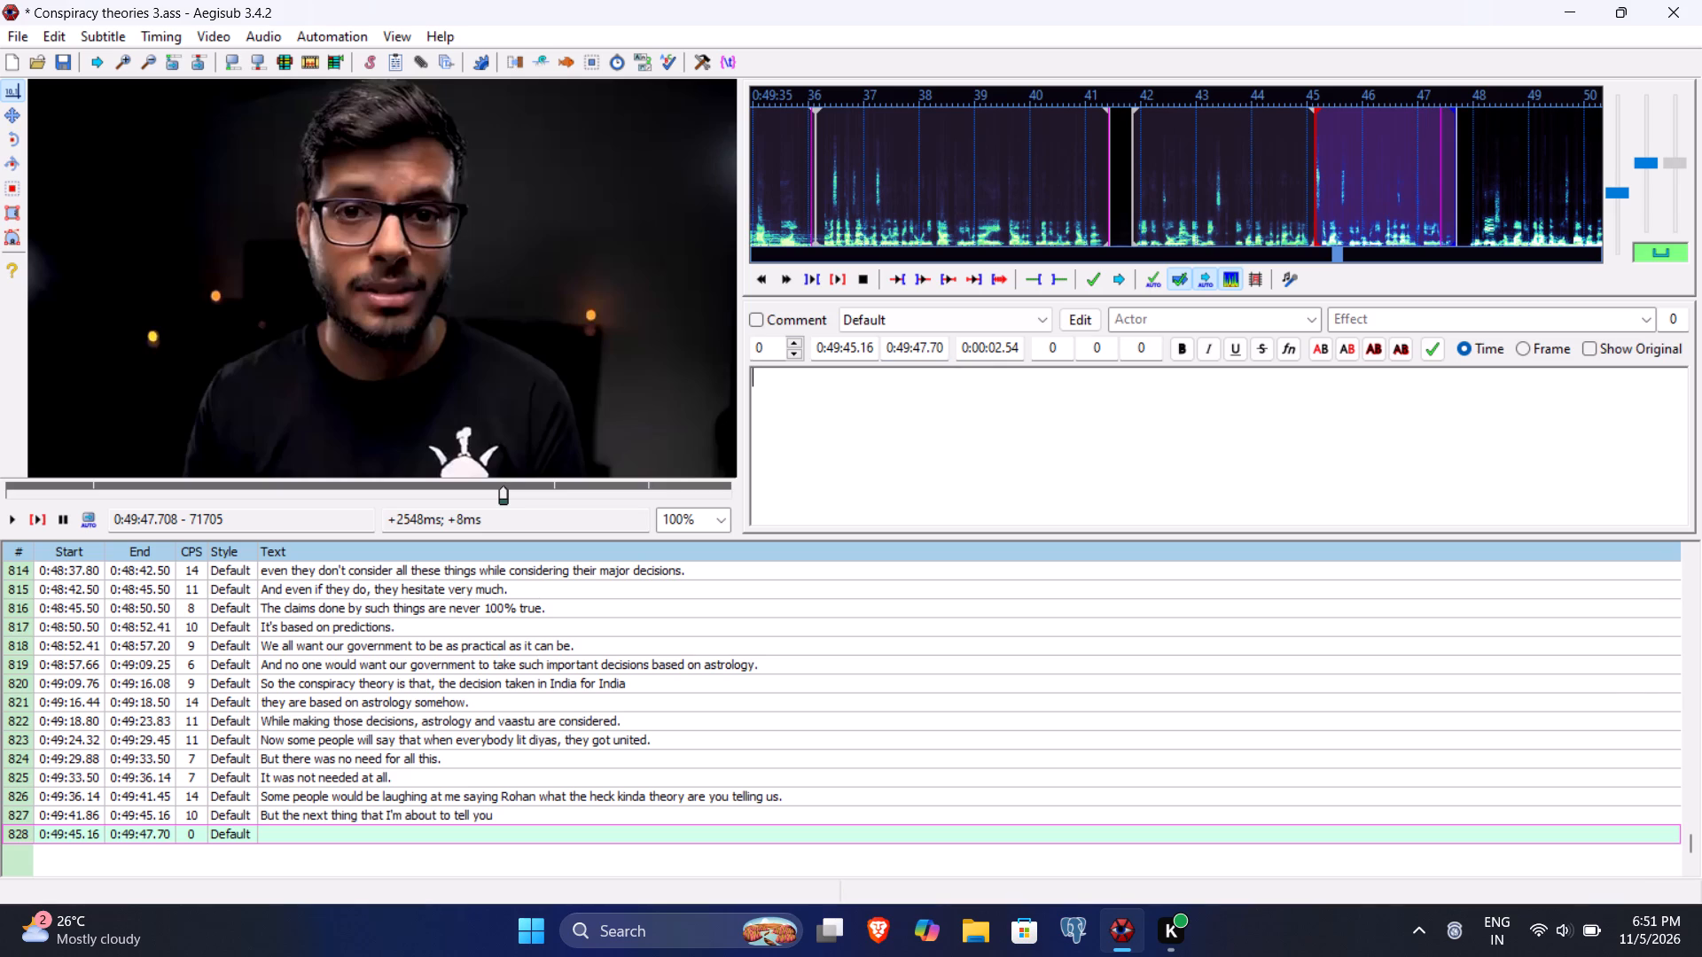
pyautogui.write("believing this theory won't be that difficu")
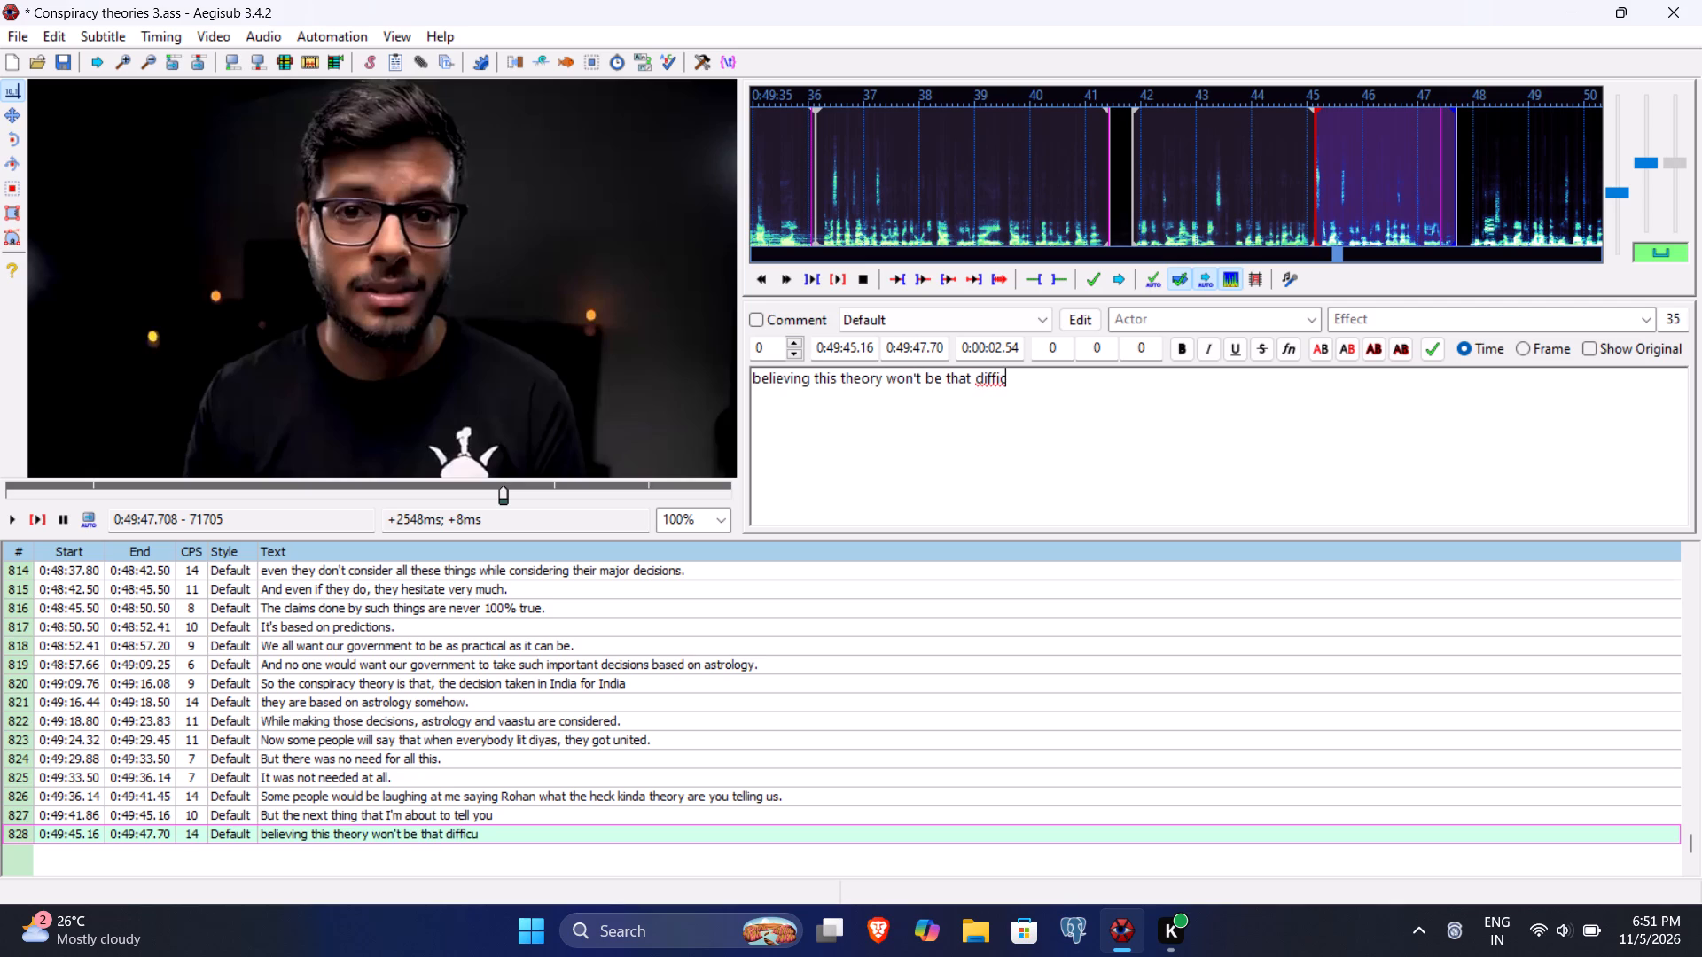
pyautogui.write('lt.')
pyautogui.press('Return')
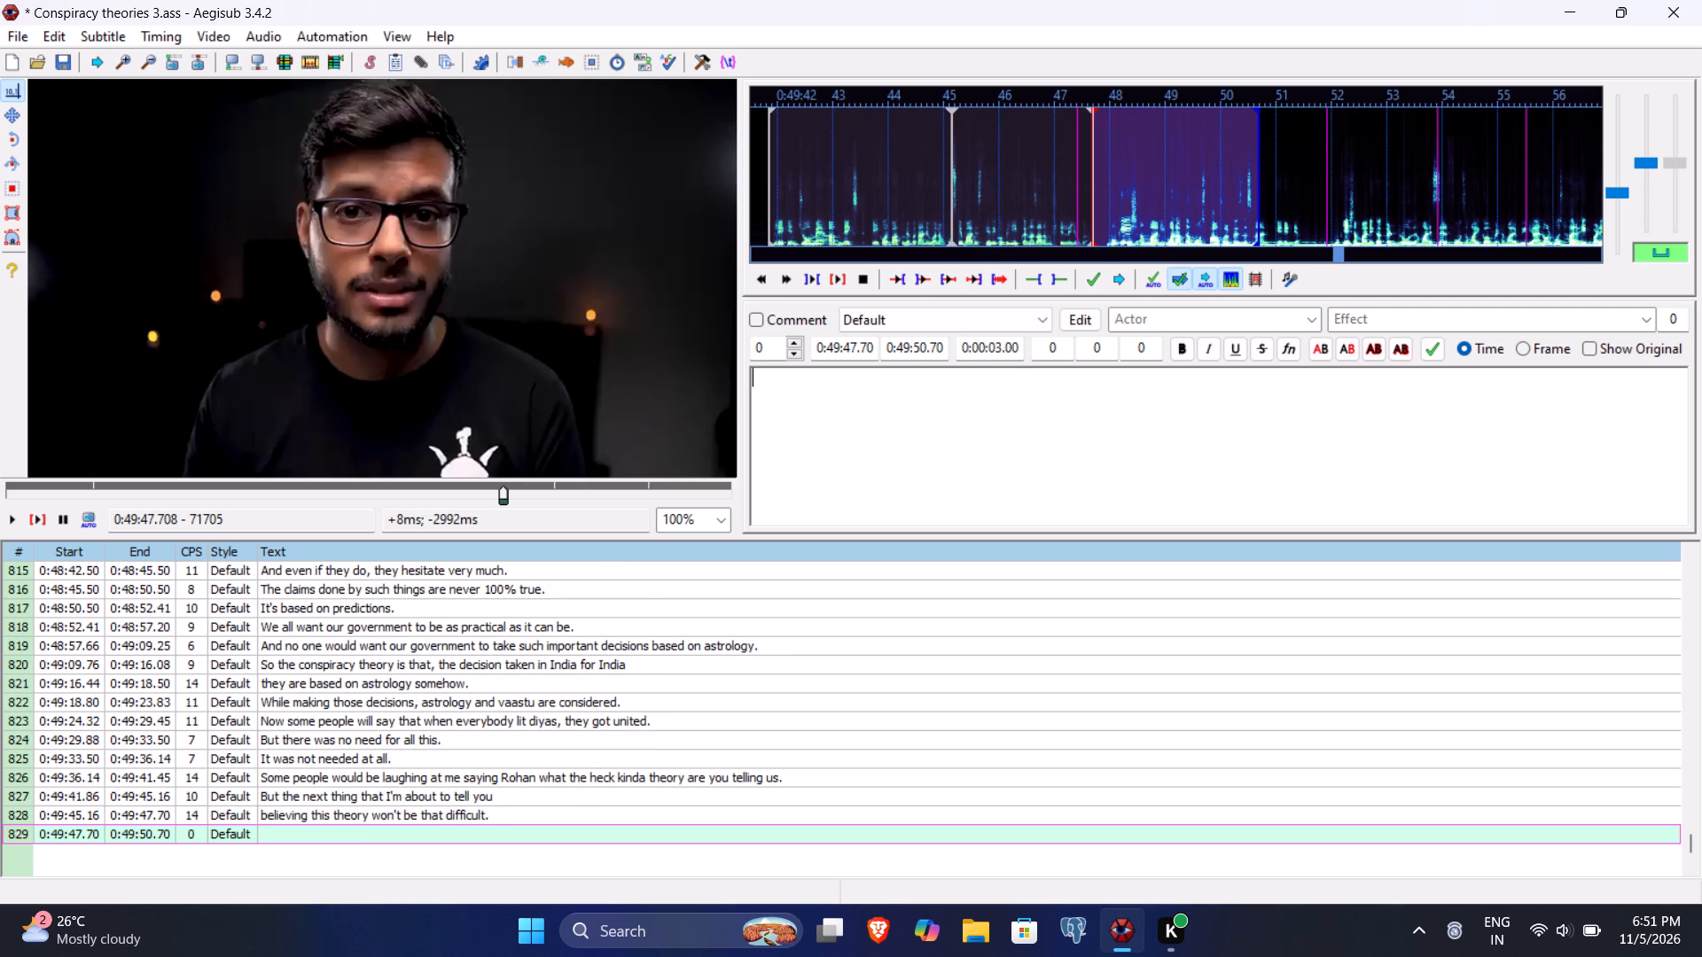
# Play line 829's segment and beyond, and set its end time to 0:49:51.50 and its start time to 0:49:47.92.
pyautogui.click(26, 519)
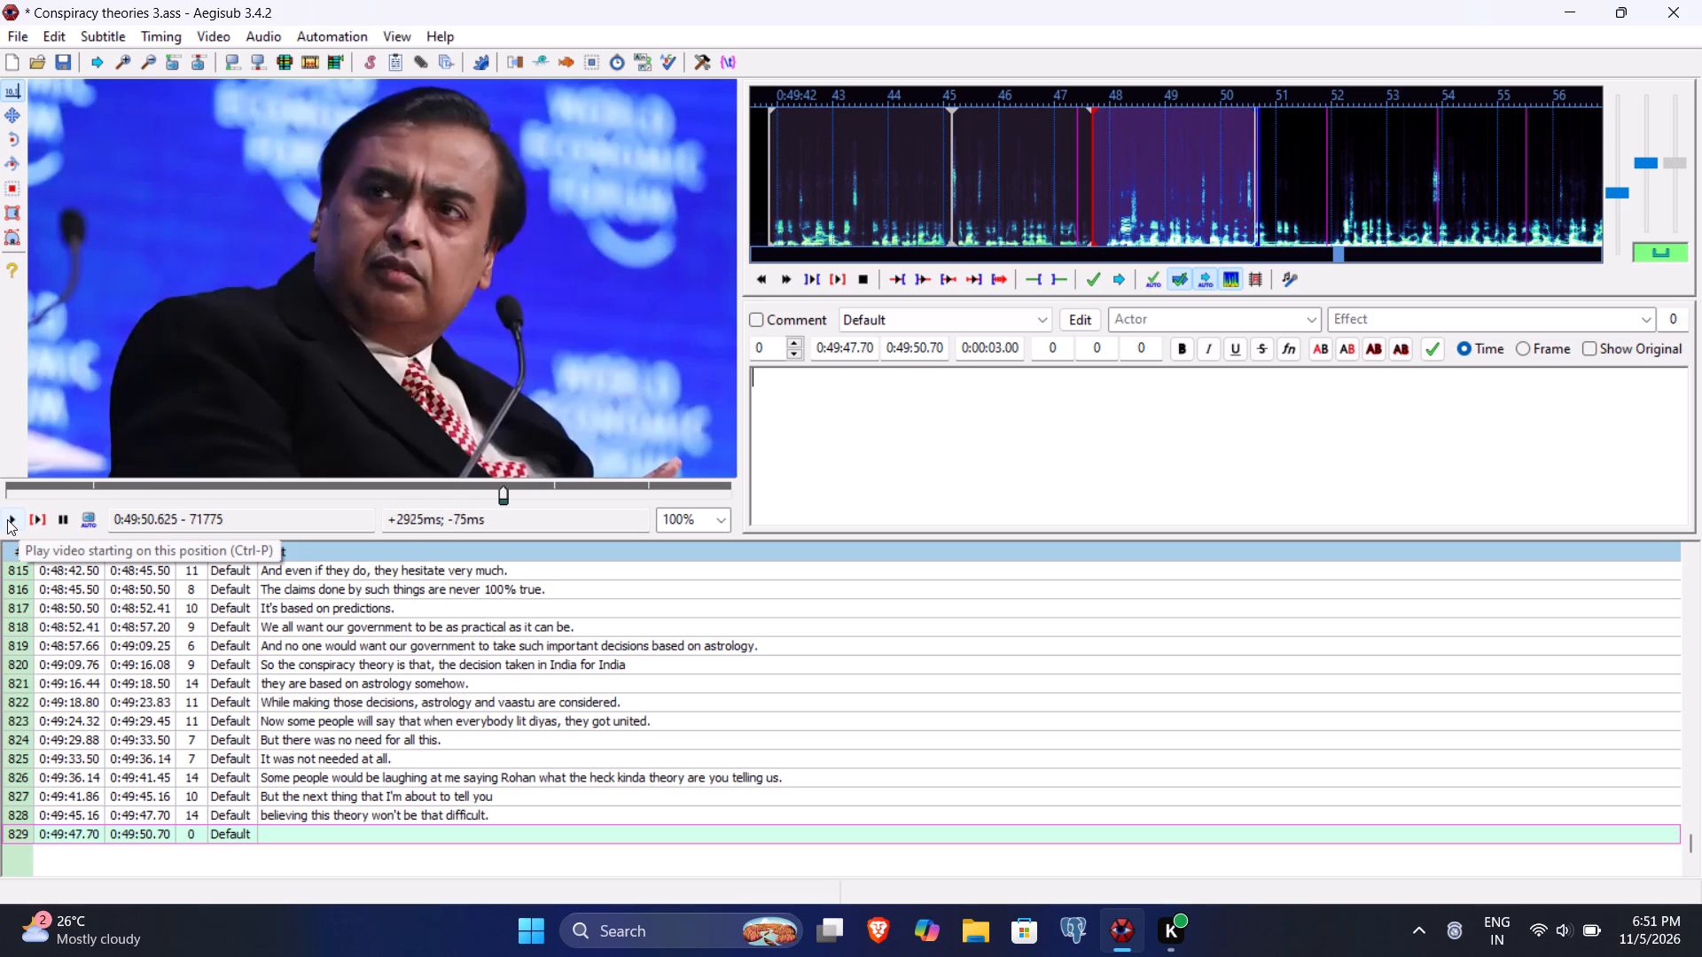
pyautogui.click(7, 519)
pyautogui.click(7, 519)
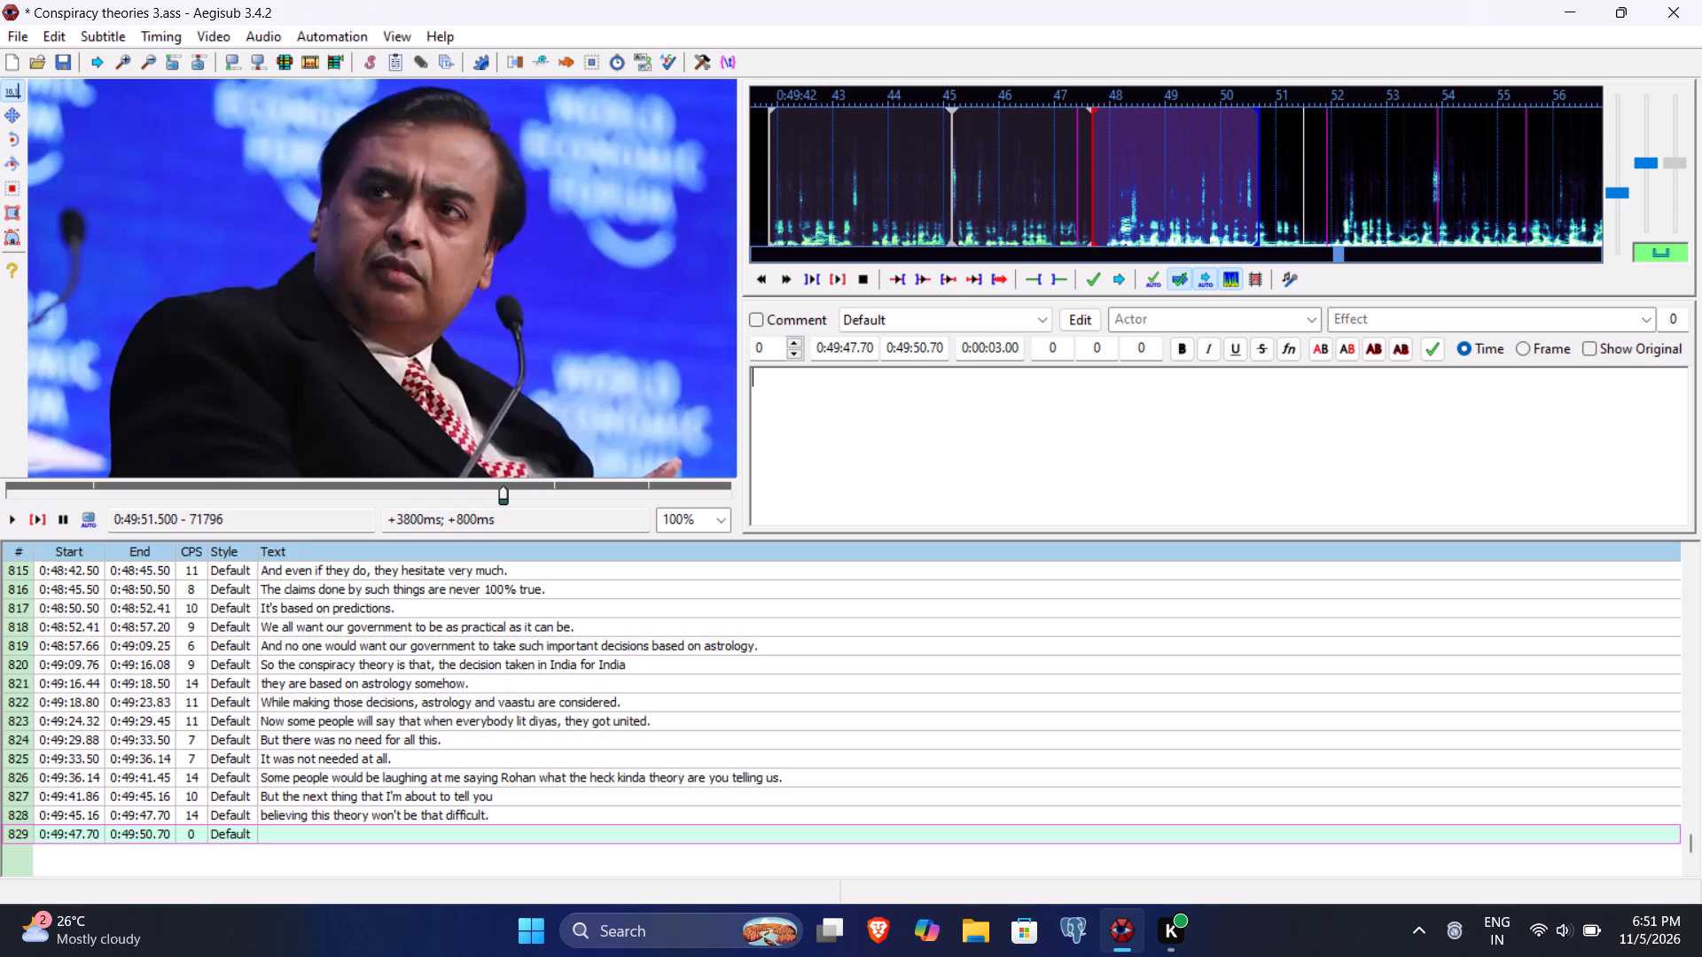
pyautogui.click(921, 348)
pyautogui.write('150')
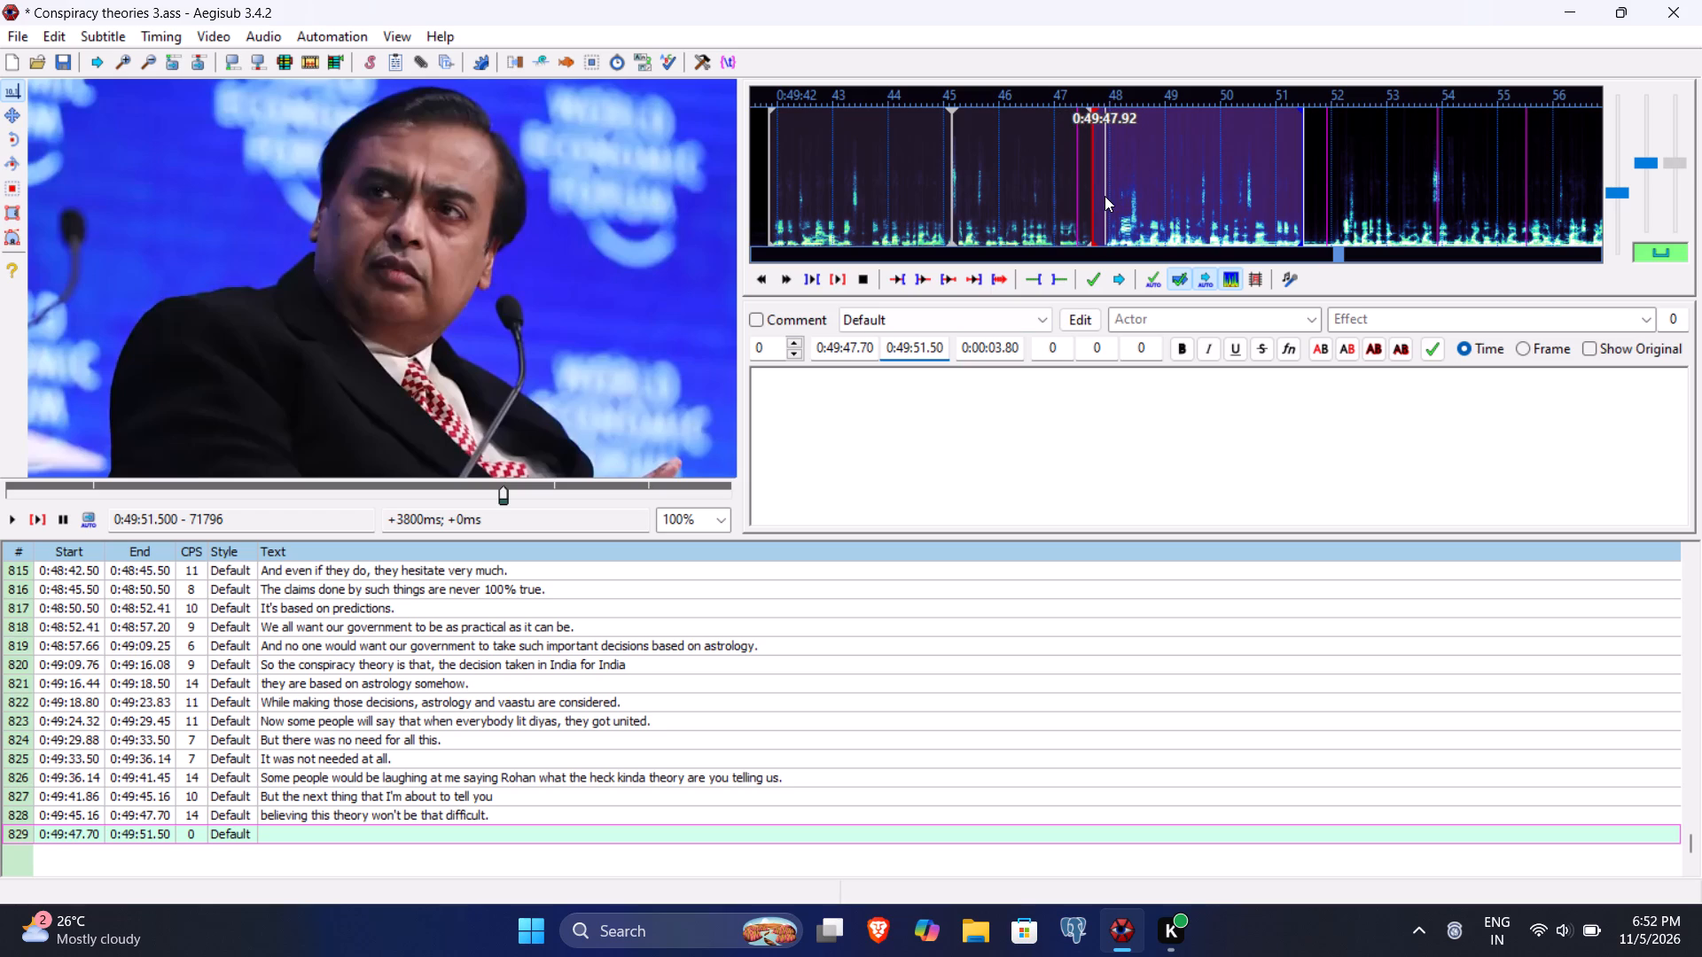
pyautogui.click(859, 350)
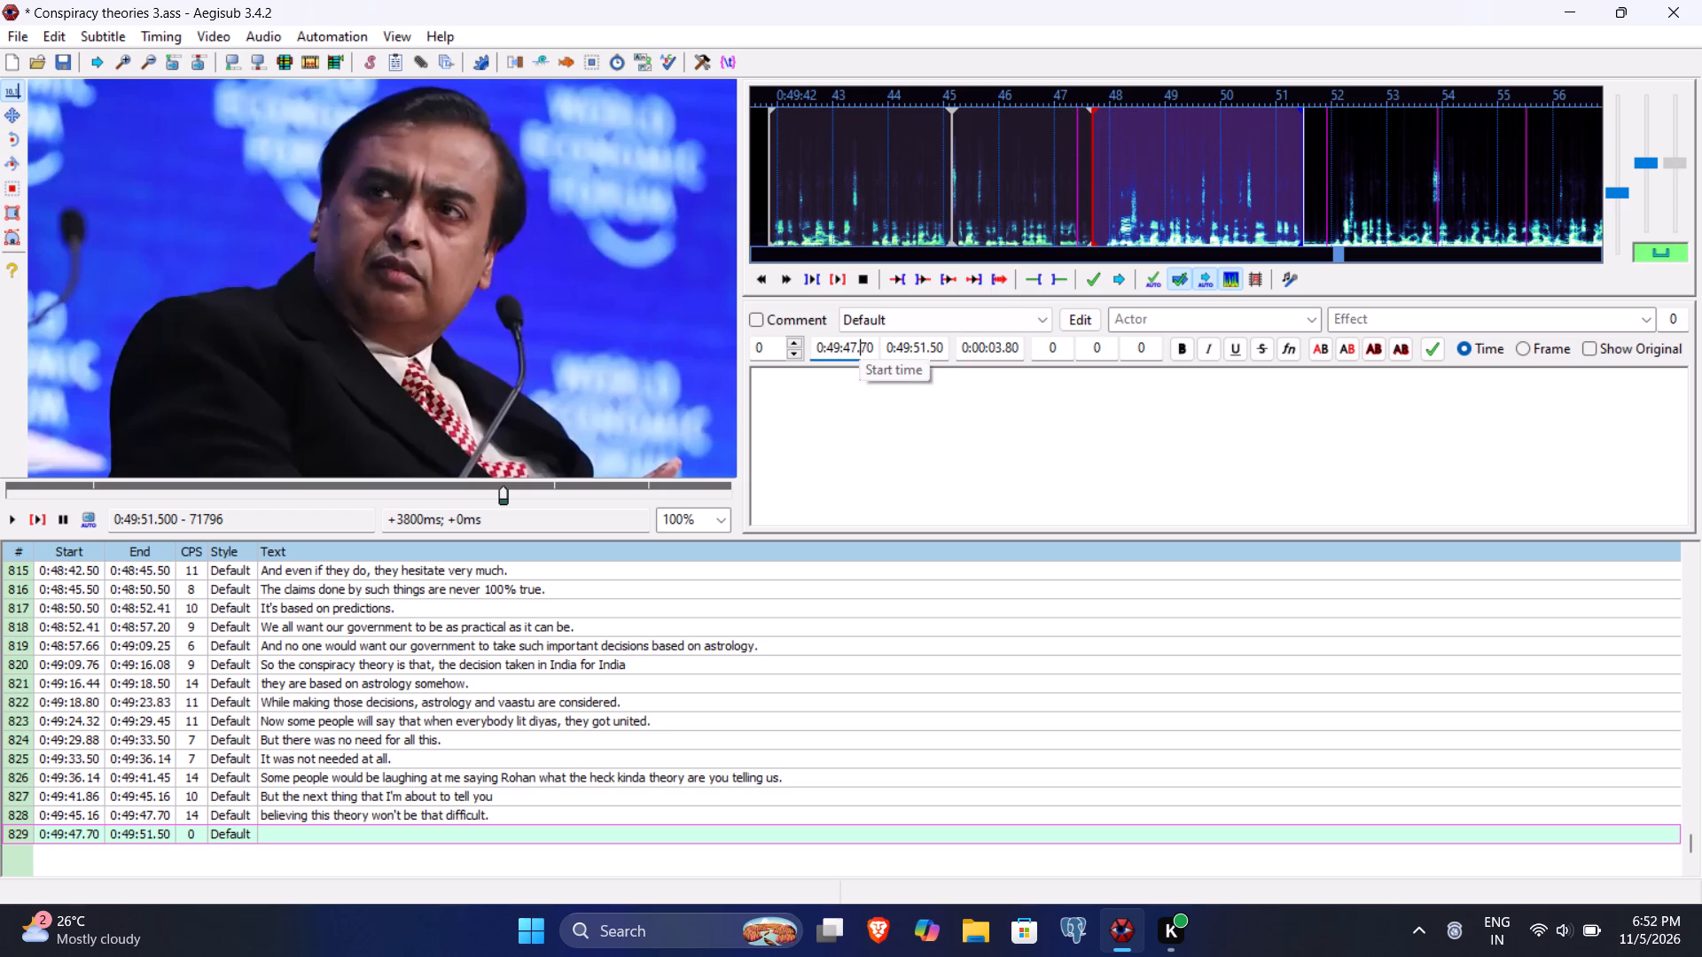
pyautogui.write('92')
# Enter "Mukesh Ambani, one of the most powerful businessman in India" as line 829's subtitle text and commit the line.
pyautogui.click(849, 425)
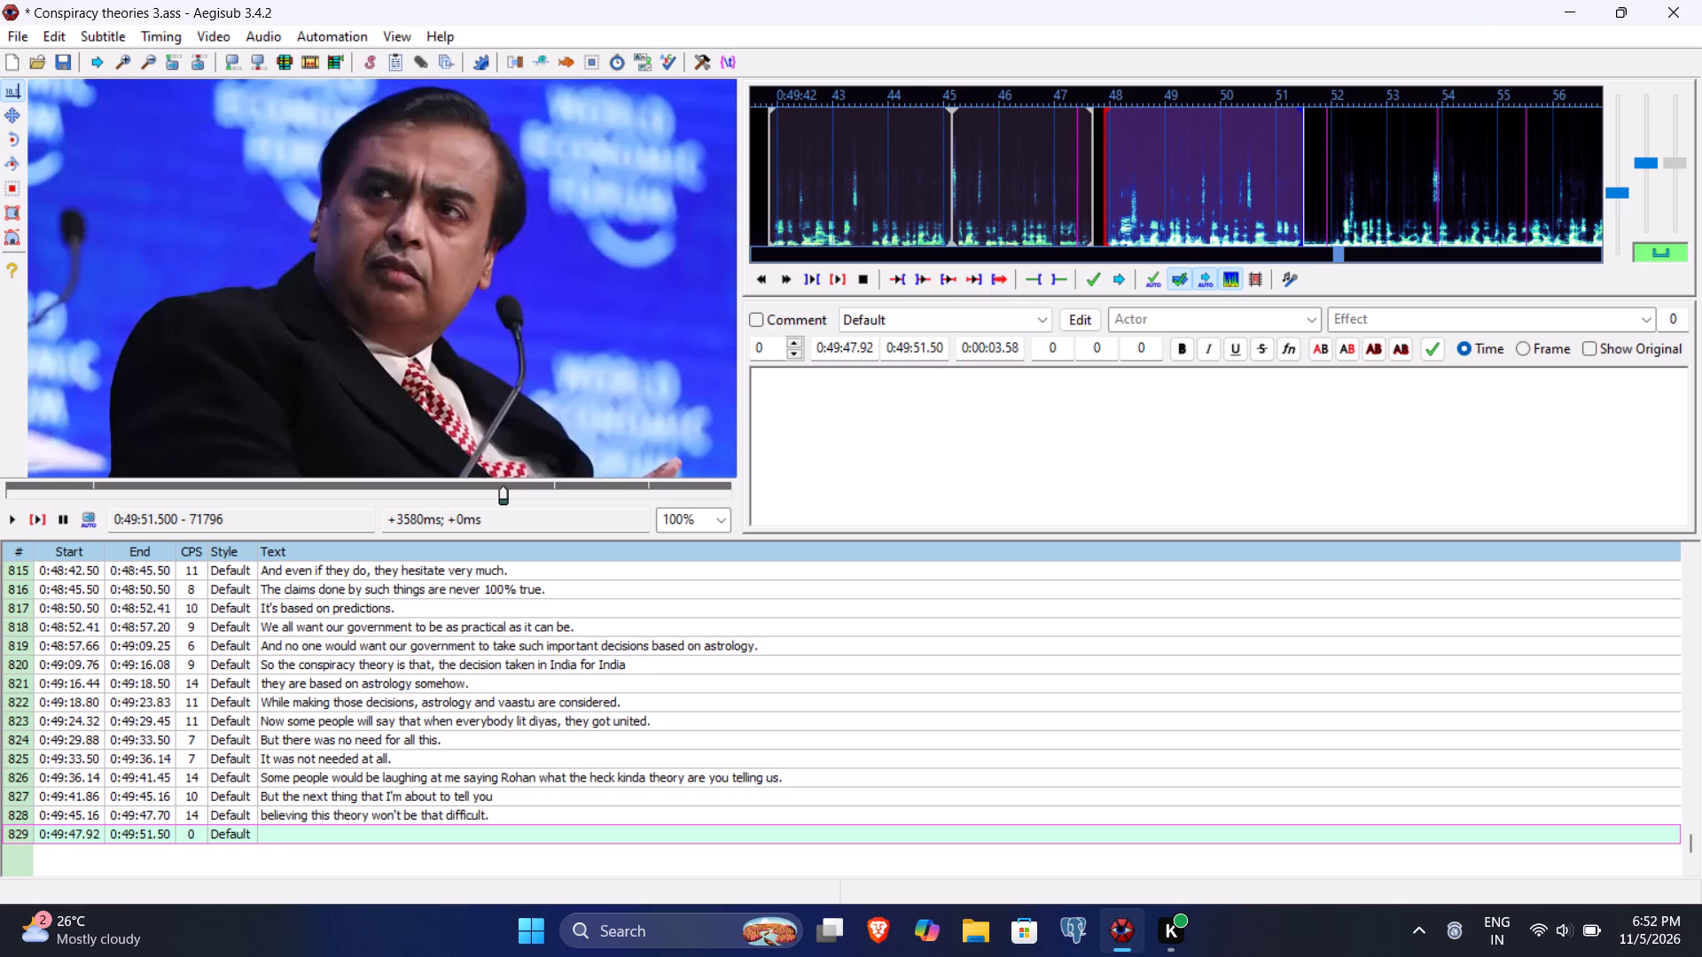
pyautogui.write('Mukesh Ambani')
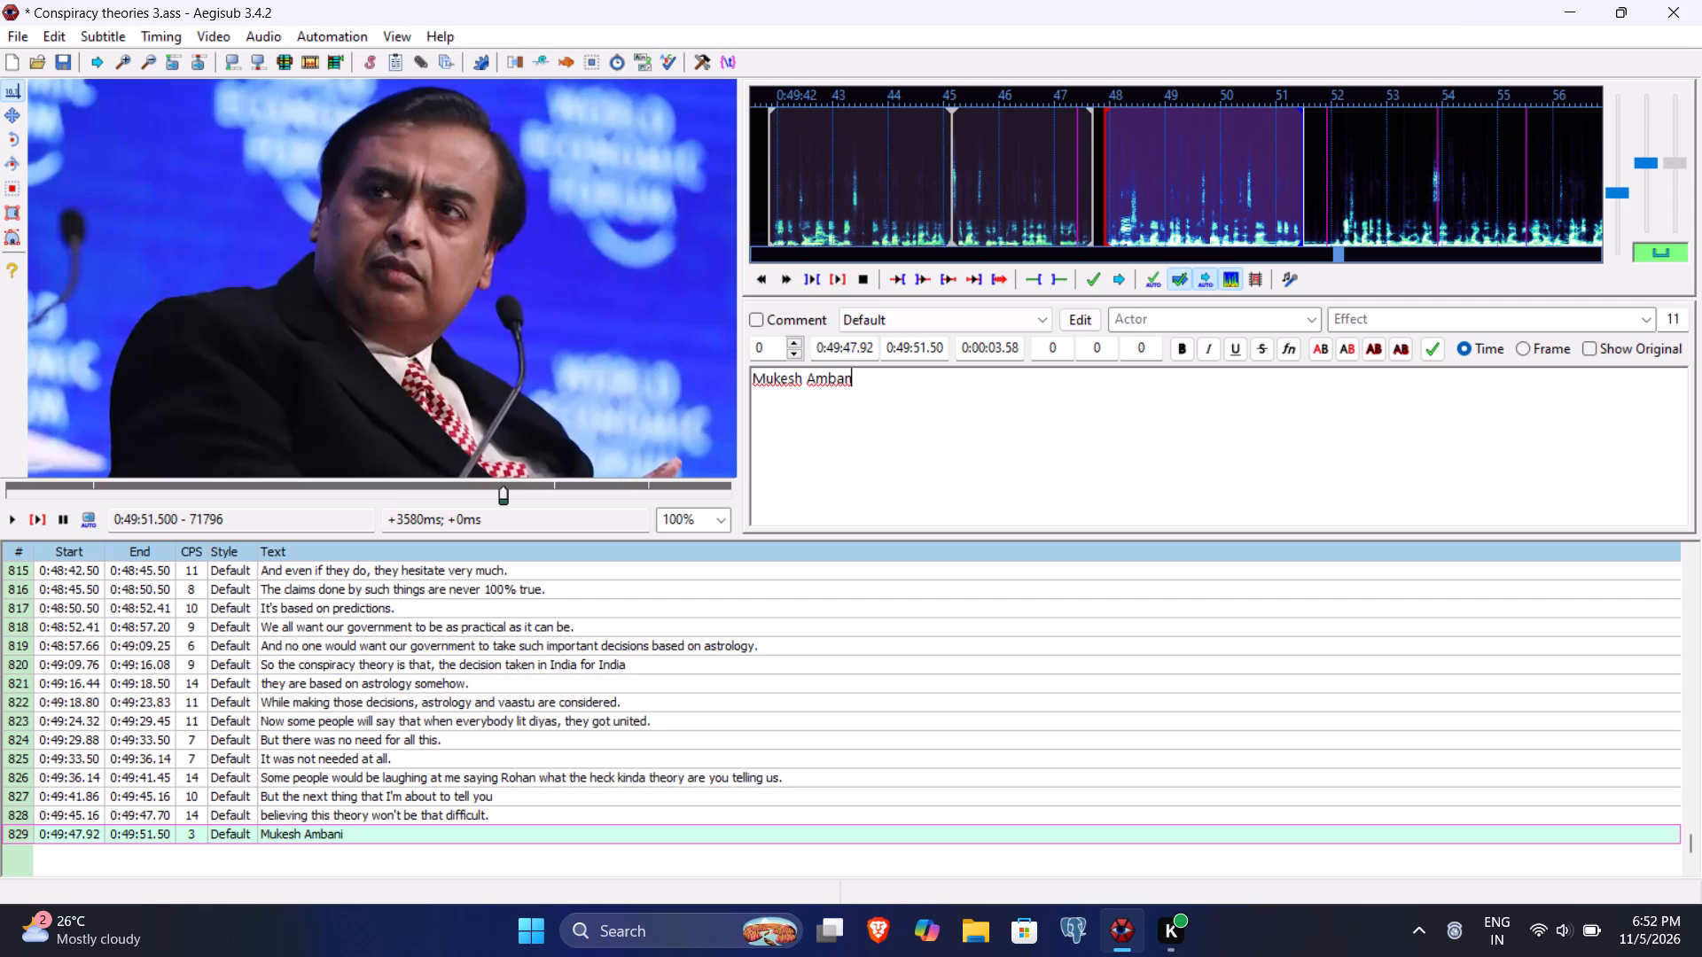
pyautogui.write(', one of the most o')
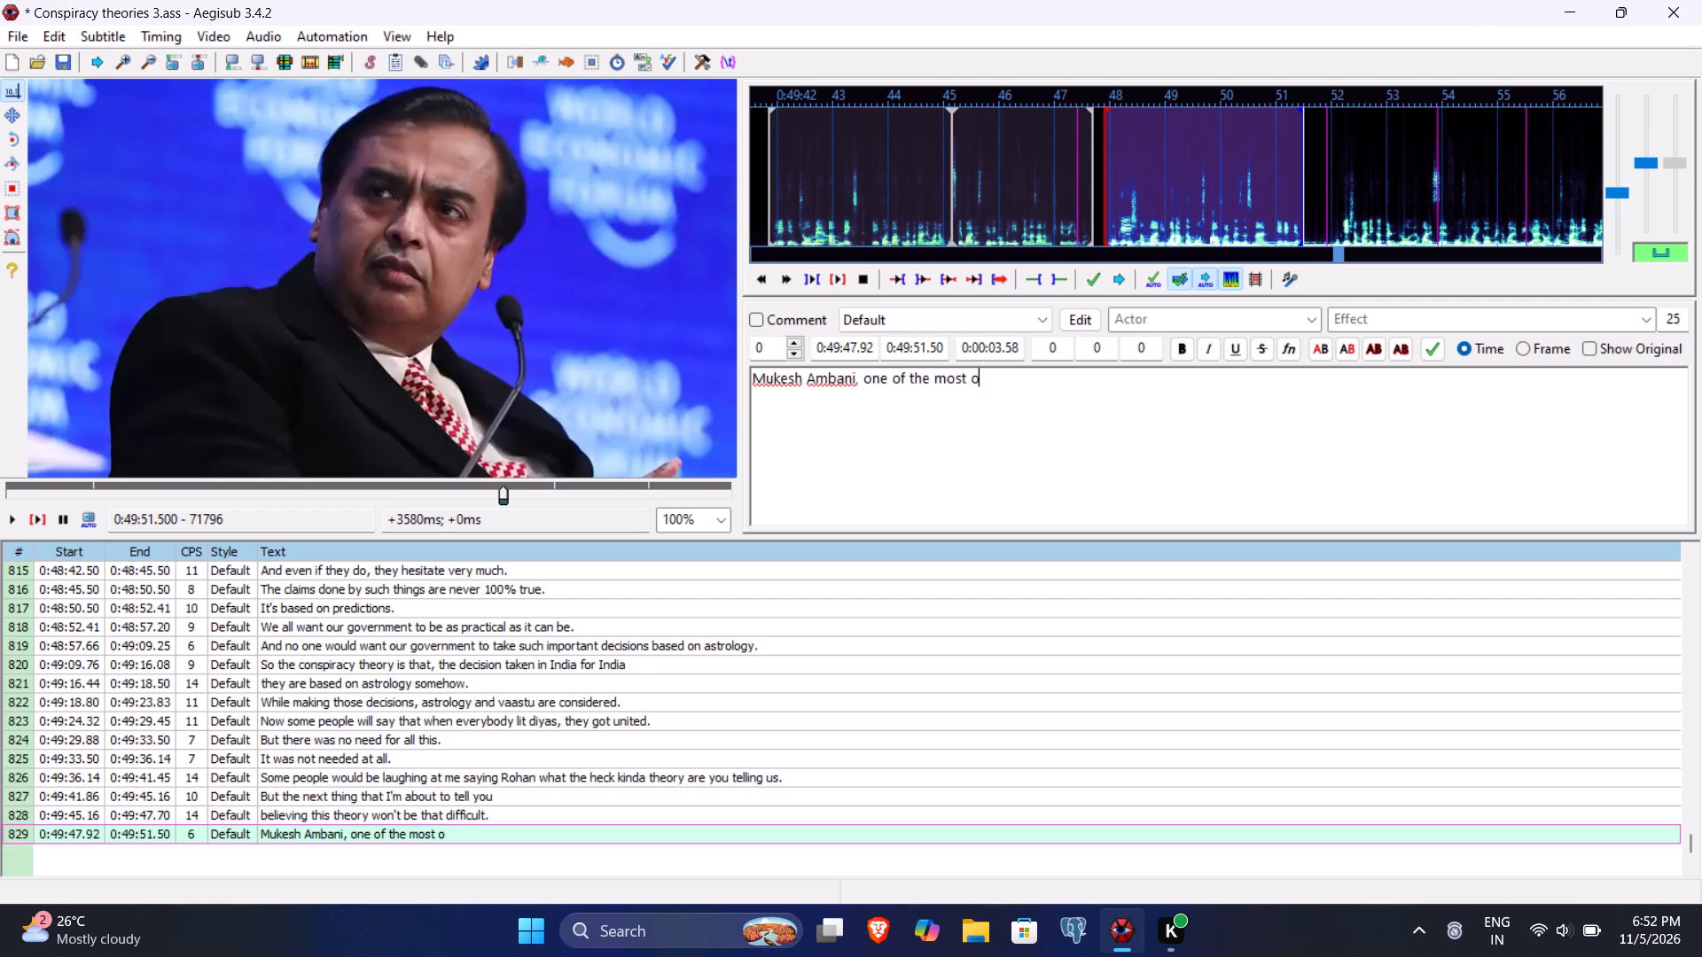
pyautogui.press('BackSpace')
pyautogui.write('powerful businessman in Inda')
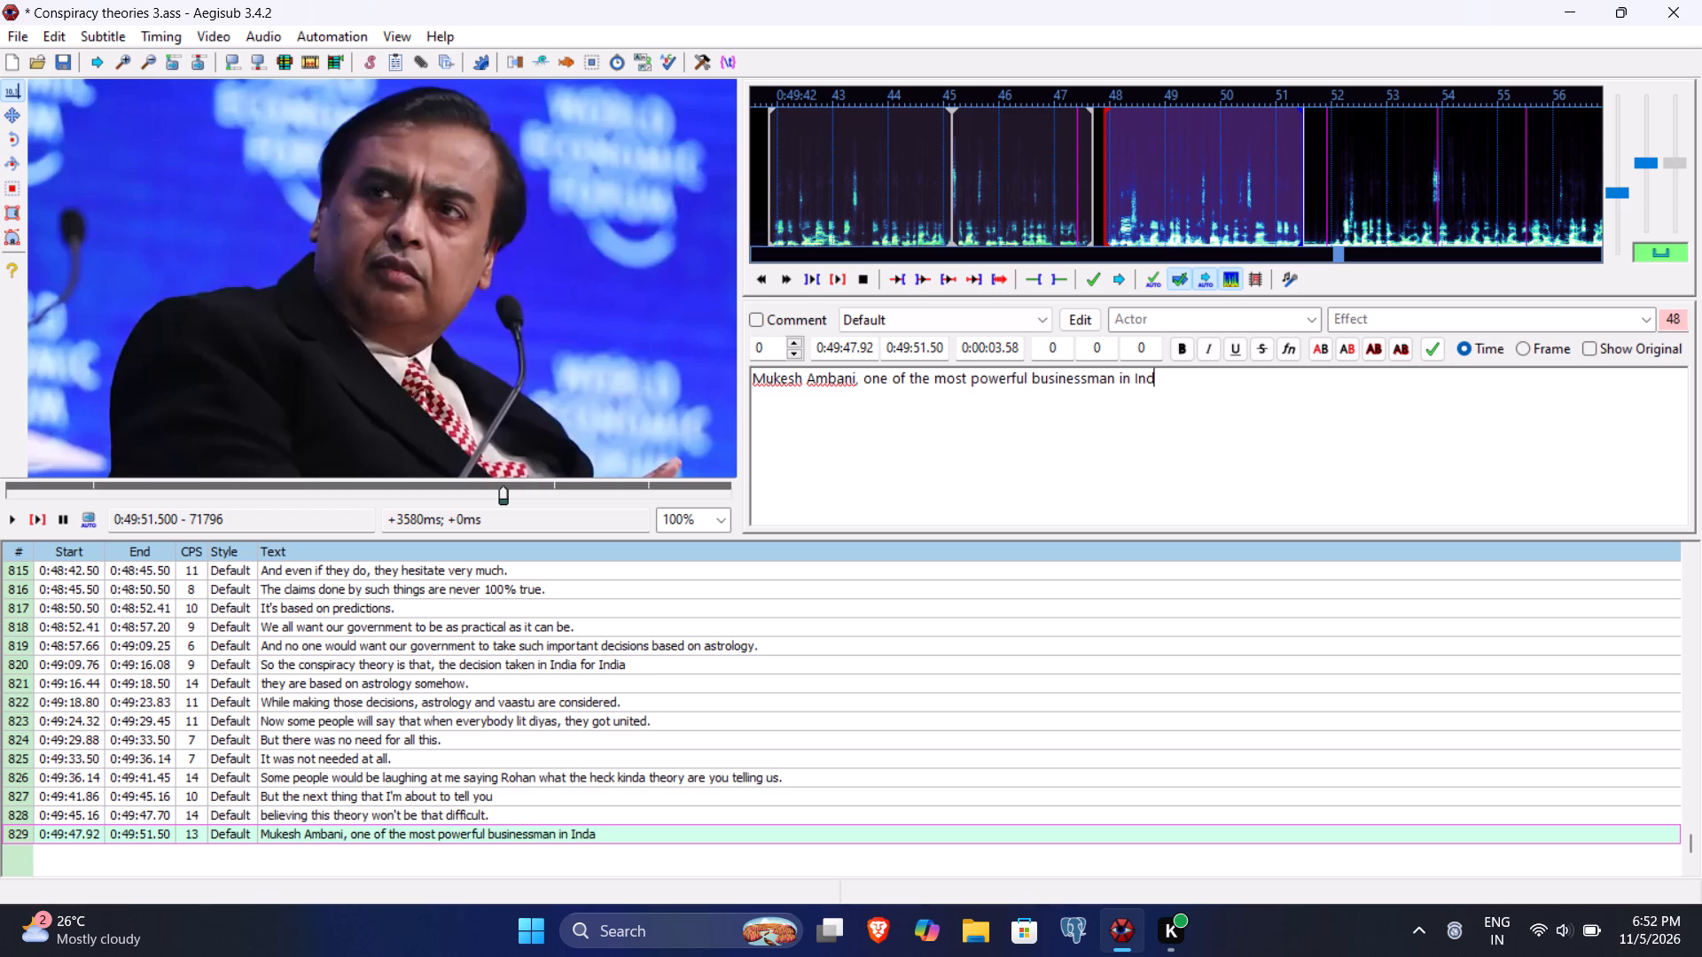
pyautogui.press('BackSpace')
pyautogui.write('ia')
pyautogui.press('Return')
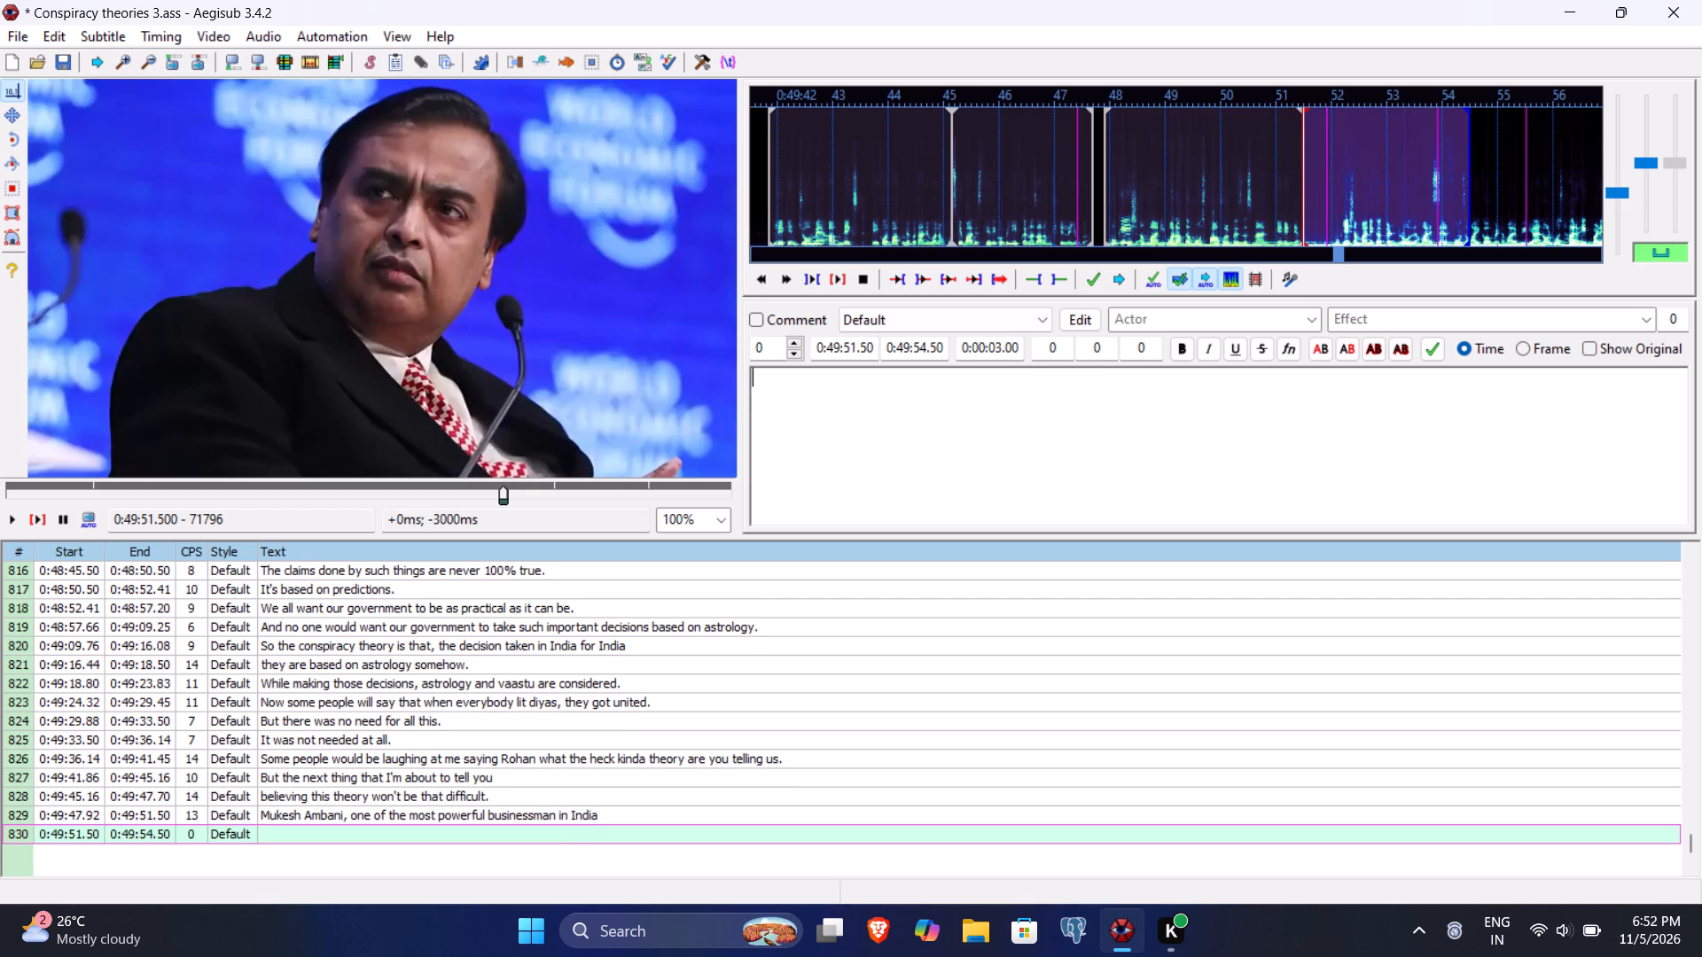
# Play line 830's segment and beyond, and set its end time to 0:49:57.91 and its start time to 0:49:51.98.
pyautogui.click(38, 513)
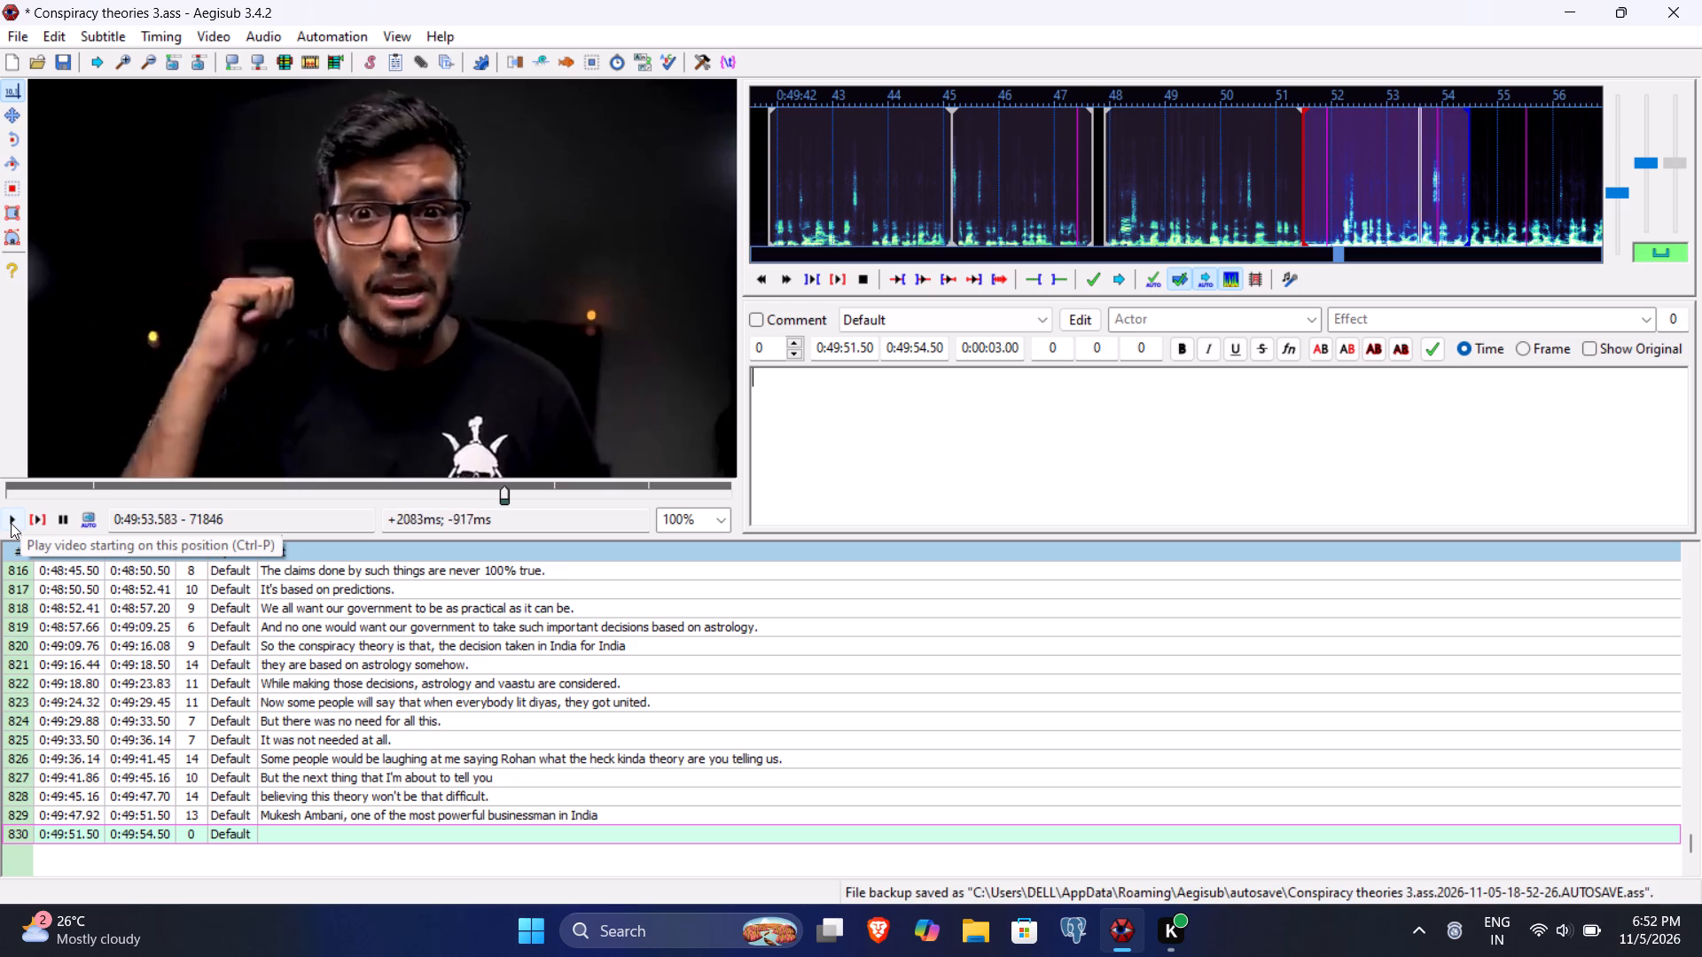
pyautogui.click(11, 523)
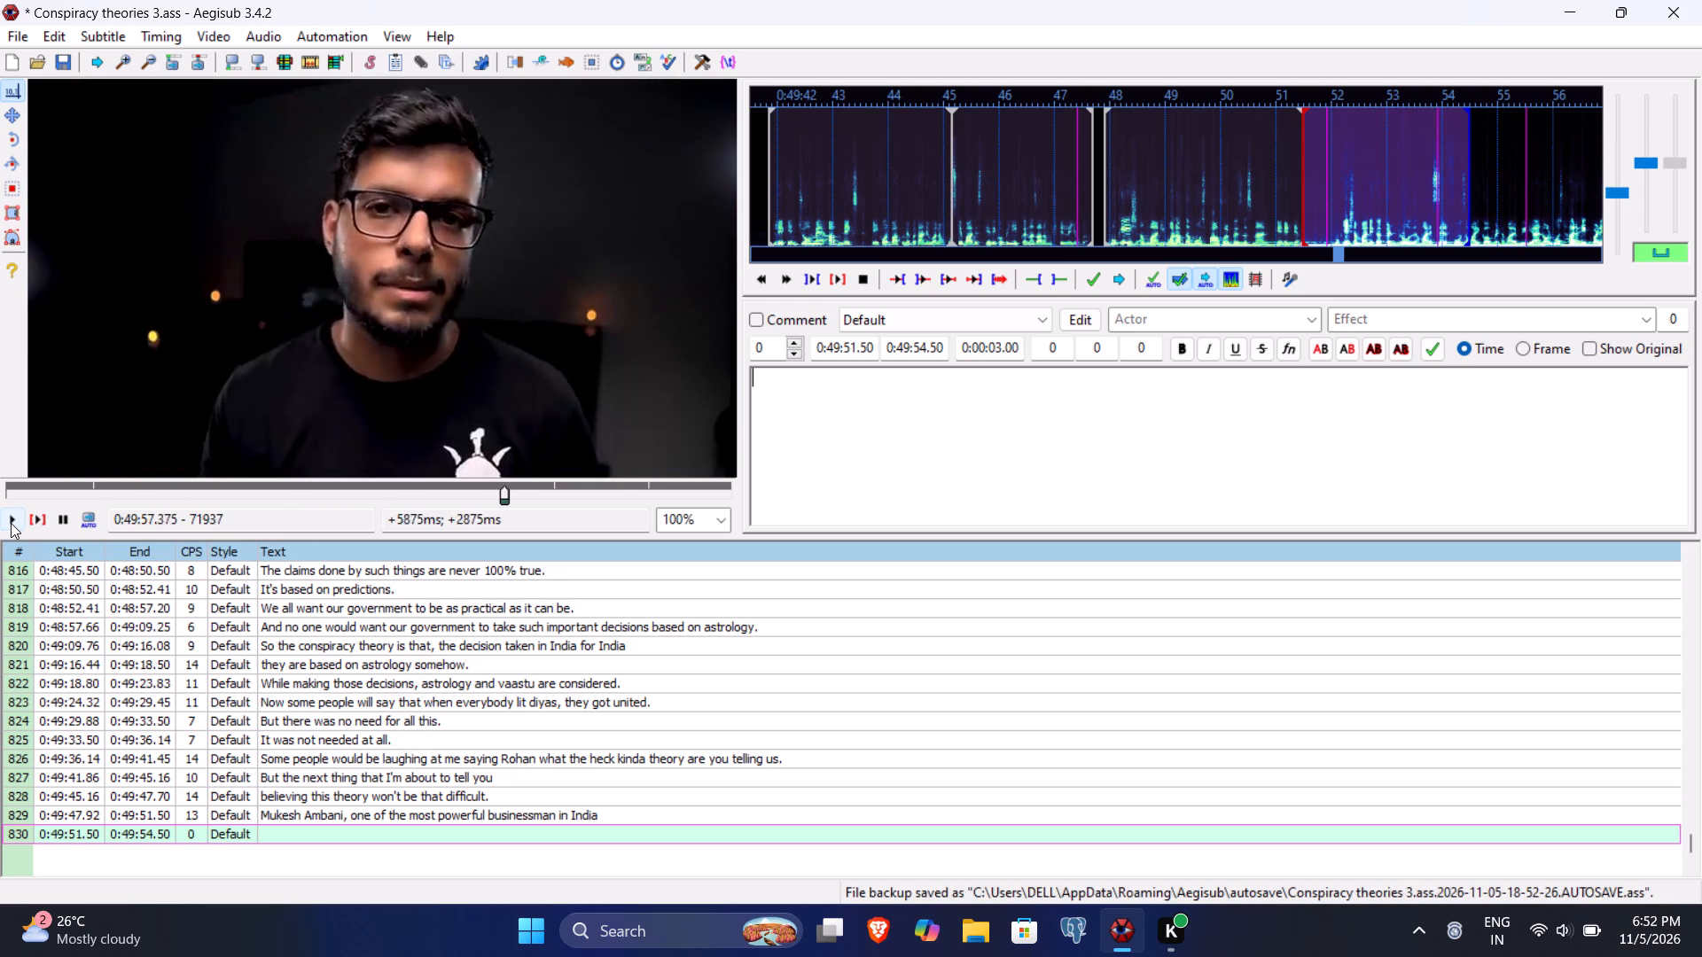
pyautogui.click(11, 523)
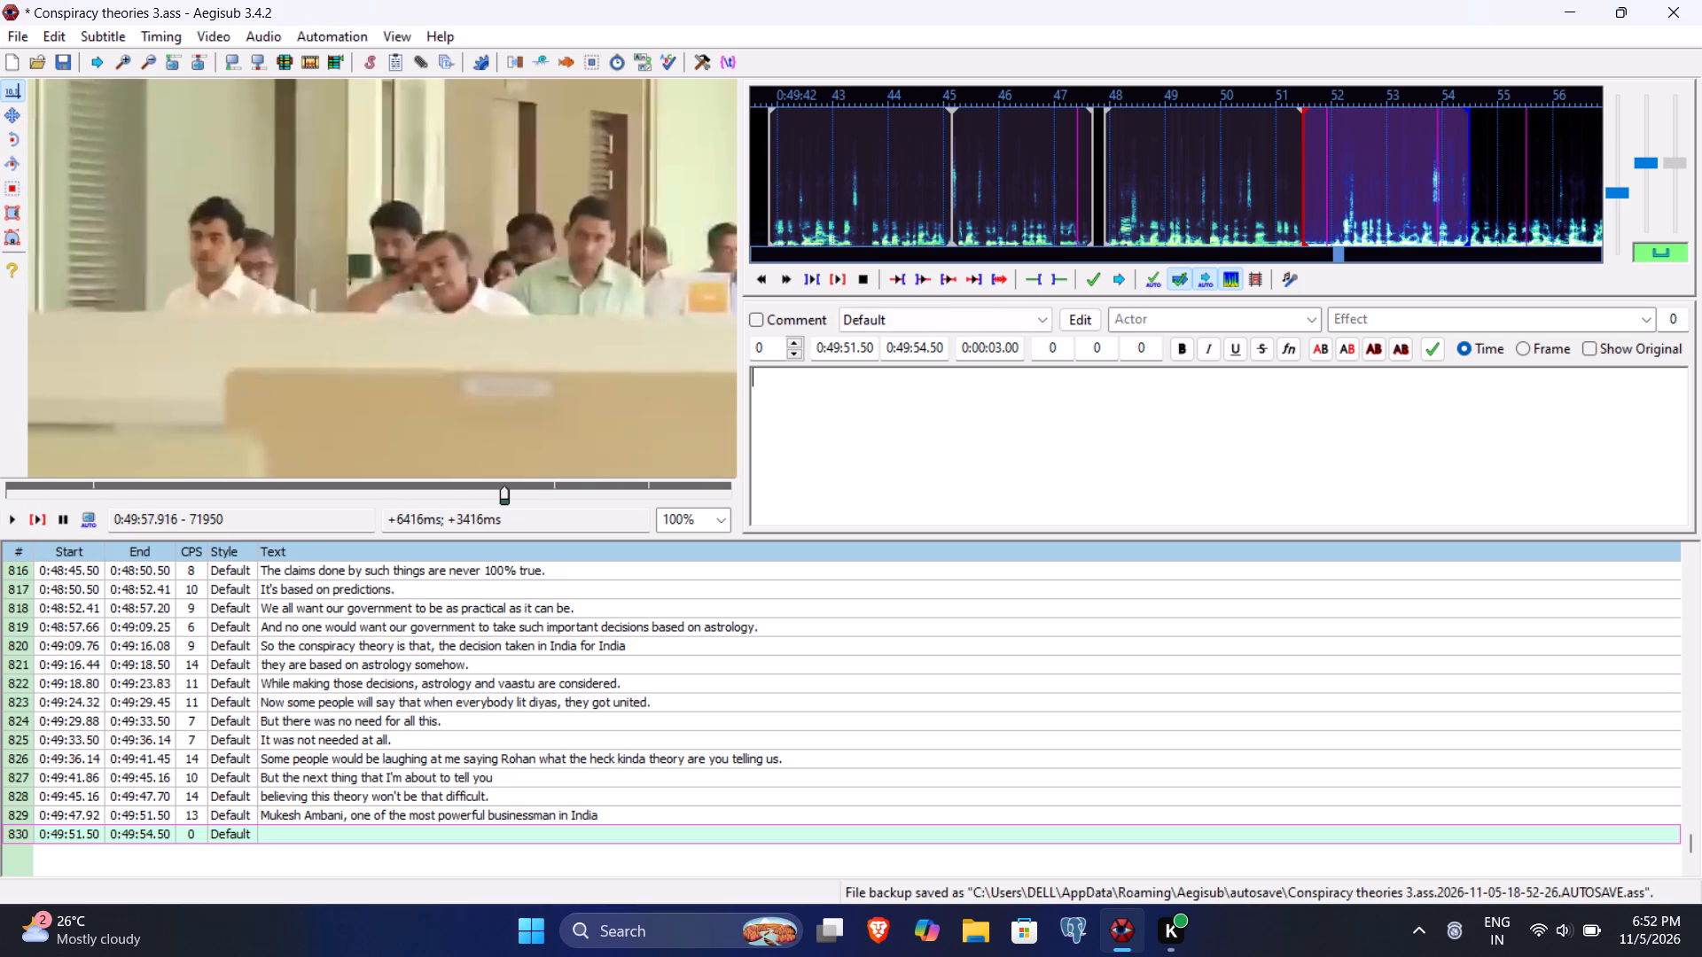
pyautogui.click(920, 351)
pyautogui.press('7')
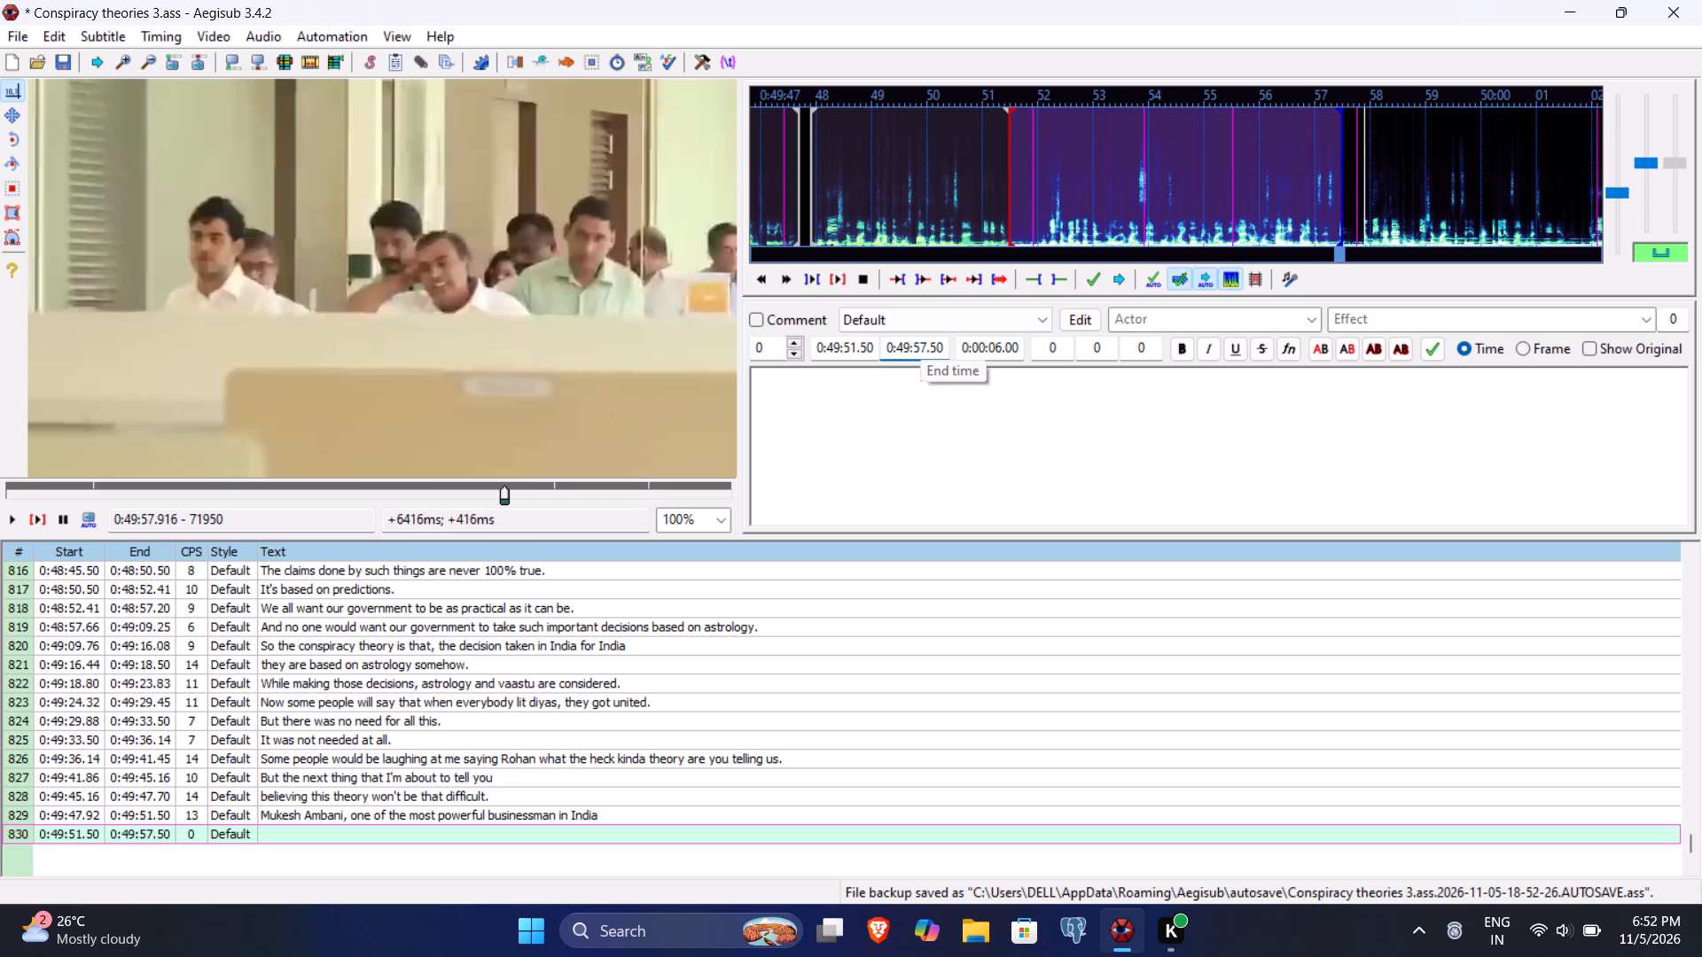
pyautogui.write('91')
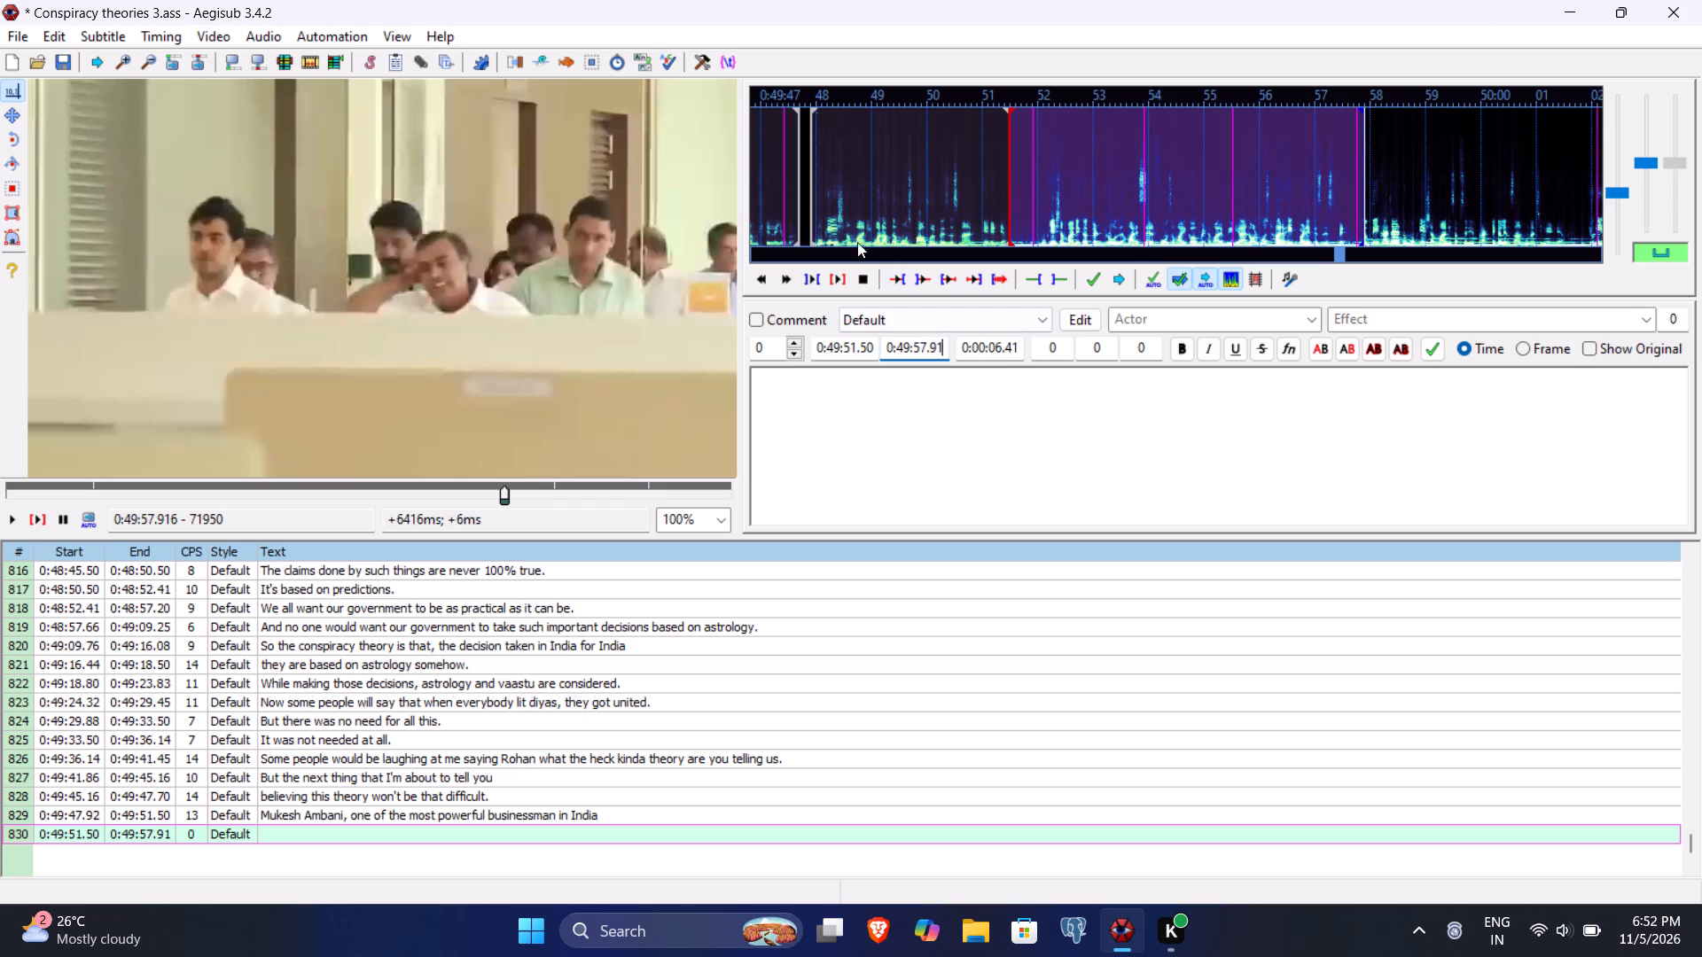
pyautogui.click(863, 349)
pyautogui.write('98')
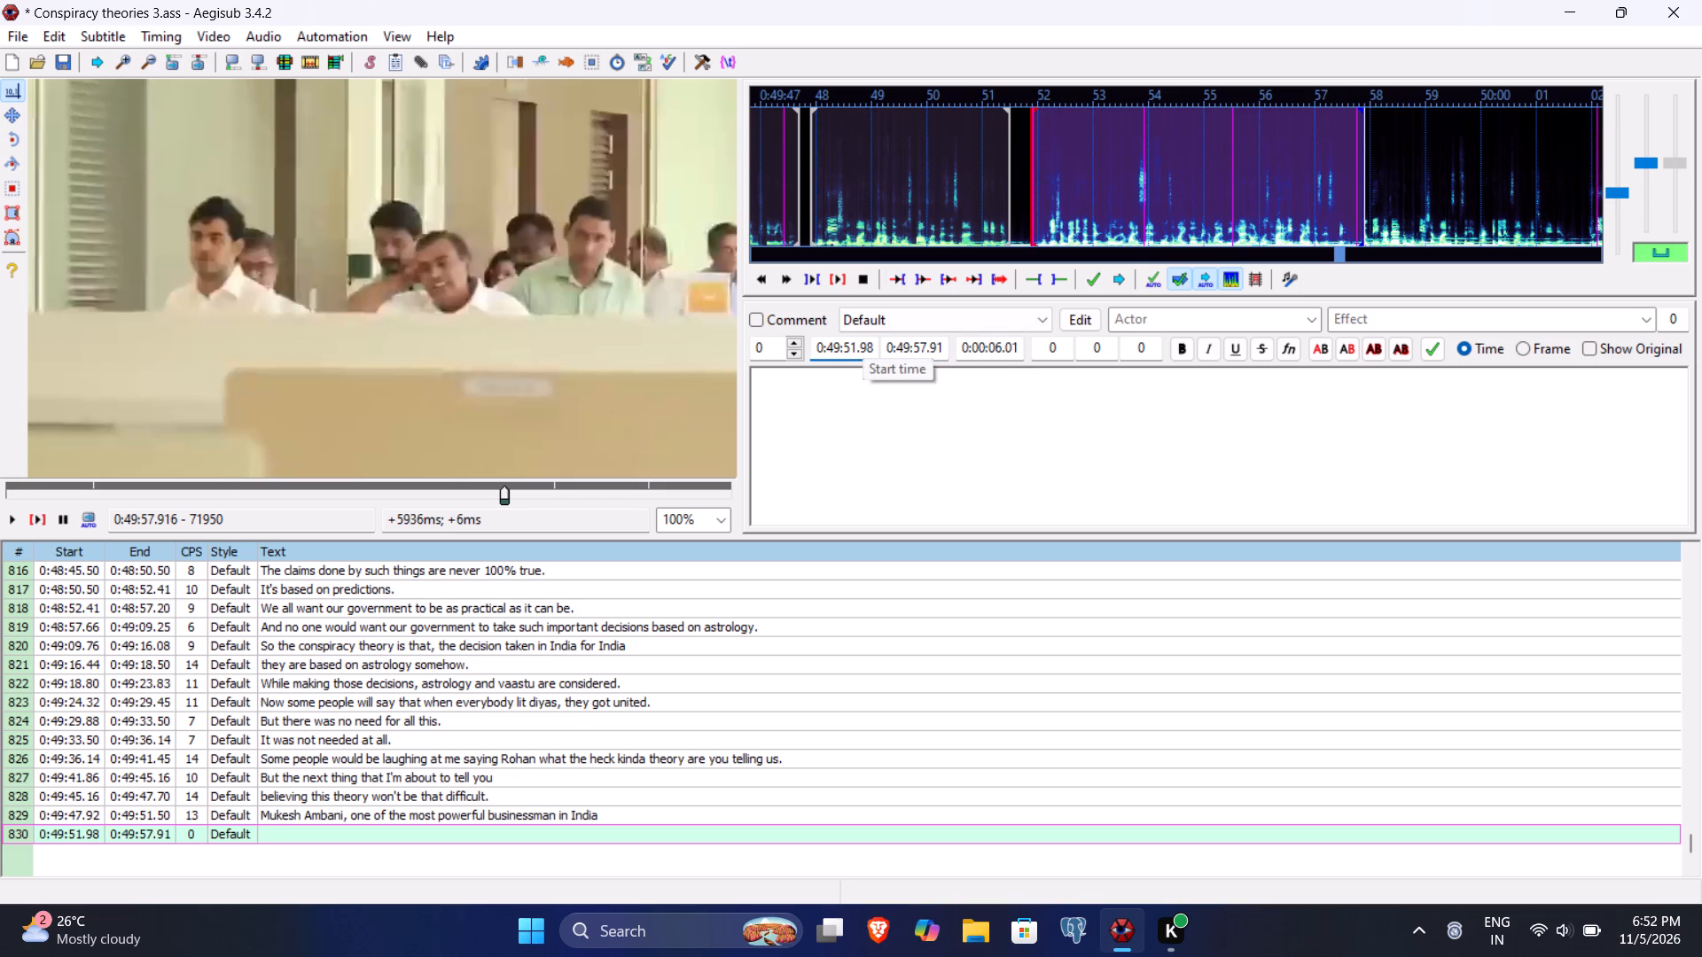
# Enter "He controls our cell phones, media, government and every big thing." as line 830's subtitle text, save the file and commit the line.
pyautogui.click(823, 446)
pyautogui.write('He controls')
pyautogui.press('space')
pyautogui.write('out')
pyautogui.press('r')
pyautogui.press('BackSpace')
pyautogui.press('BackSpace')
pyautogui.write('r se')
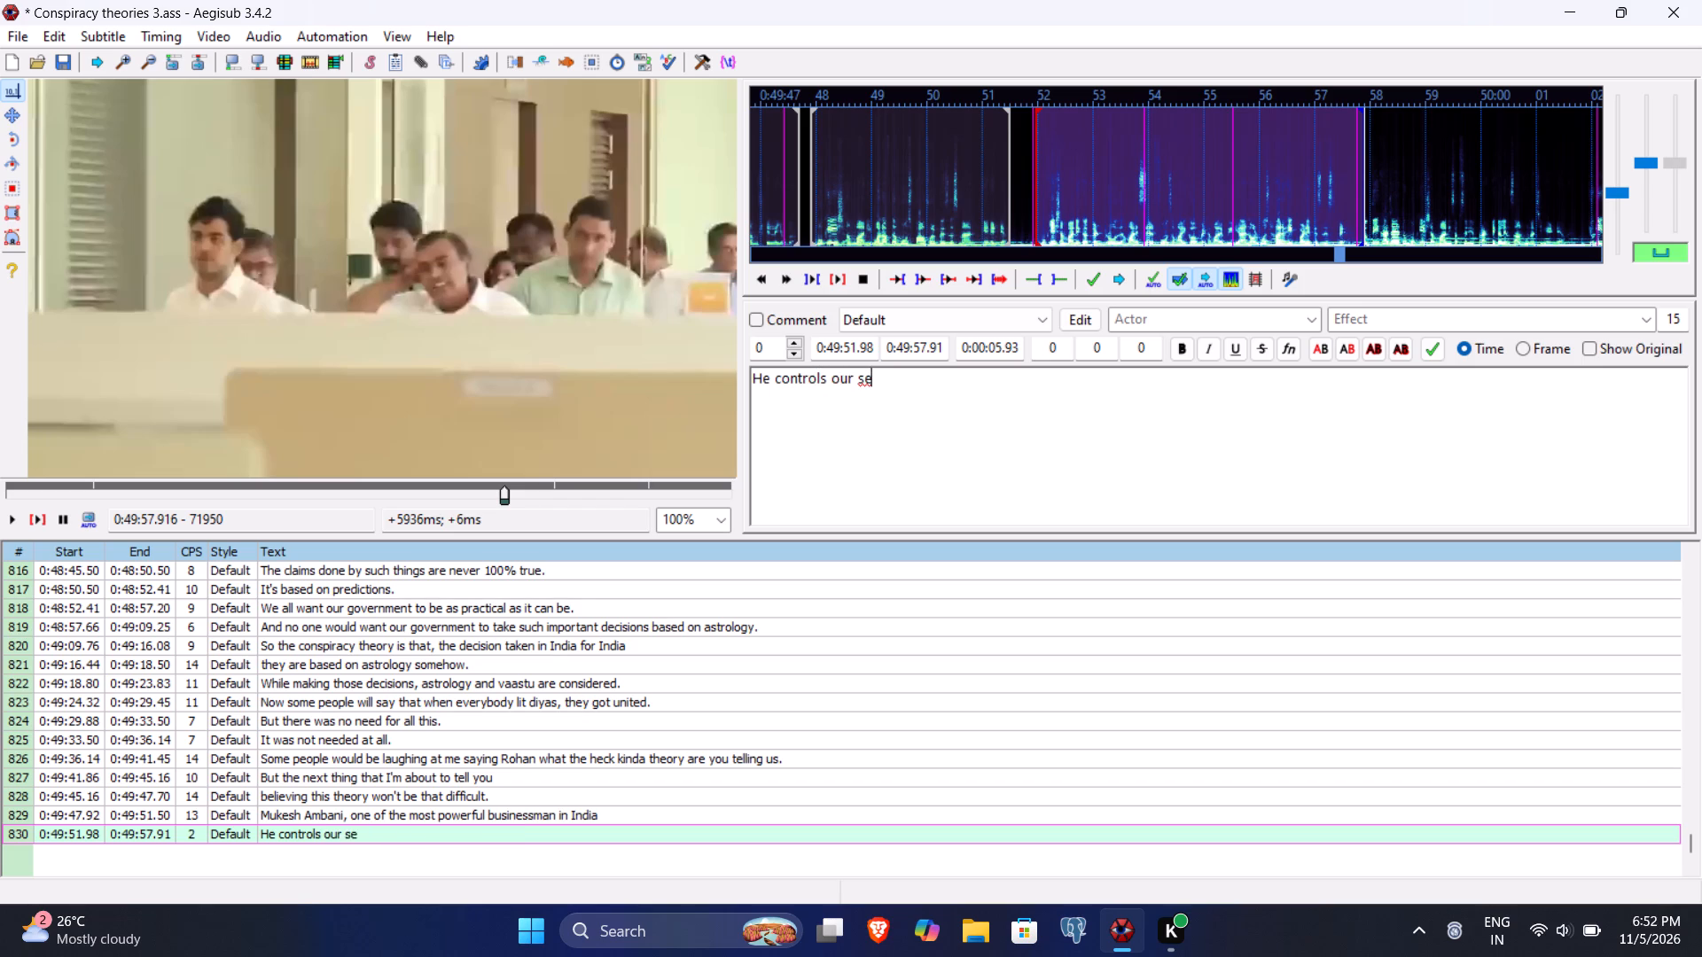
pyautogui.press('BackSpace')
pyautogui.press('BackSpace')
pyautogui.write('cell phones, media')
pyautogui.press('space')
pyautogui.press('BackSpace')
pyautogui.write(', government and eve')
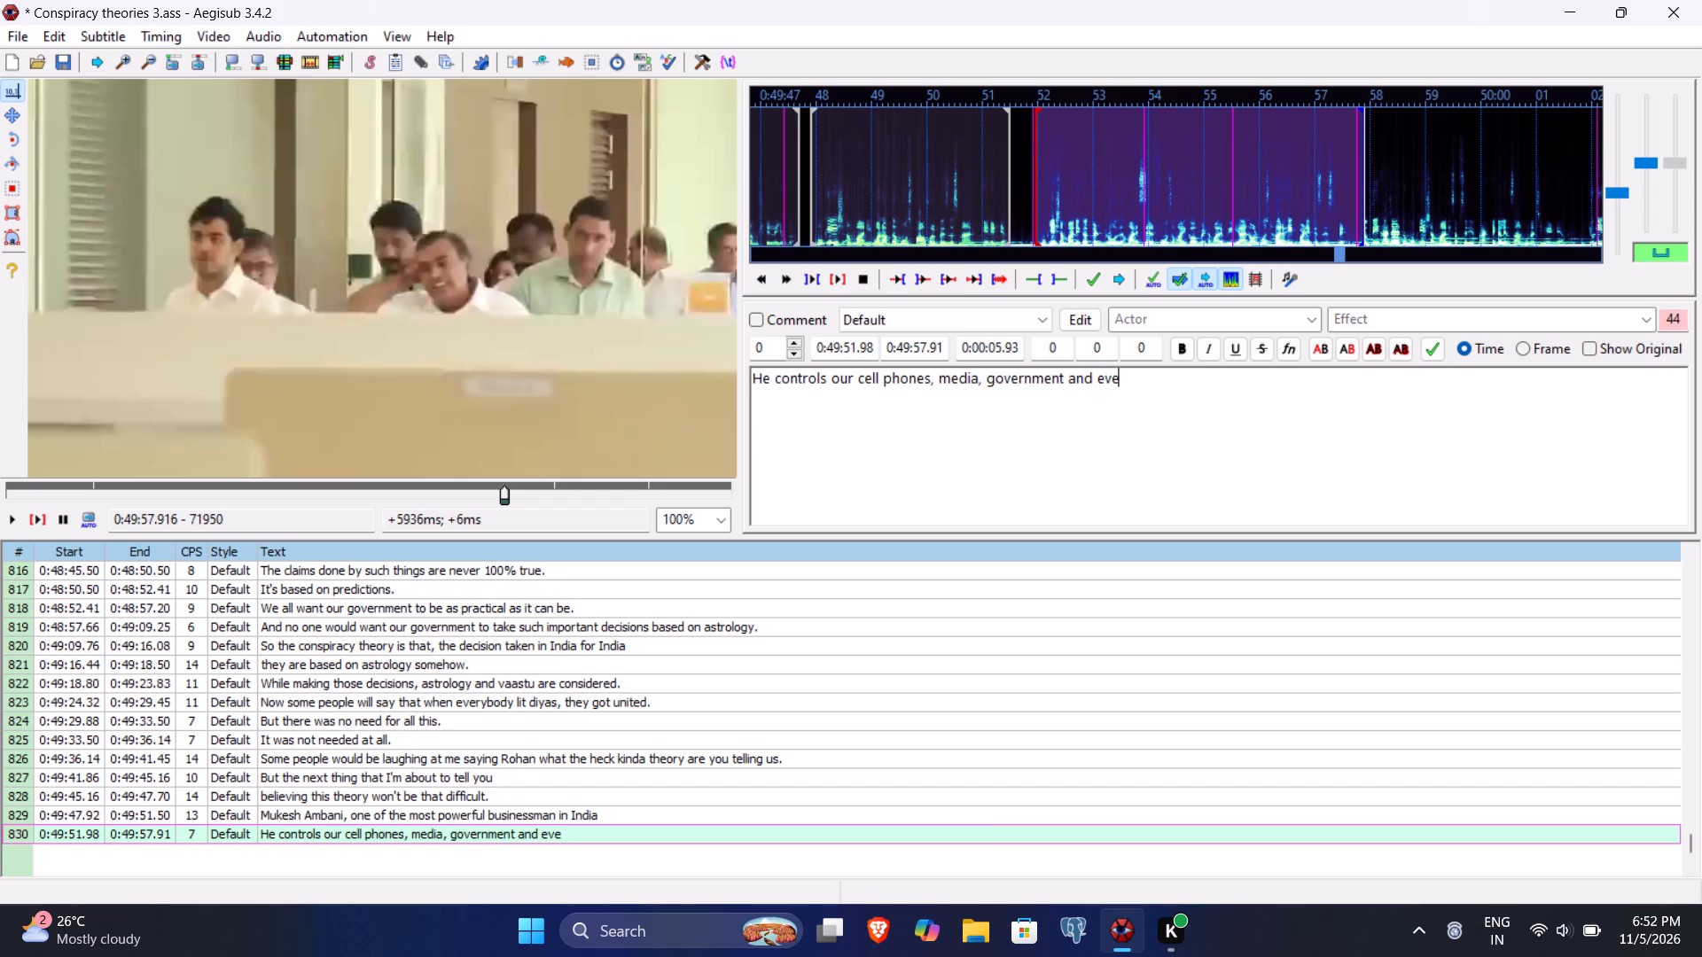
pyautogui.write('ry big thing.')
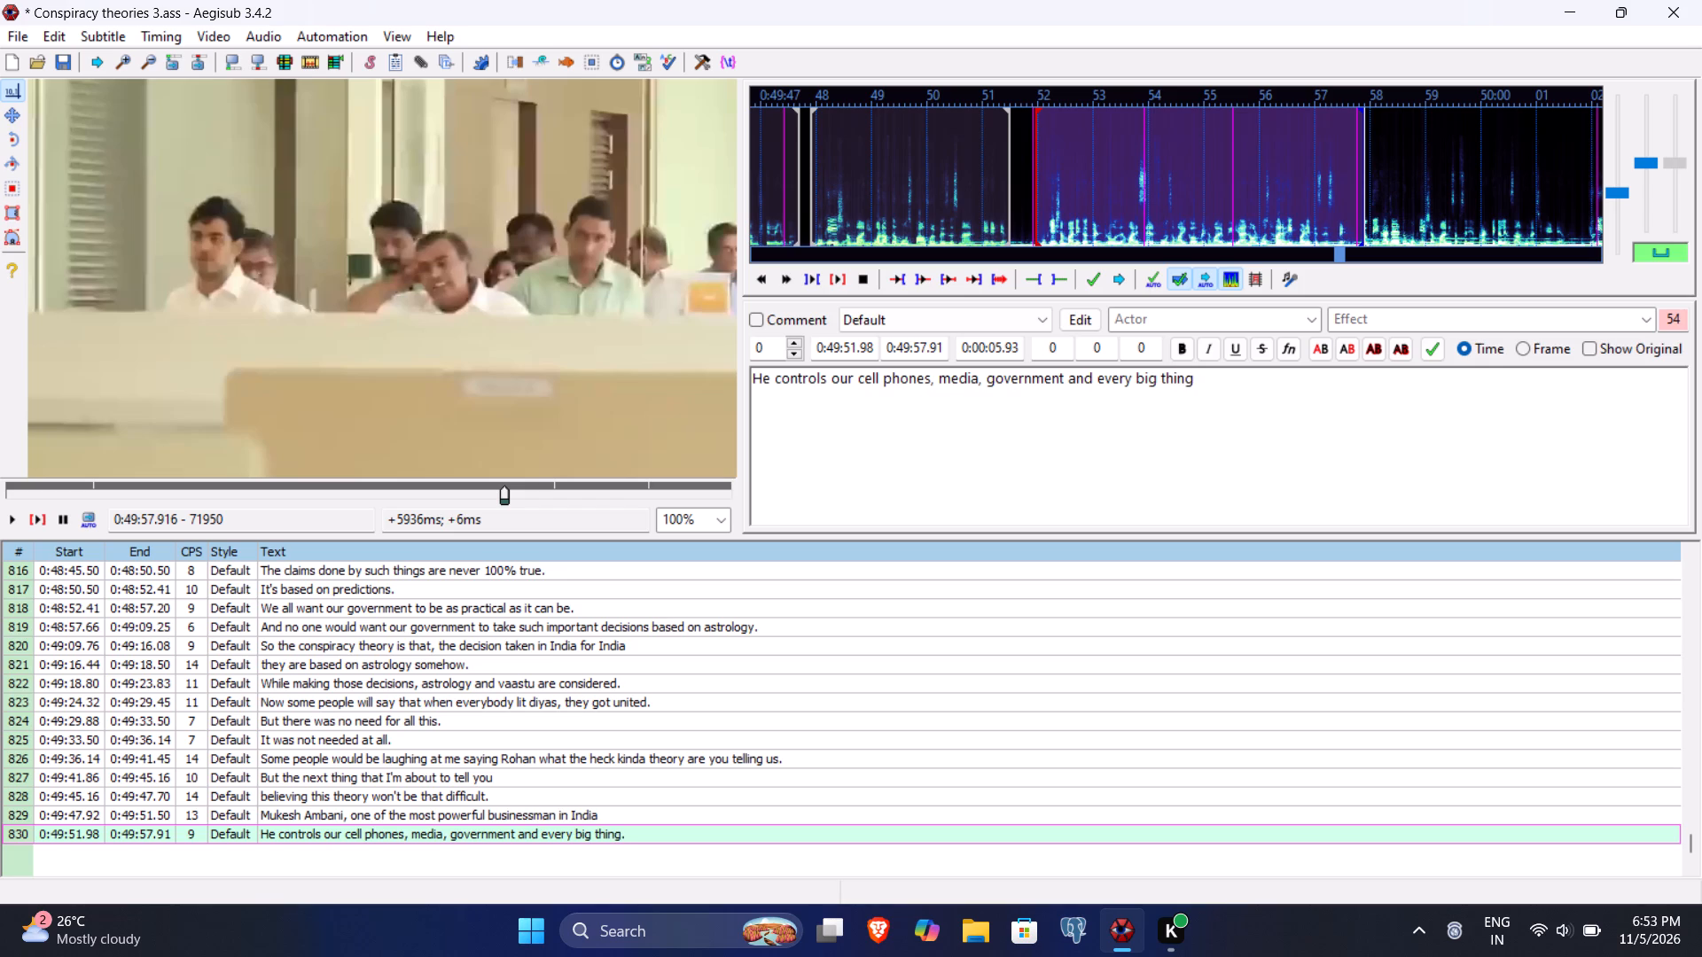
pyautogui.hotkey('ctrl', 's')
pyautogui.hotkey('ctrl', 'Return')
pyautogui.click(26, 517)
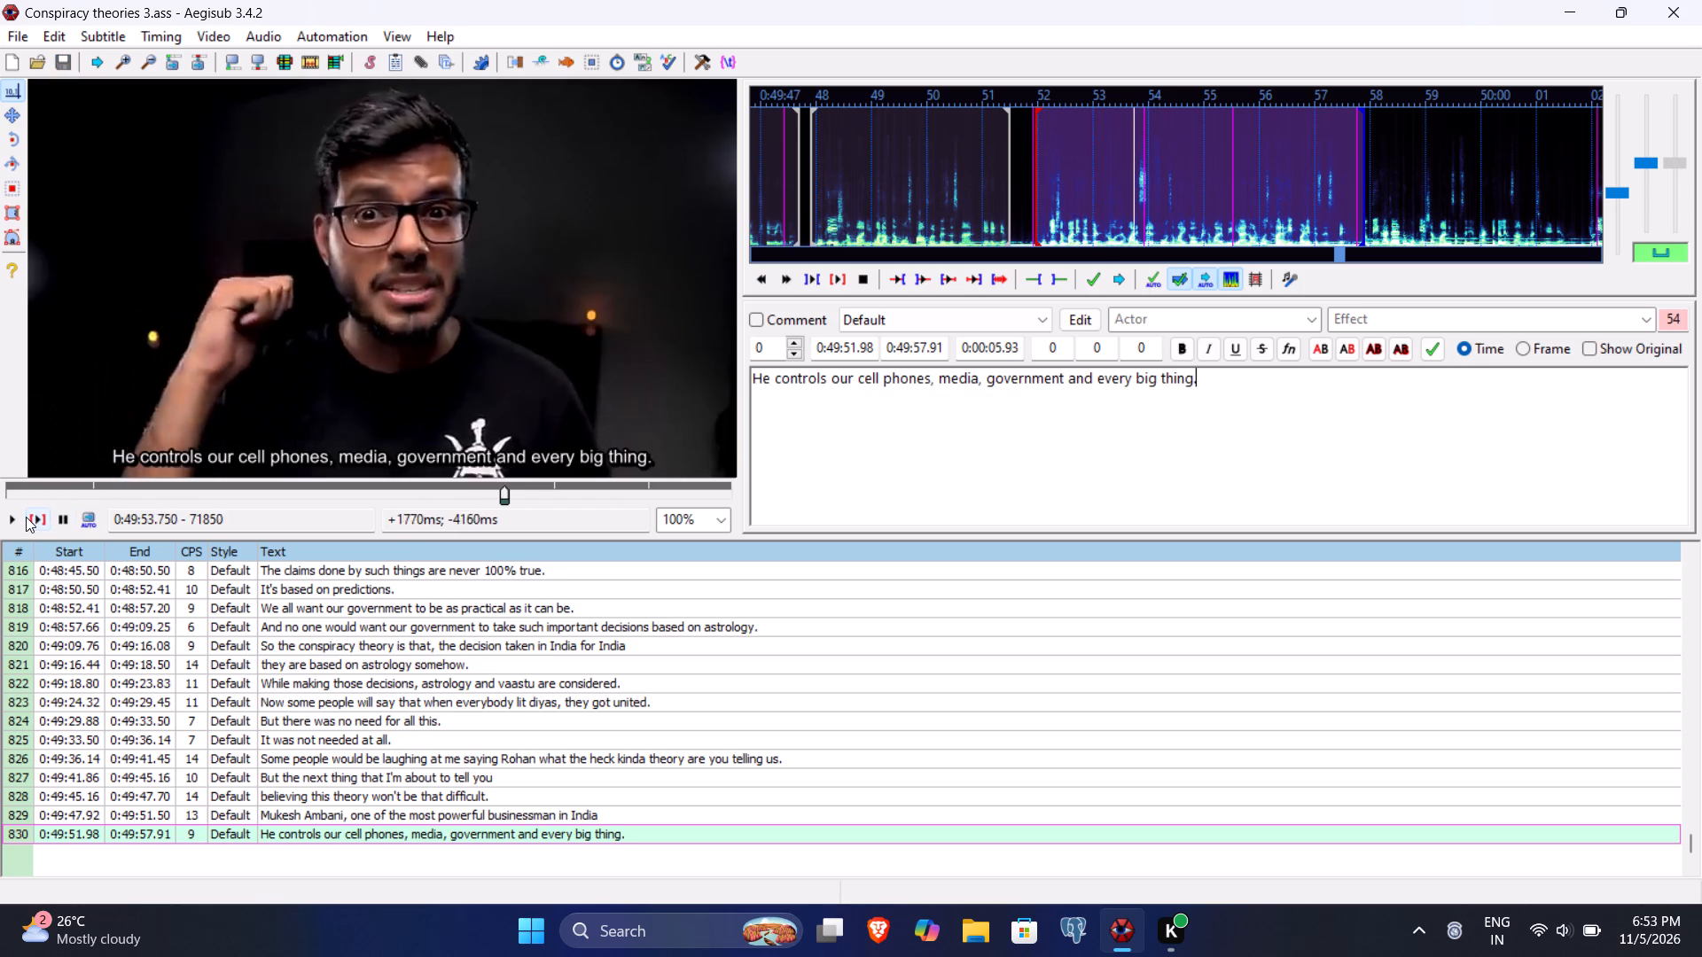
pyautogui.press('Return')
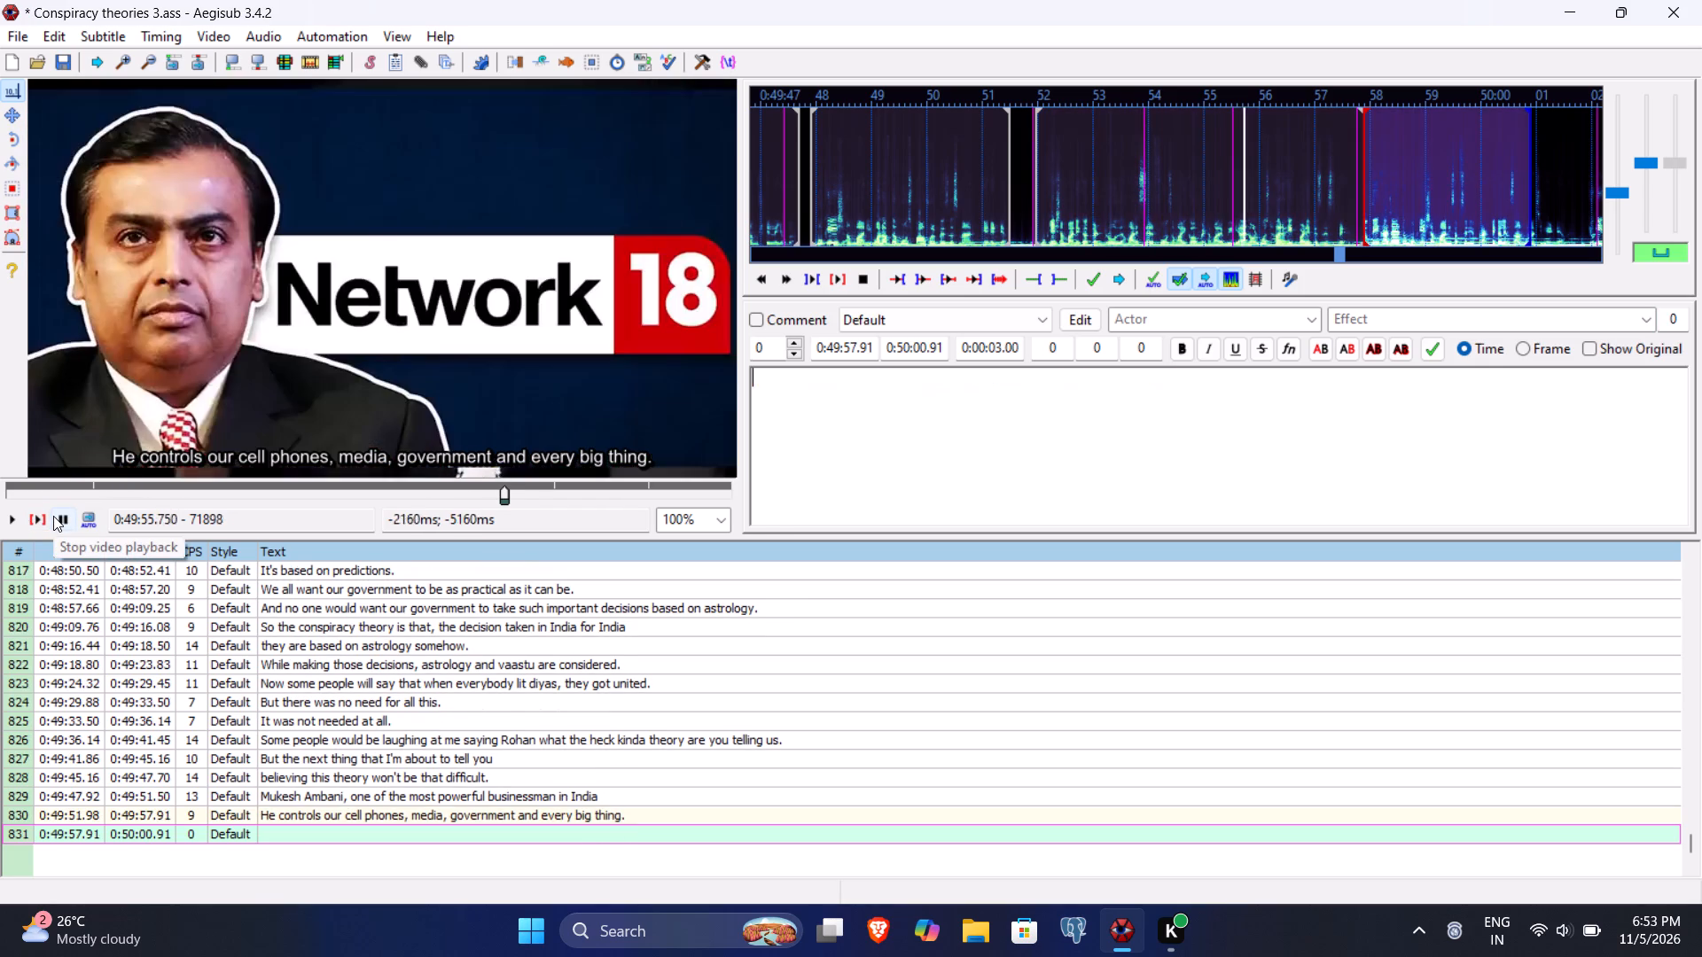
# Play line 831's segment and slightly beyond, and set its end time to 0:50:01.66.
pyautogui.click(36, 517)
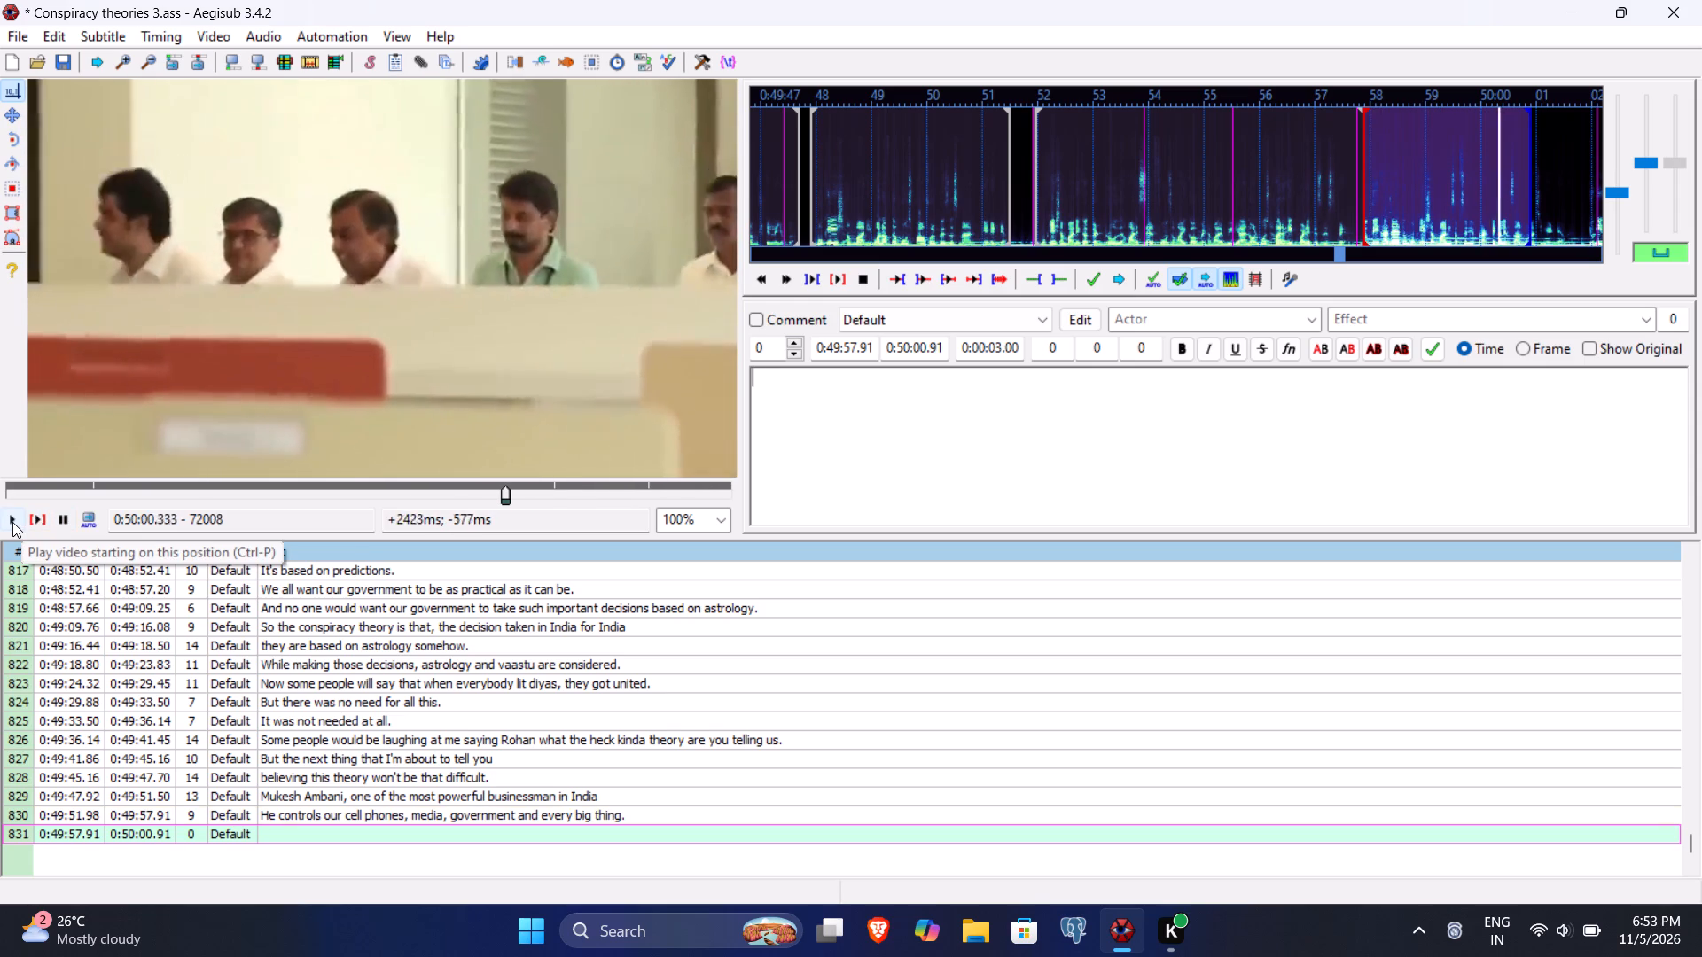
pyautogui.click(12, 522)
pyautogui.click(12, 522)
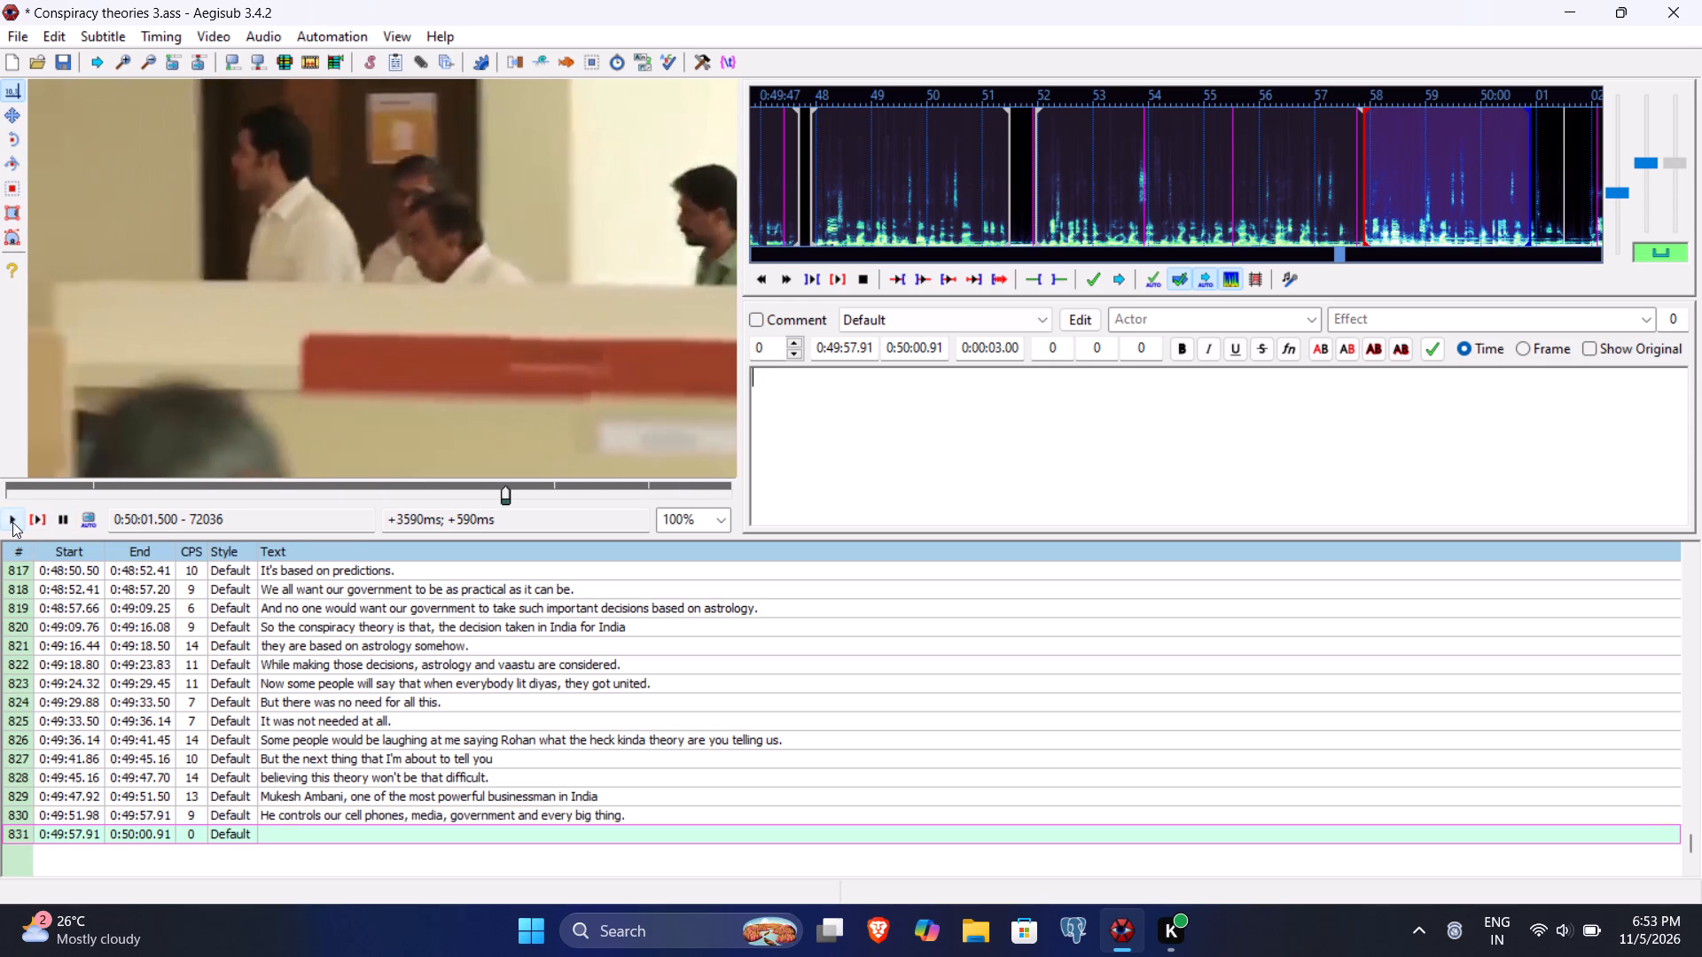
pyautogui.doubleClick(12, 522)
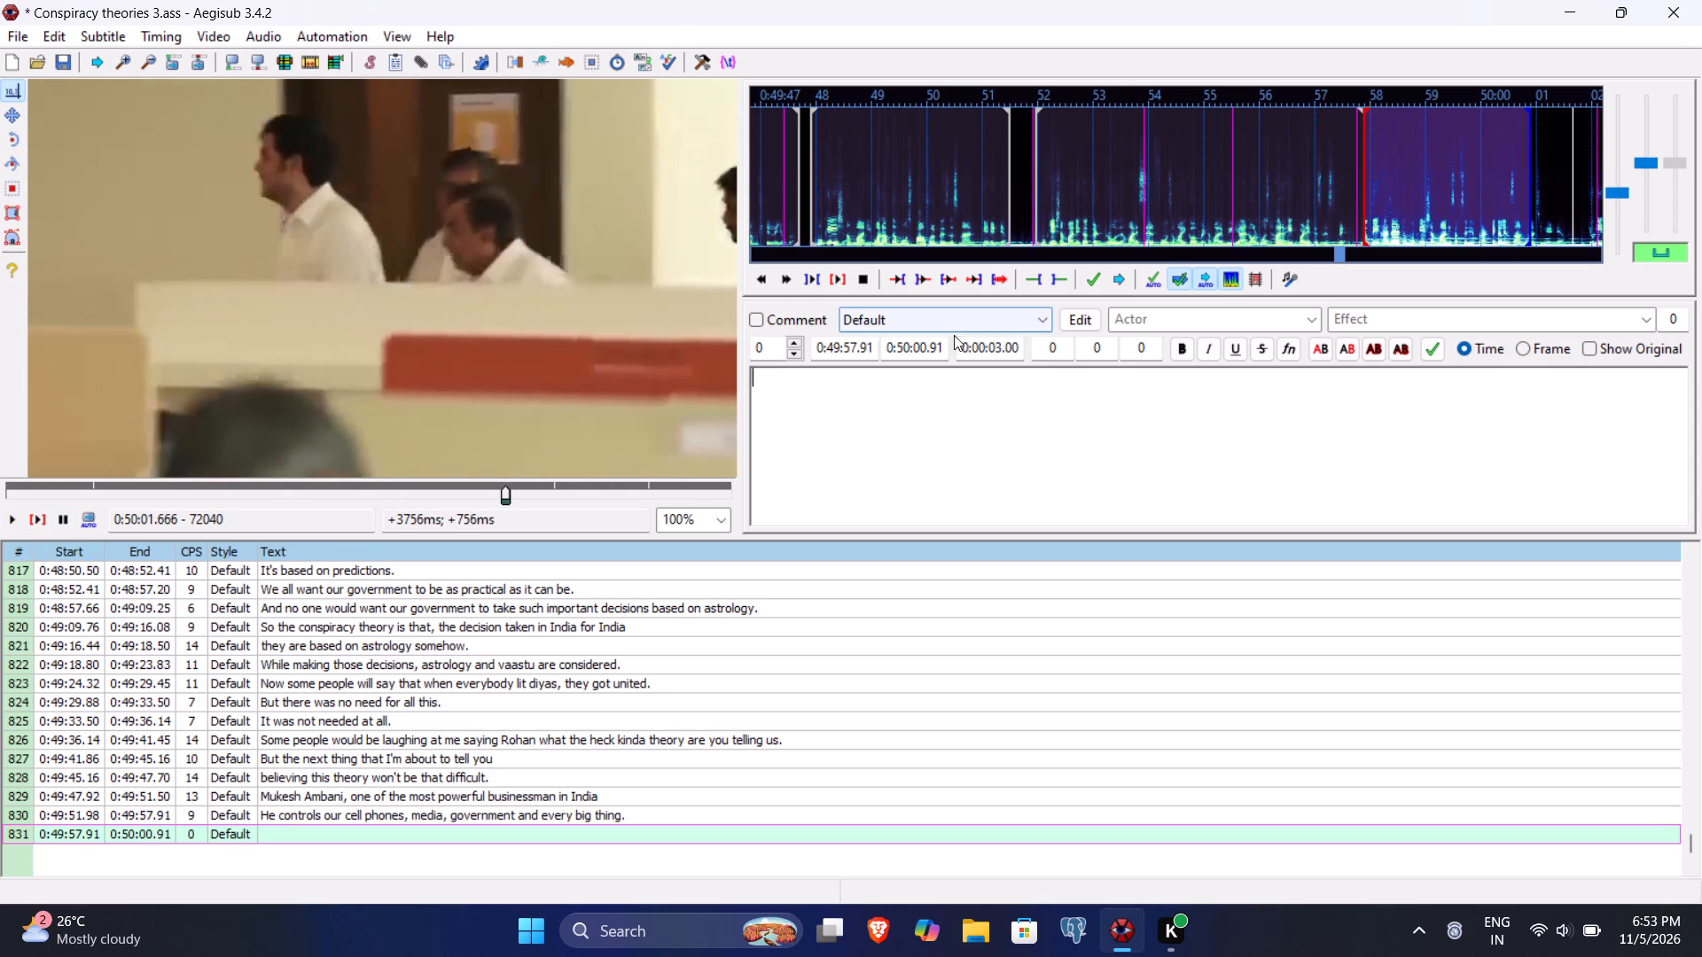
pyautogui.click(922, 349)
pyautogui.write('166')
# Enter "So it would seem like he is the most practical person in India." as line 831's subtitle text and commit the line.
pyautogui.click(891, 427)
pyautogui.write('So it o')
pyautogui.press('BackSpace')
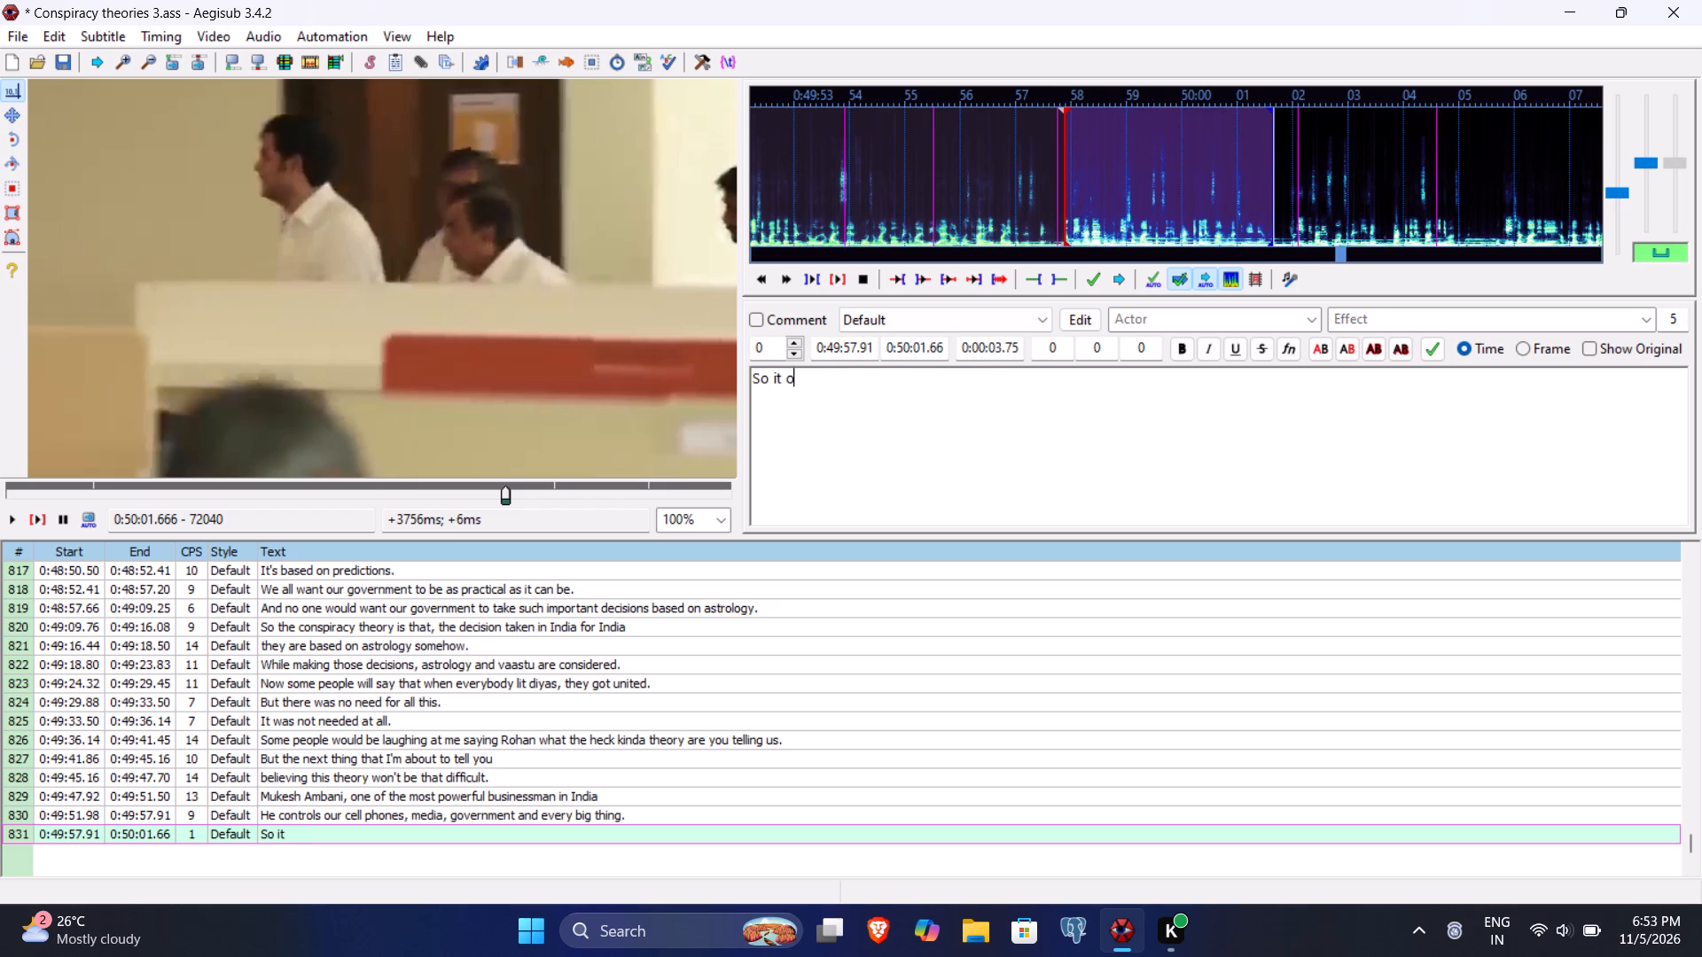
pyautogui.write('ow')
pyautogui.press('BackSpace')
pyautogui.press('BackSpace')
pyautogui.write('would seem like he is the most practical person in India')
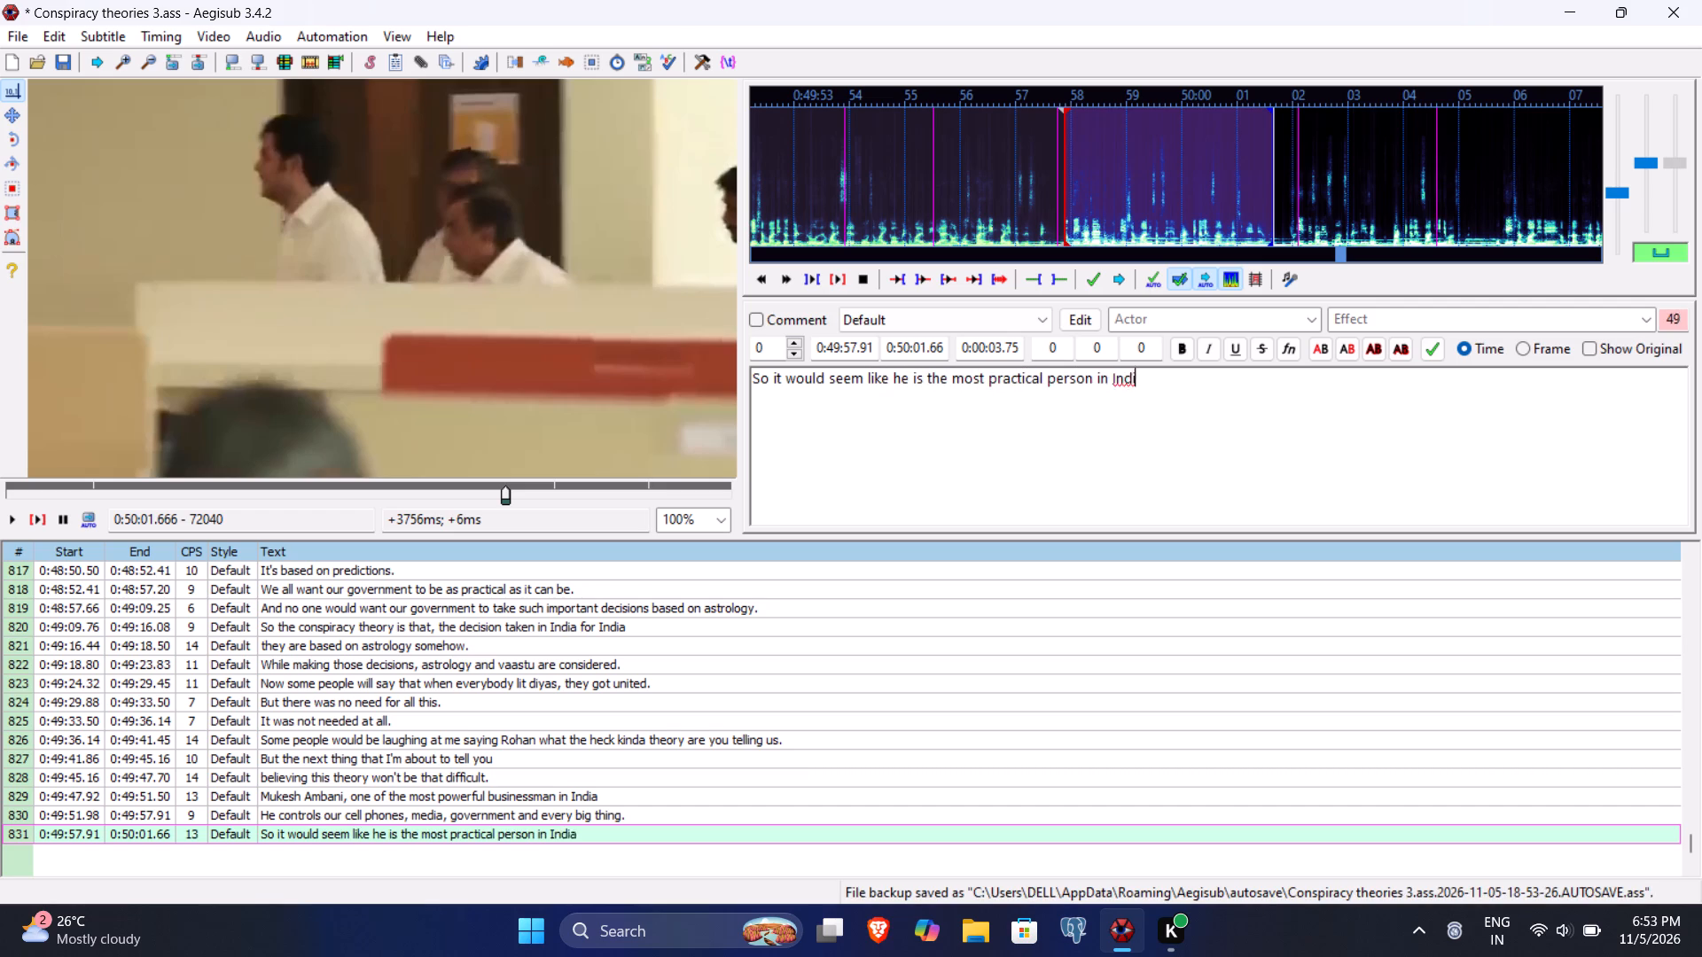
pyautogui.press('.')
pyautogui.press('Return')
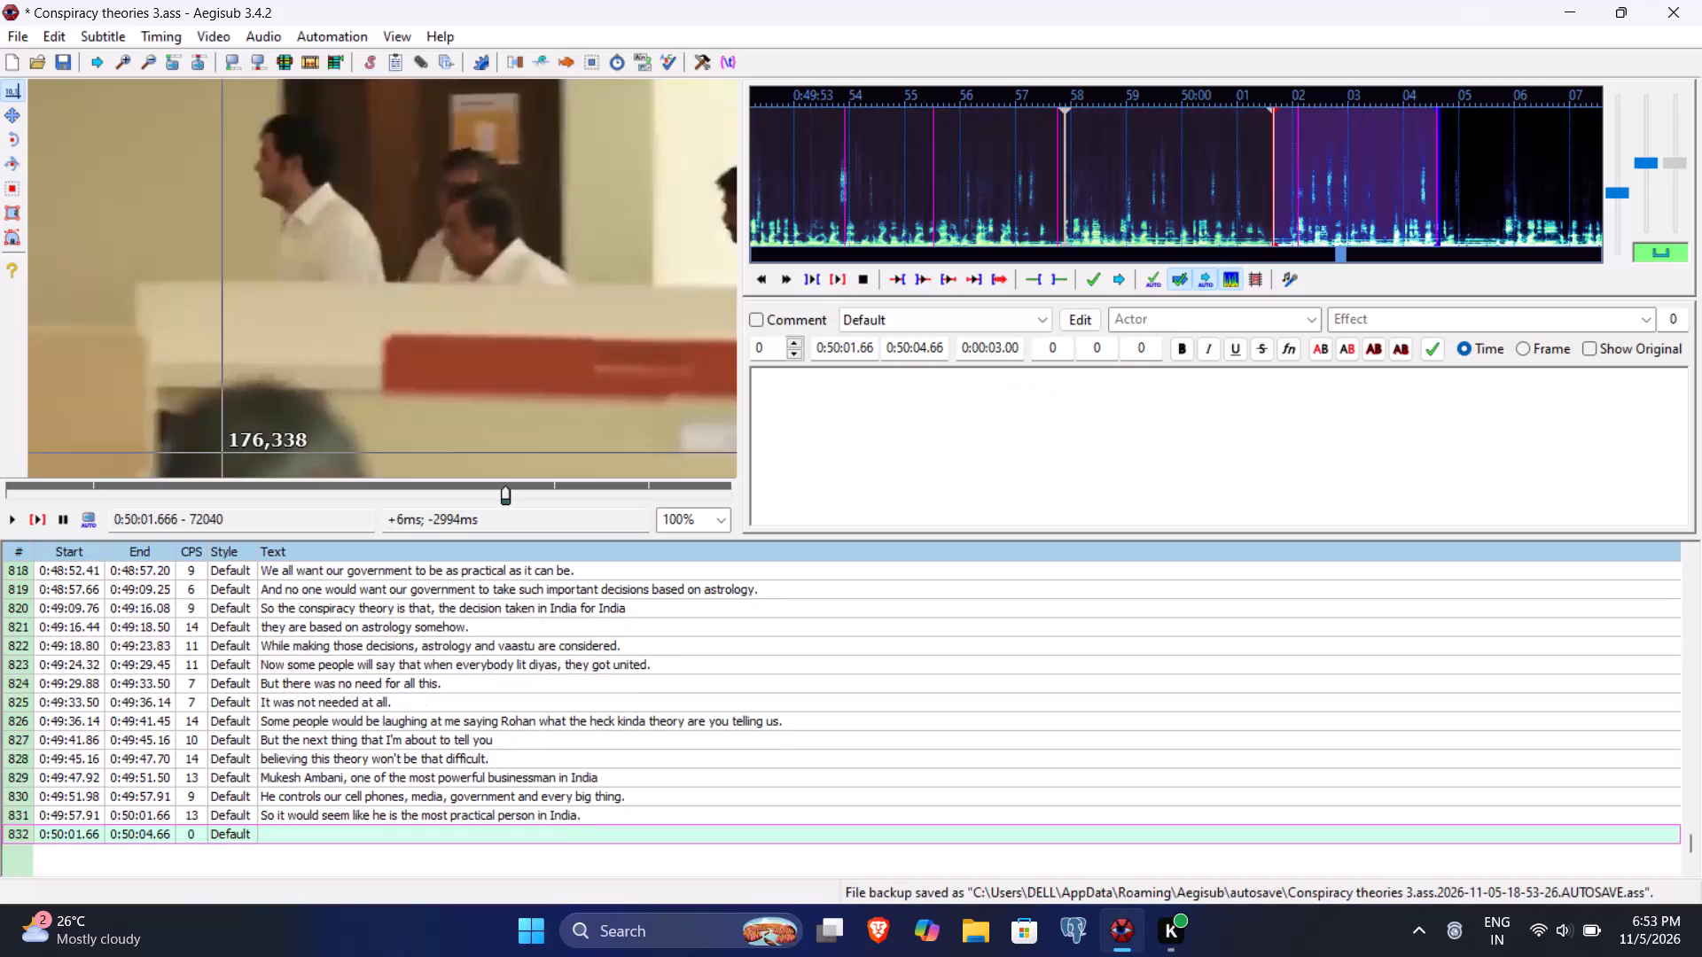
# Play line 832's segment and slightly beyond, and set its end time to 0:50:05.37.
pyautogui.click(43, 517)
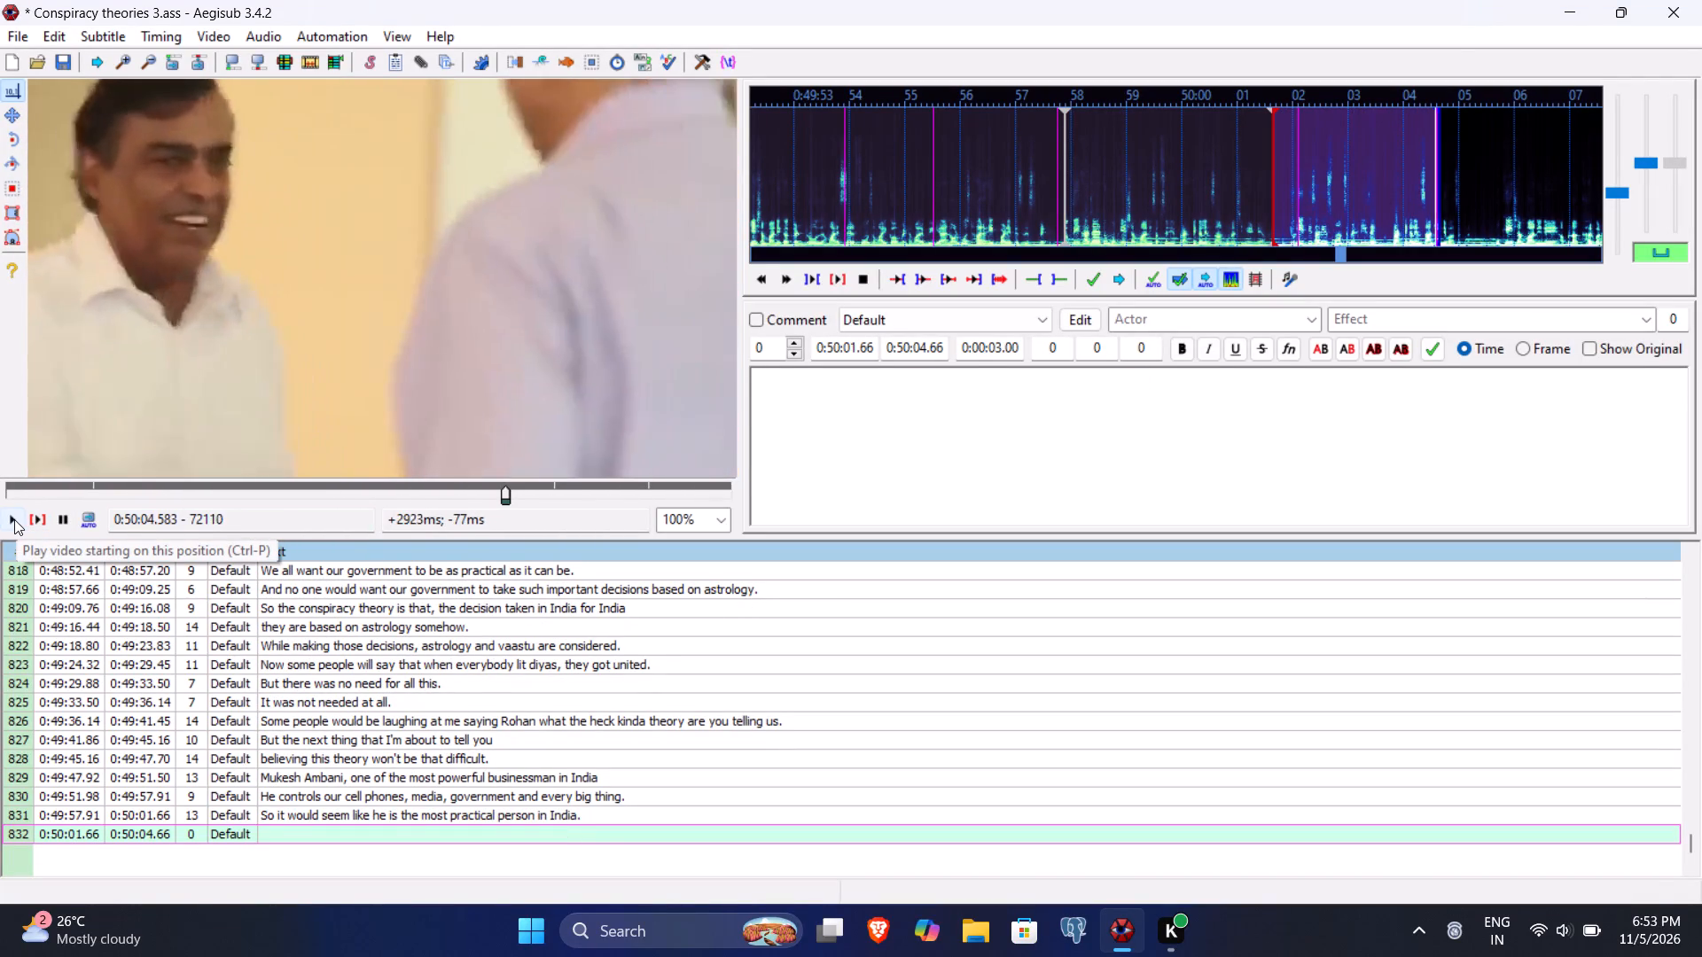
pyautogui.click(14, 519)
pyautogui.click(14, 519)
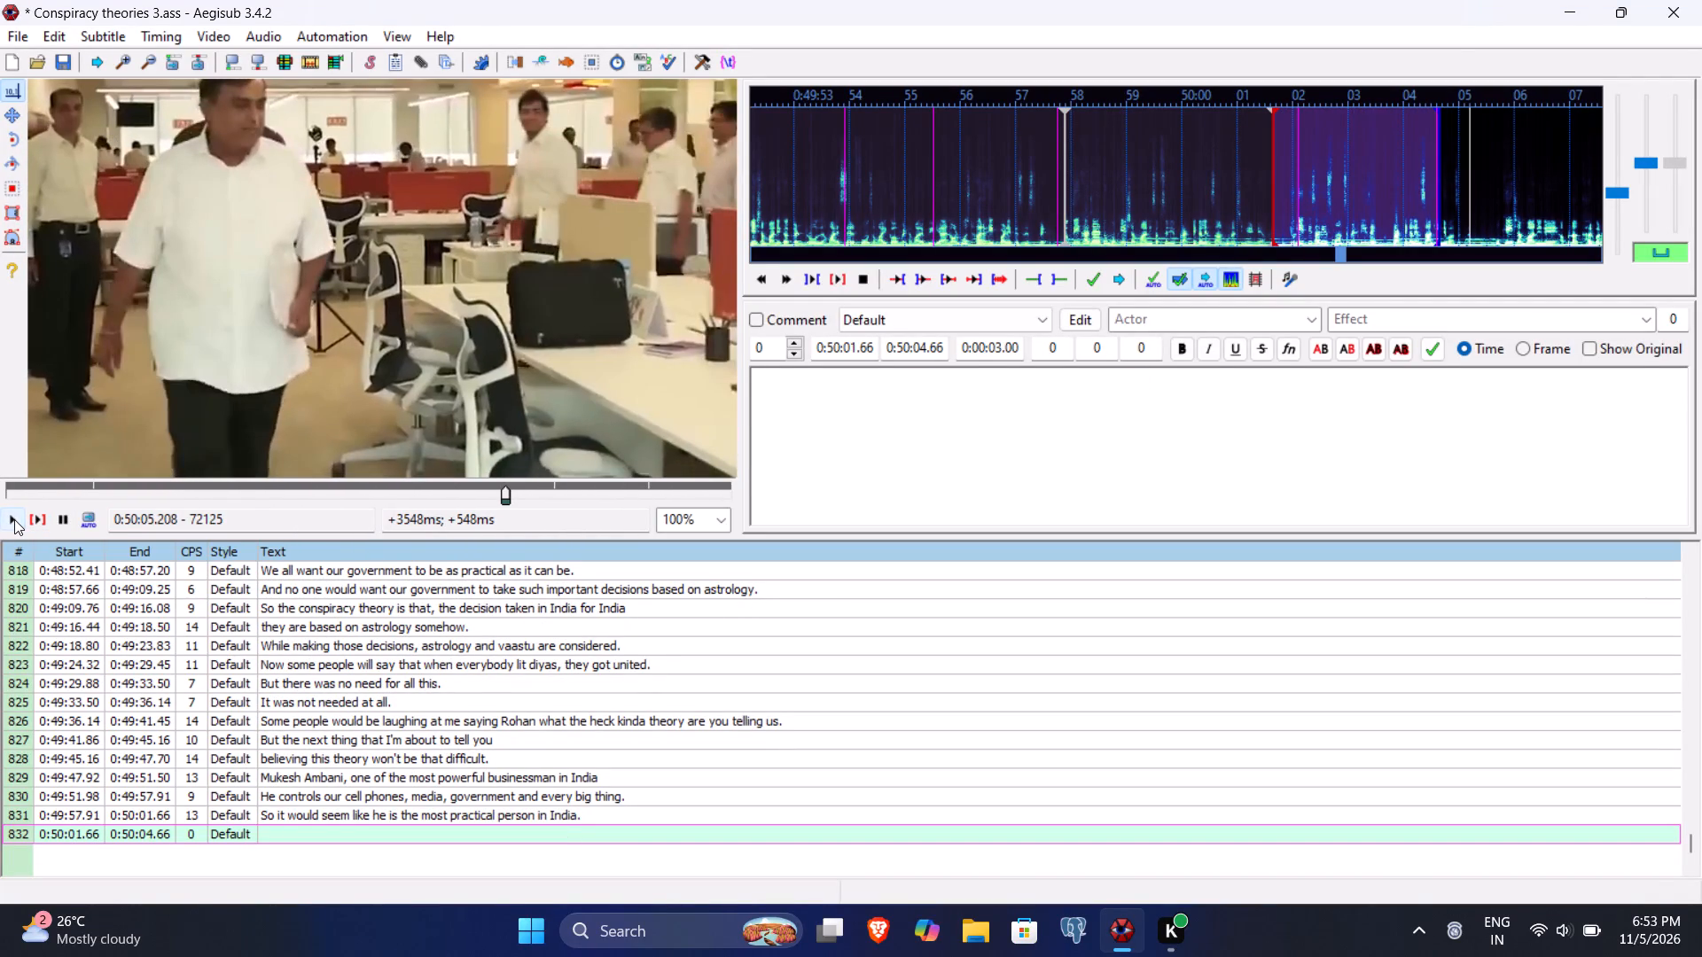
pyautogui.doubleClick(14, 519)
pyautogui.click(919, 349)
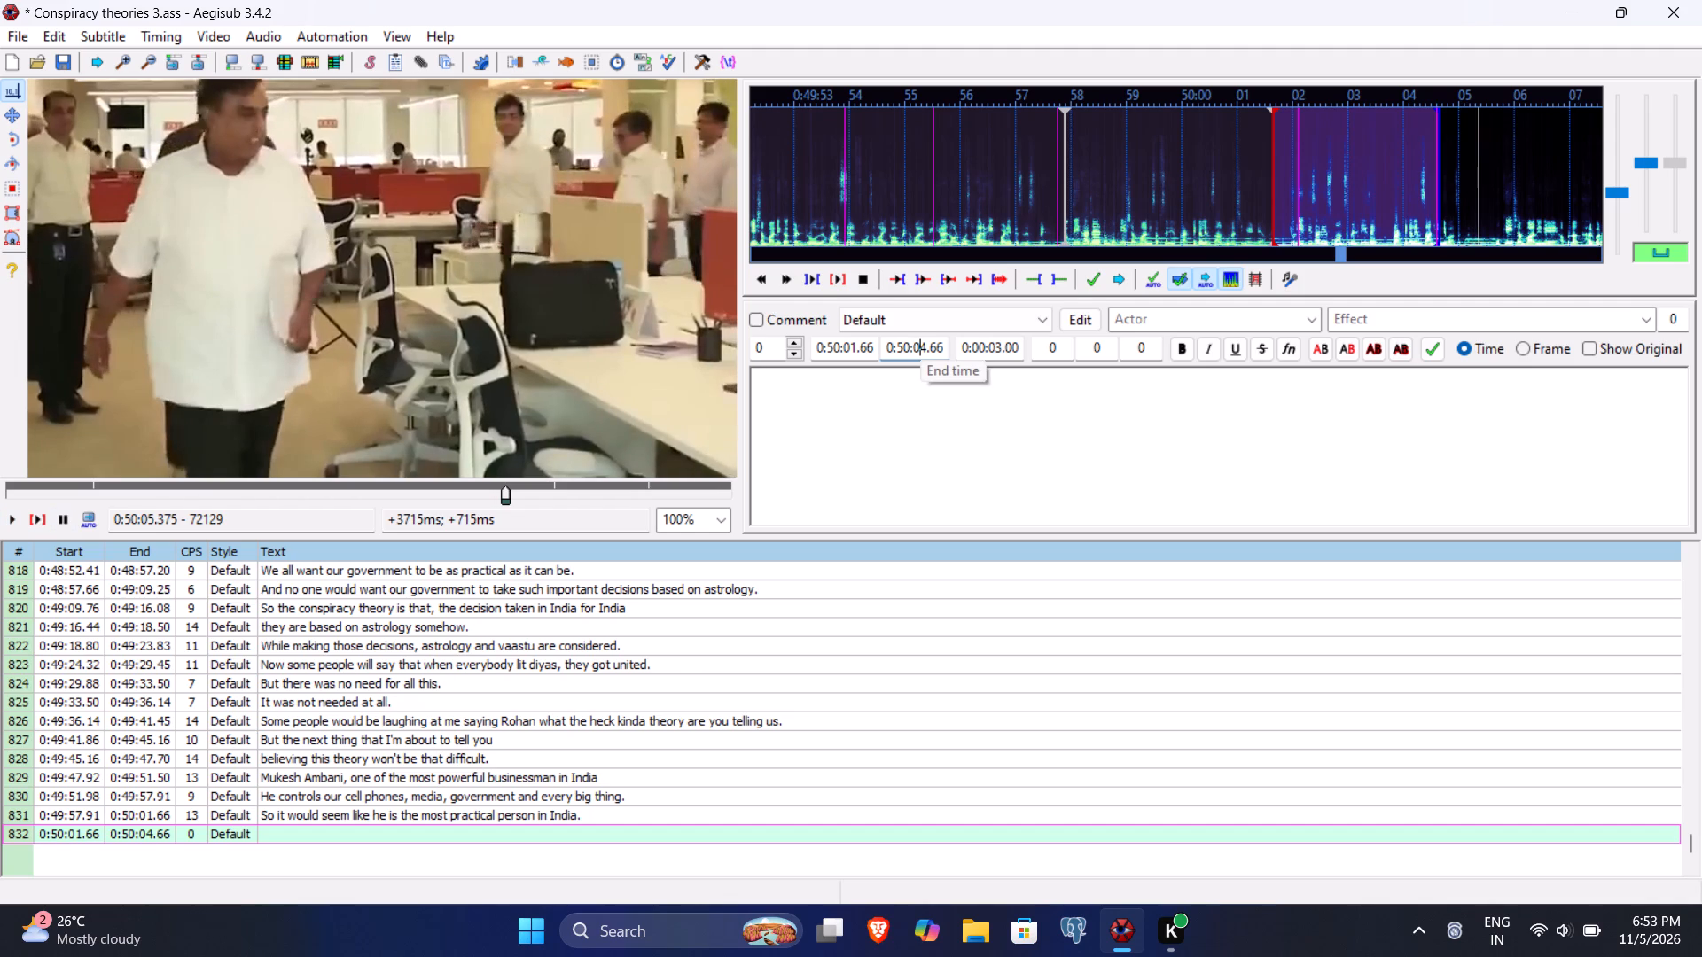
pyautogui.press('5')
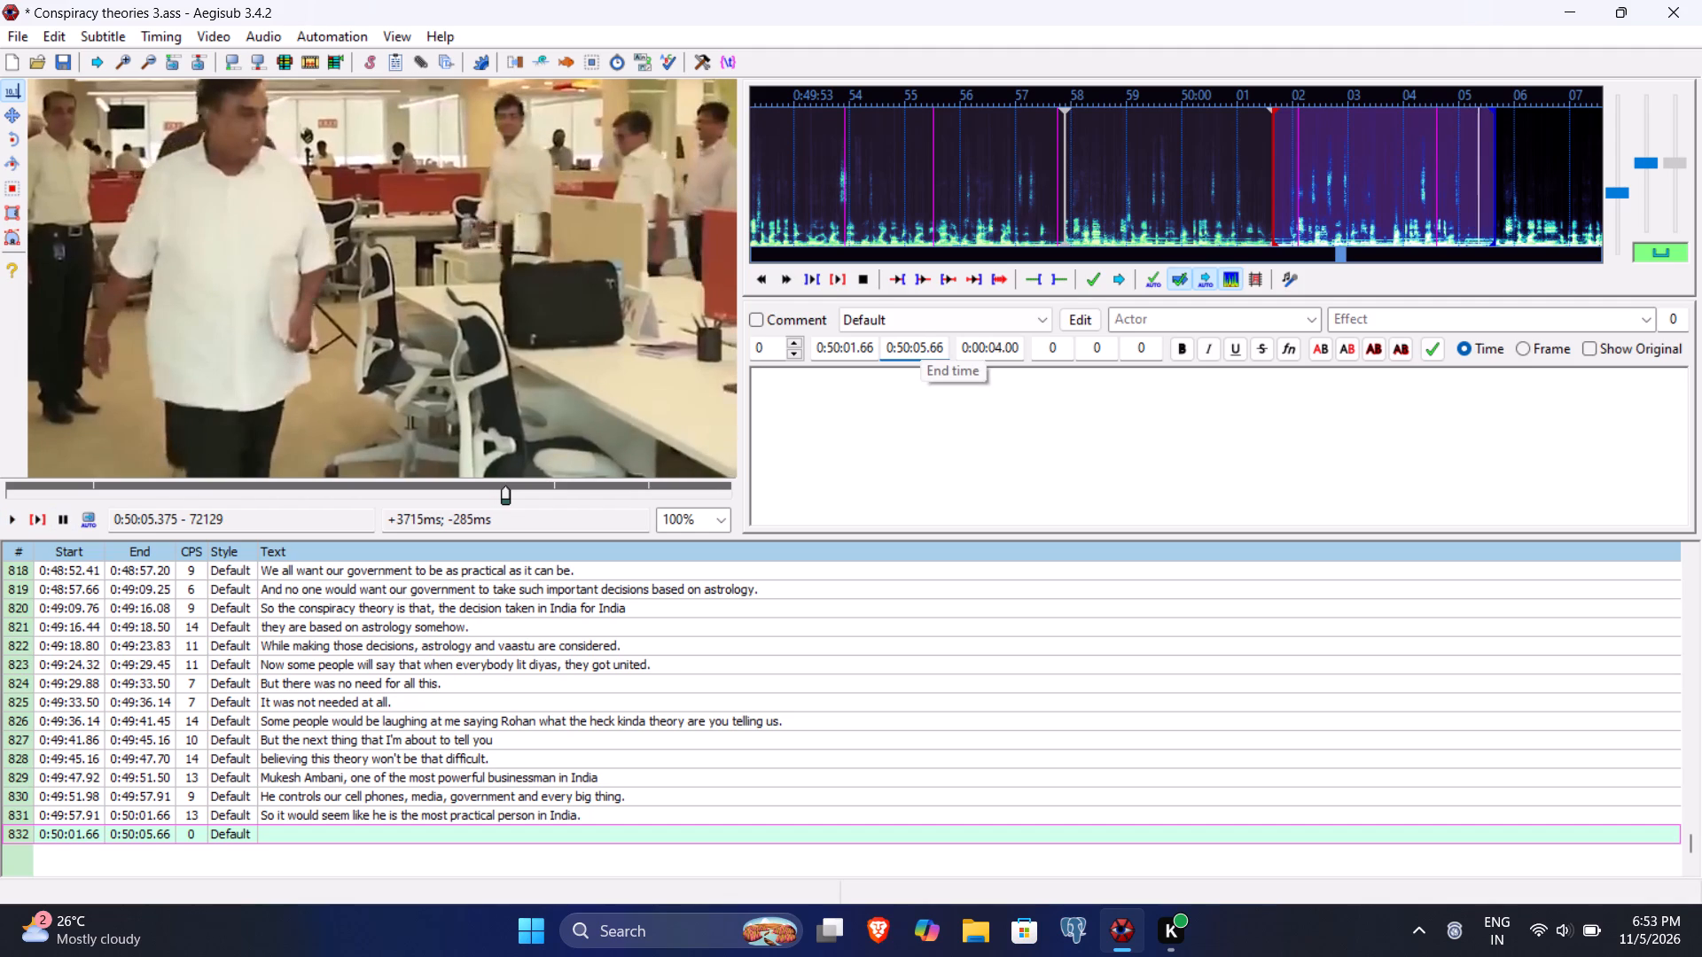
pyautogui.write('37')
# Enter "Because only a practical person can manage all those responsibilities." as line 832's subtitle text and commit the line.
pyautogui.click(895, 450)
pyautogui.write('Because only a practical person c')
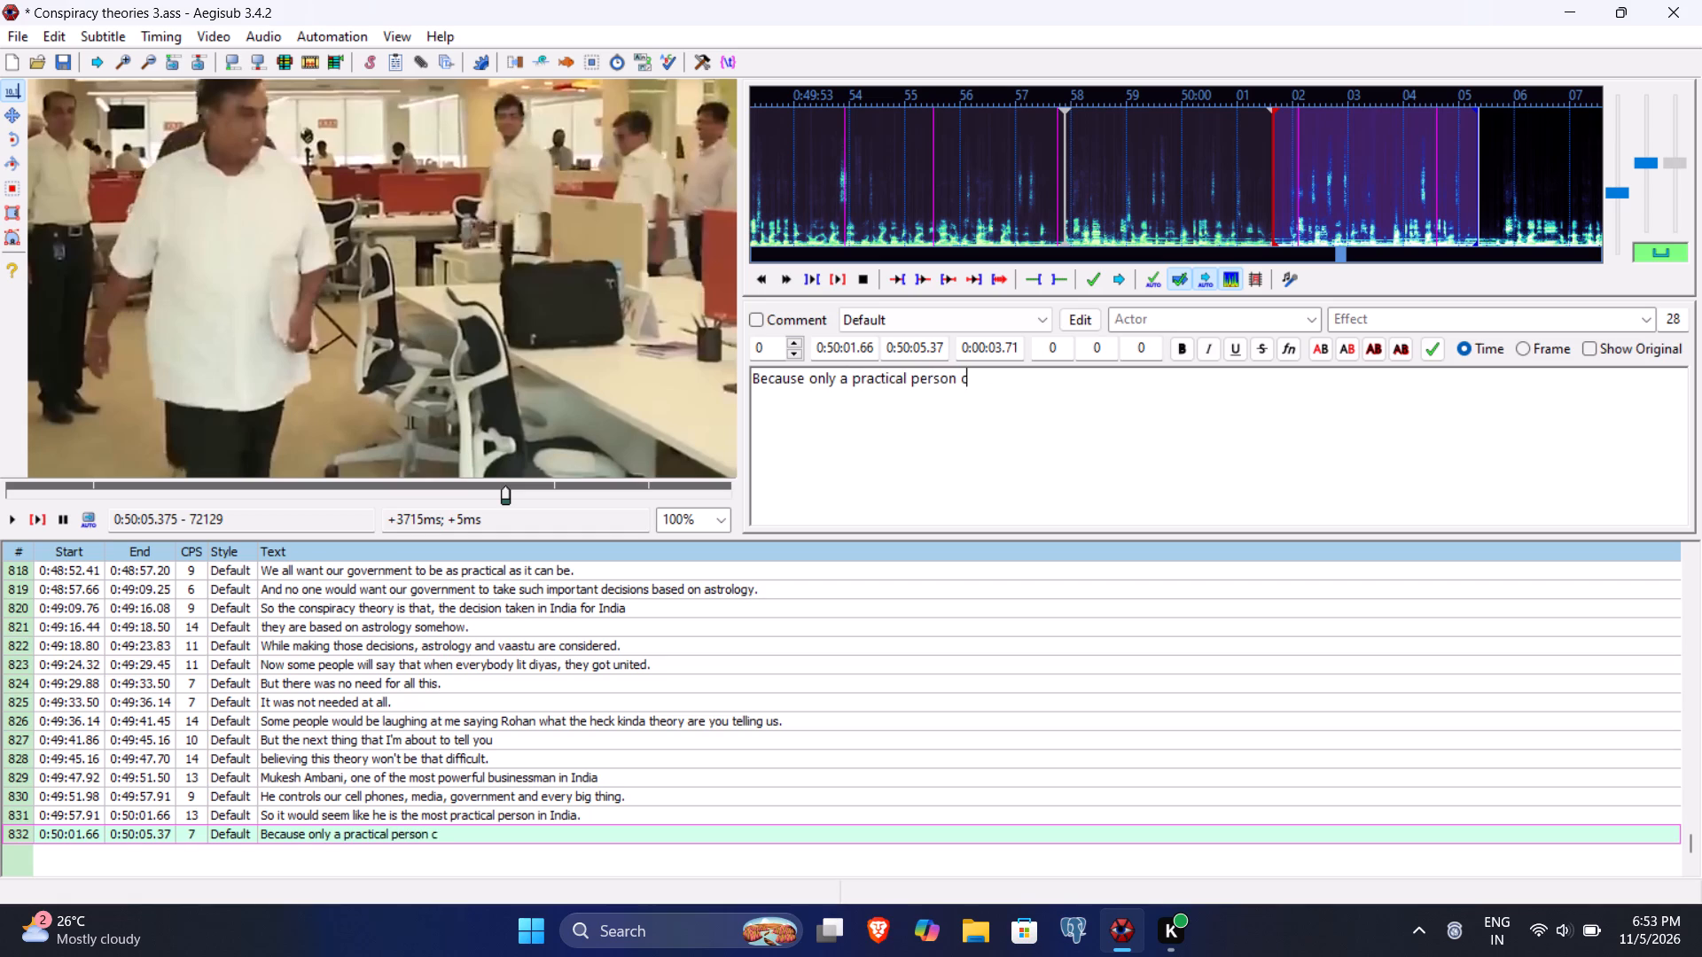
pyautogui.write('an man')
pyautogui.write('age all thos')
pyautogui.press('space')
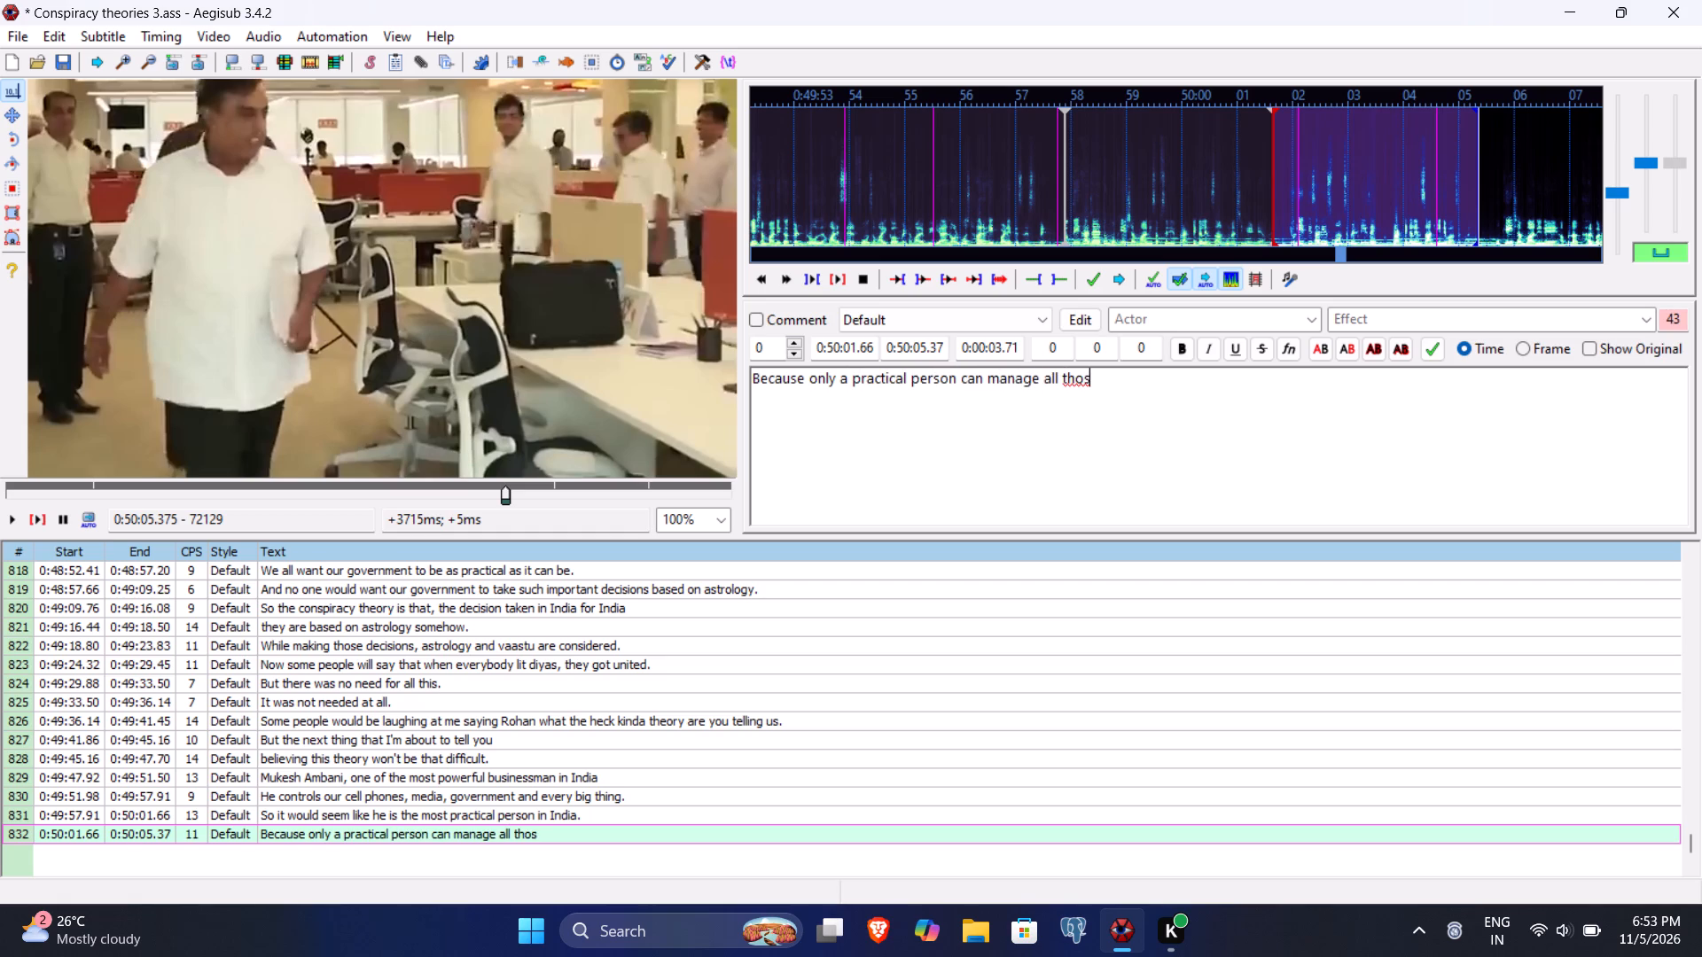
pyautogui.press('BackSpace')
pyautogui.write('e reps')
pyautogui.press('BackSpace')
pyautogui.press('BackSpace')
pyautogui.write('spi')
pyautogui.press('BackSpace')
pyautogui.write('onsiilit')
pyautogui.press('BackSpace')
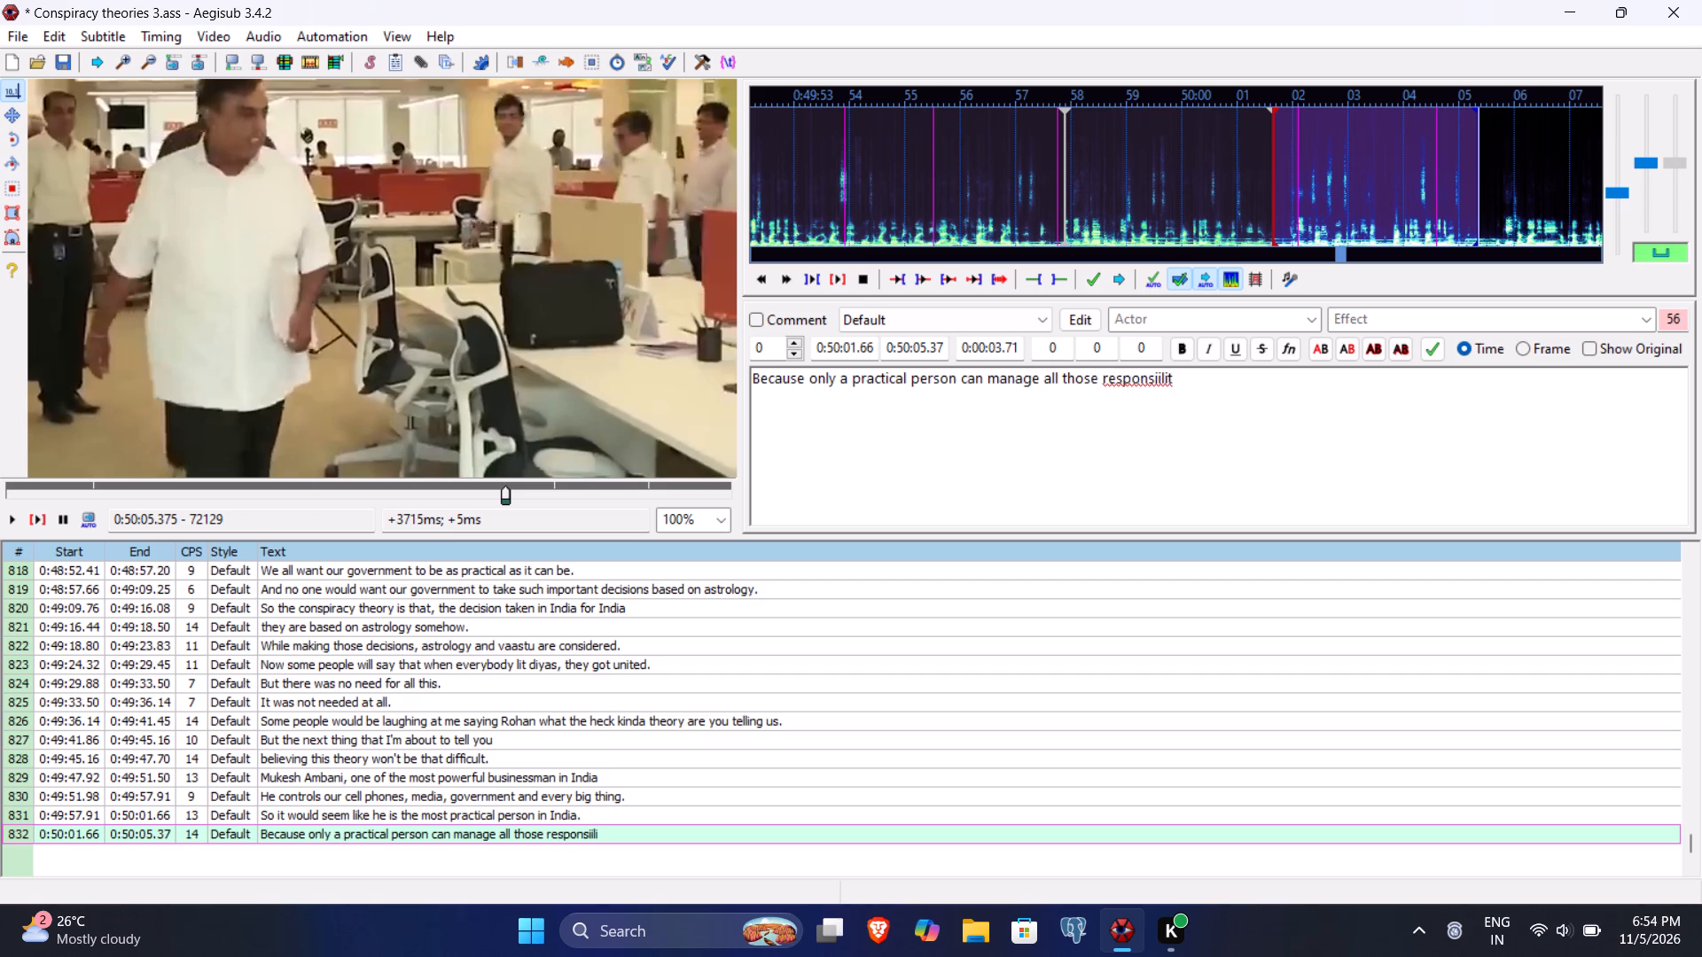
pyautogui.press('BackSpace')
pyautogui.press('BackSpace')
pyautogui.press('BackSpace')
pyautogui.press('i')
pyautogui.press('BackSpace')
pyautogui.write('bilities.')
pyautogui.press('Return')
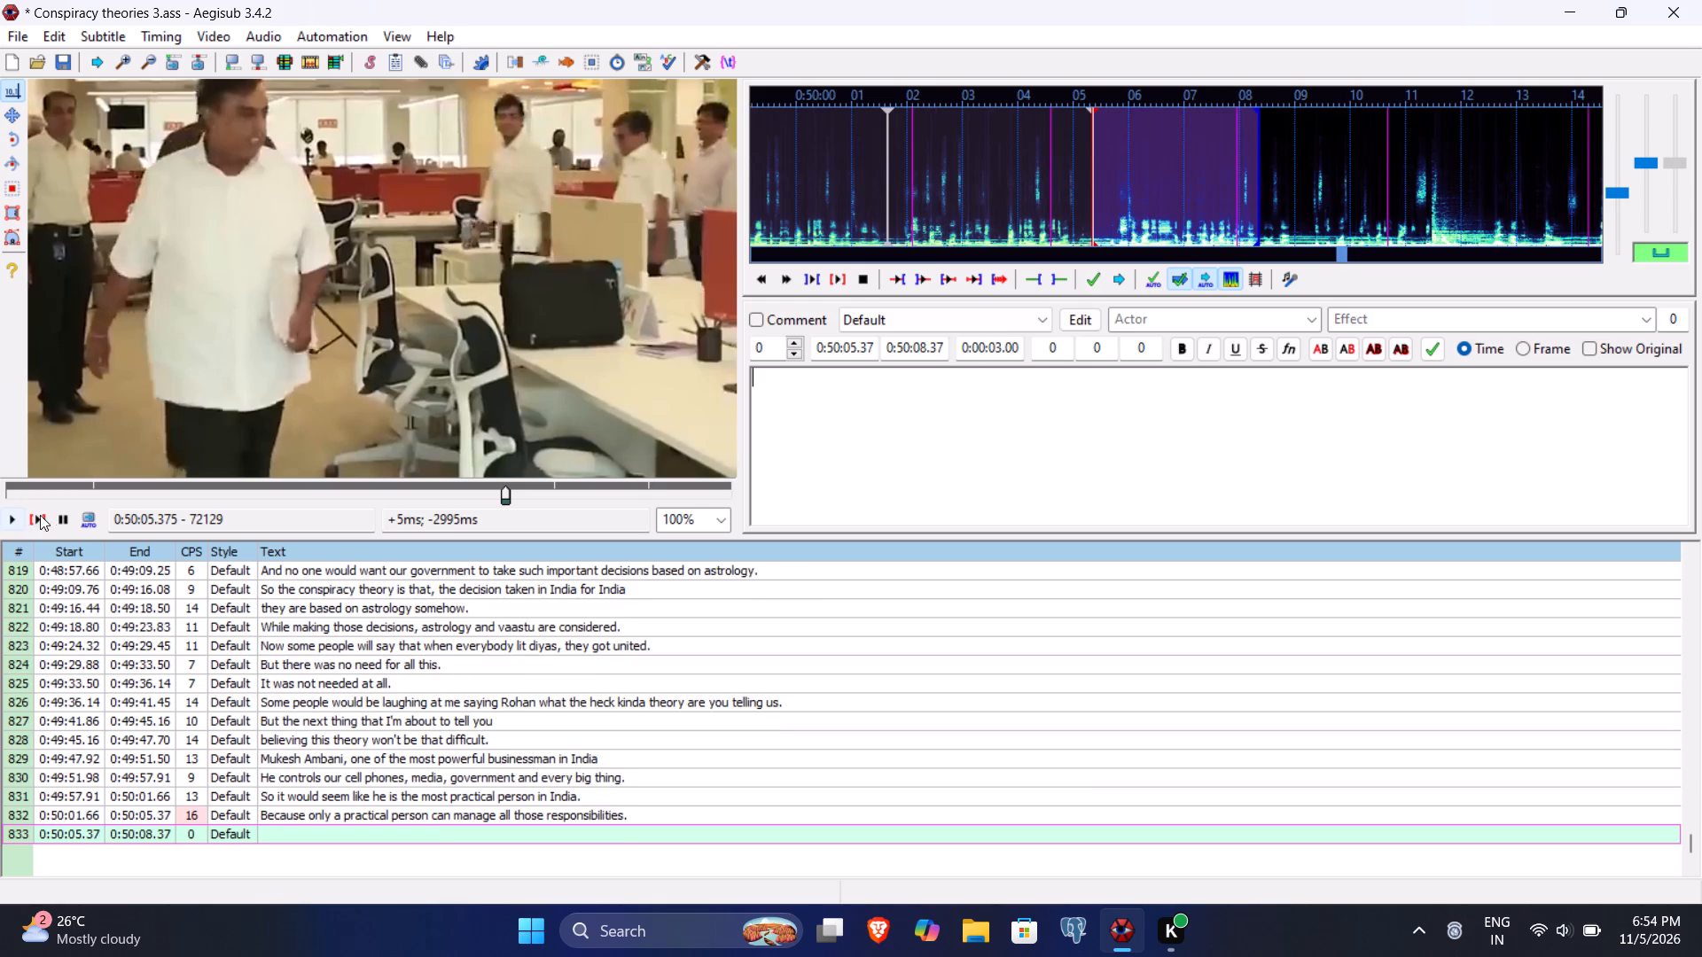
# Play line 833's segment and beyond, and set its end time to 0:50:09.00 and its start time to 0:50:05.84.
pyautogui.click(44, 510)
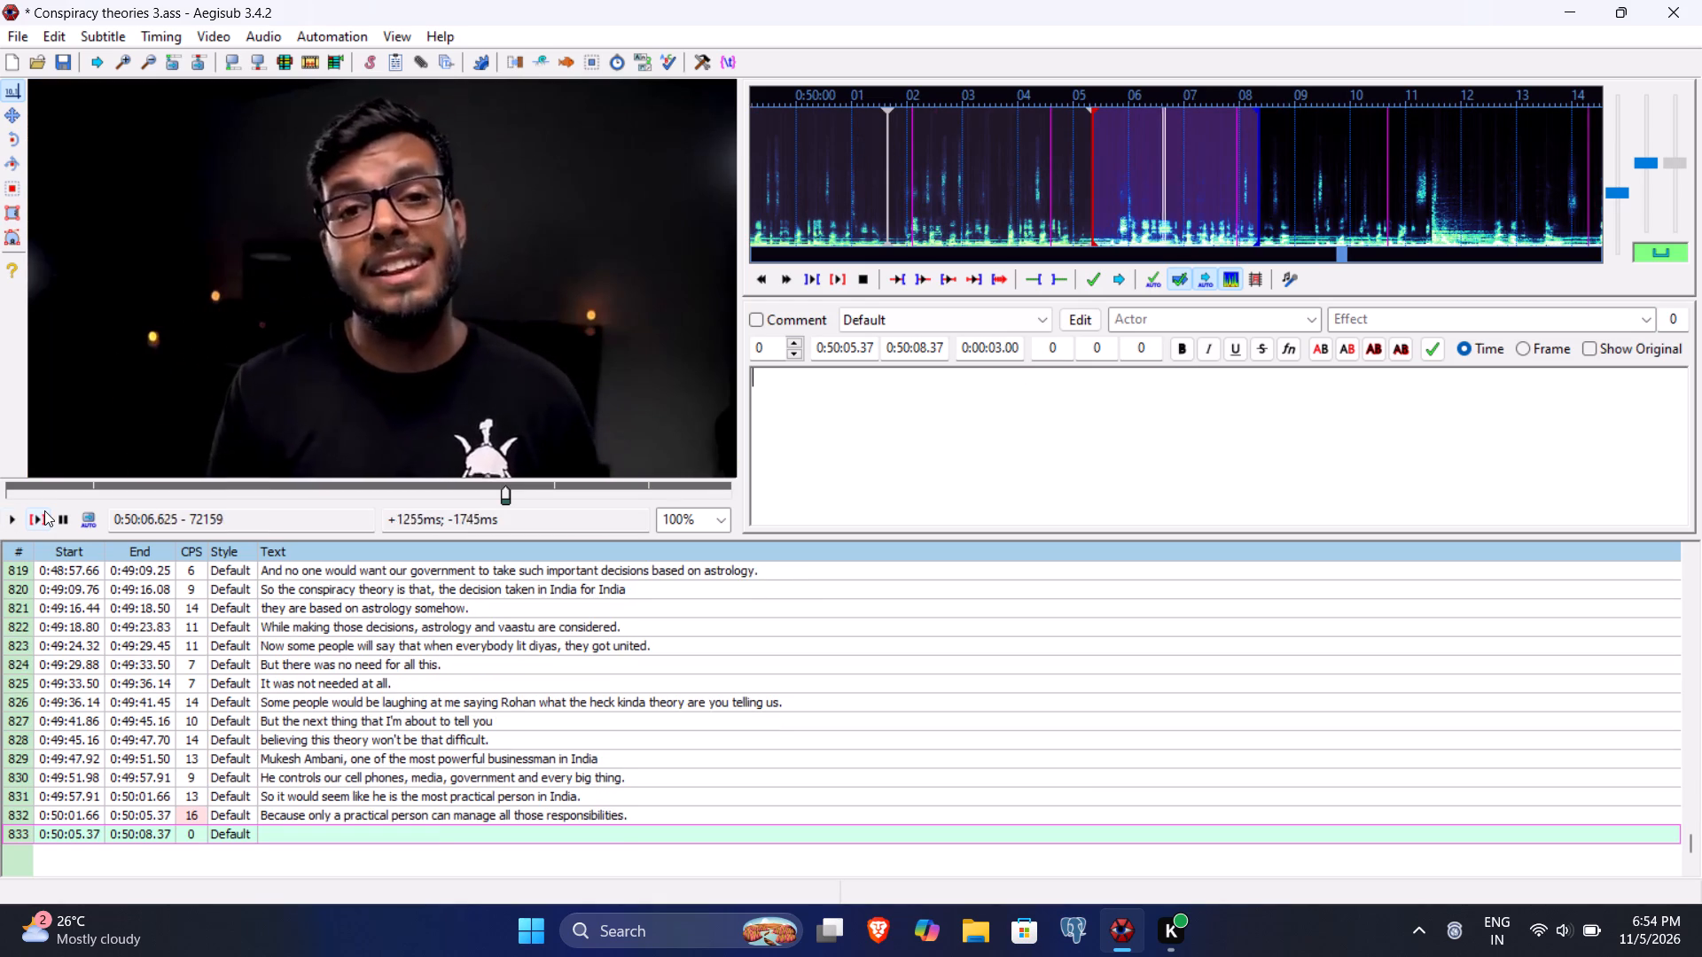
pyautogui.click(11, 520)
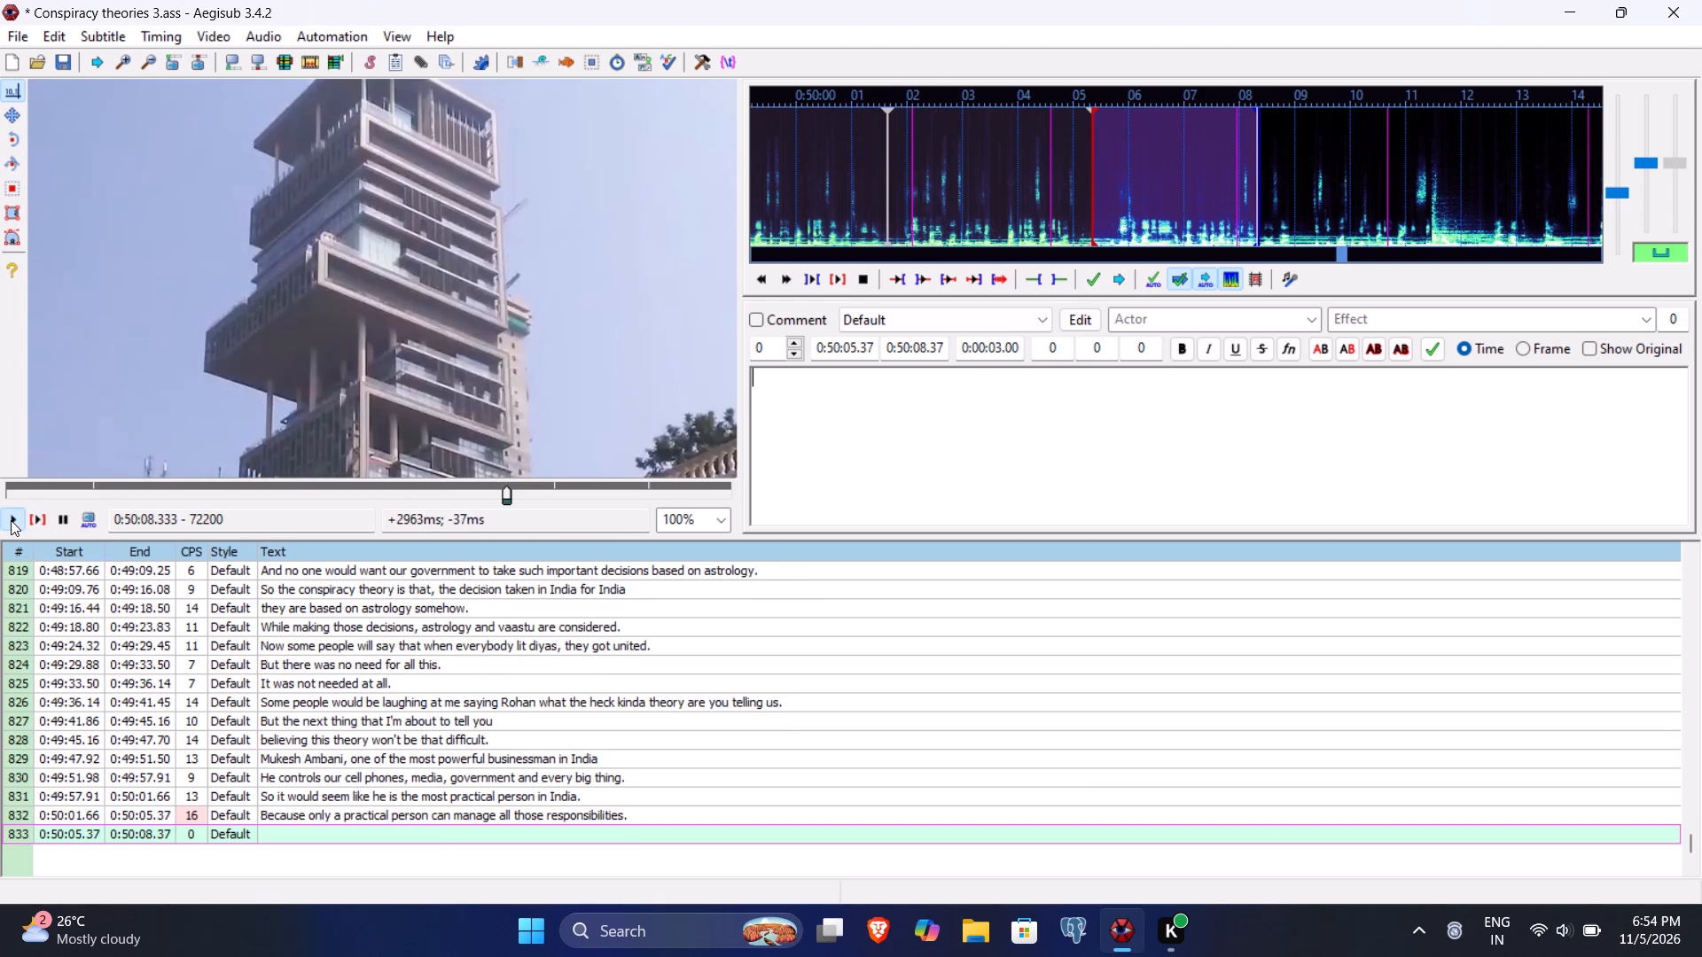
pyautogui.click(11, 520)
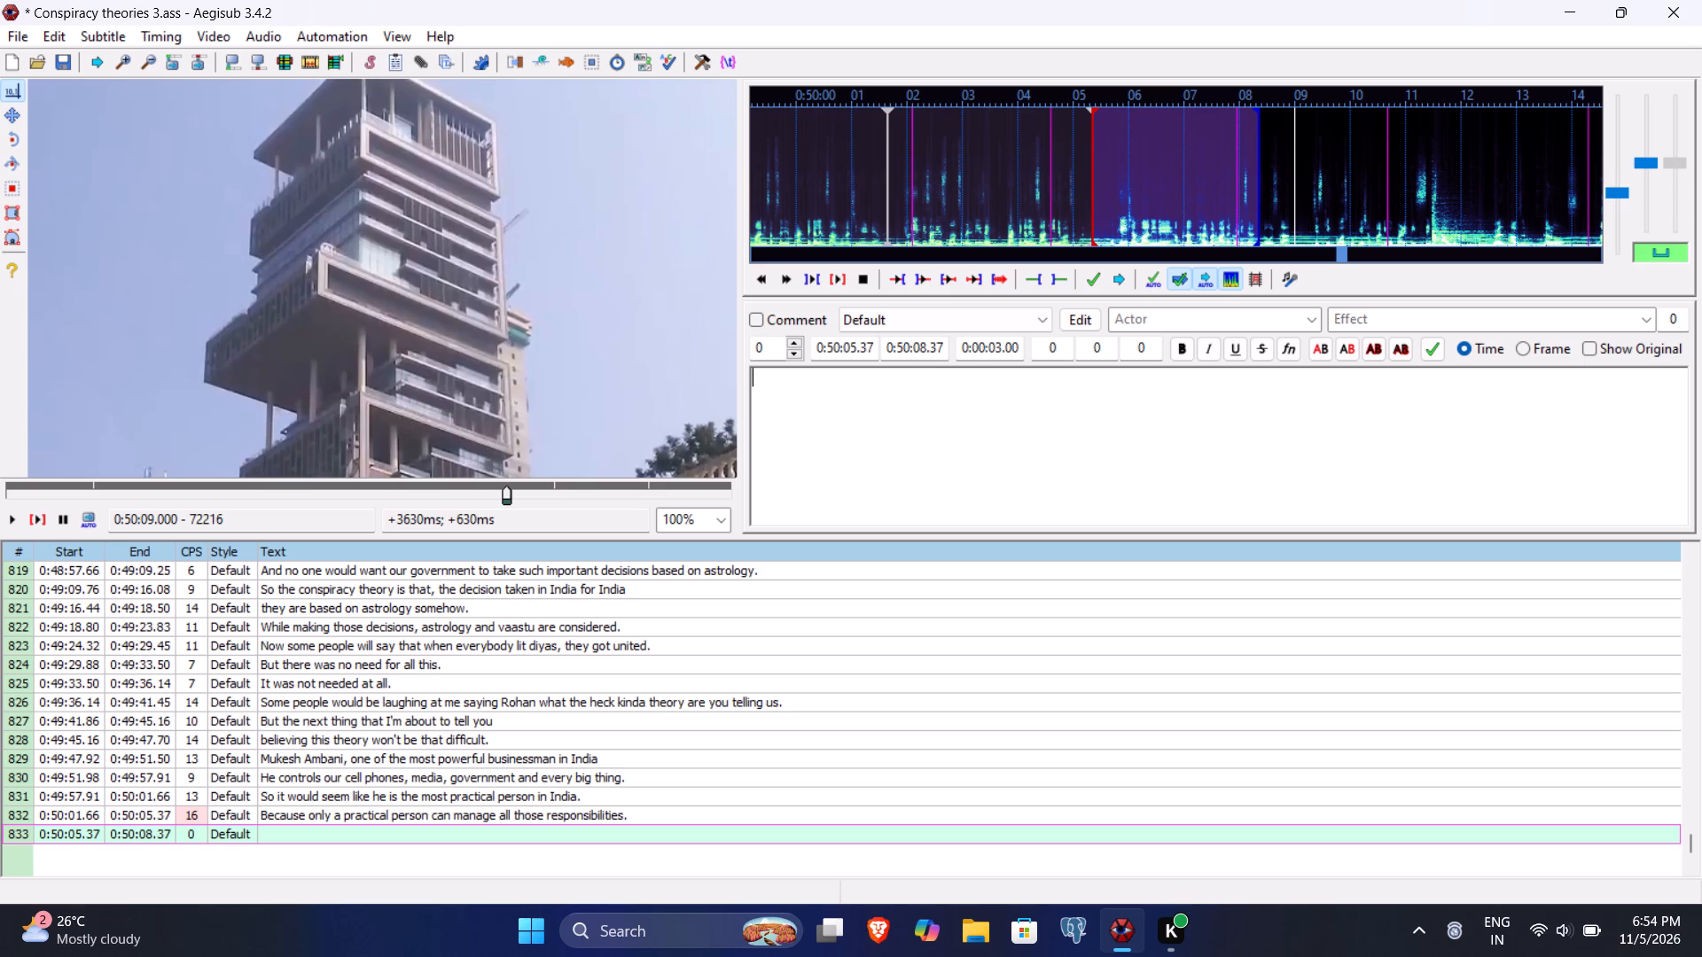
pyautogui.click(918, 349)
pyautogui.write('900')
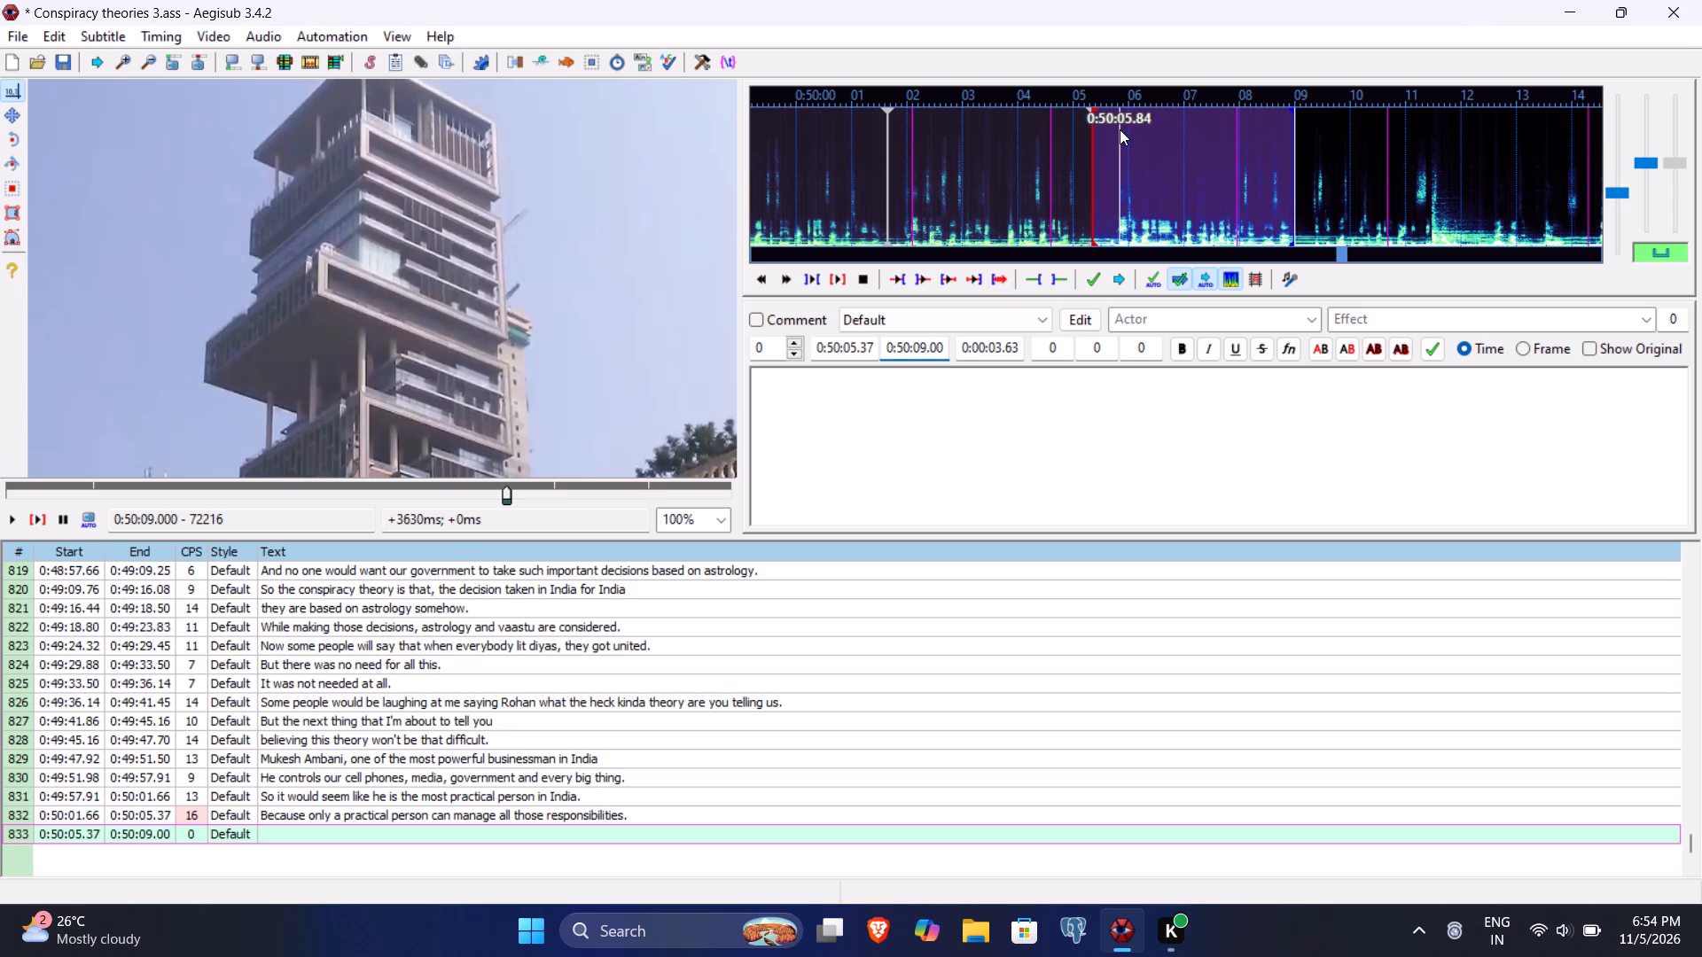
pyautogui.click(859, 353)
pyautogui.write('84')
# Enter "Mukesh Ambani built his home of 27 floors" as line 833's subtitle text and commit the line.
pyautogui.click(847, 390)
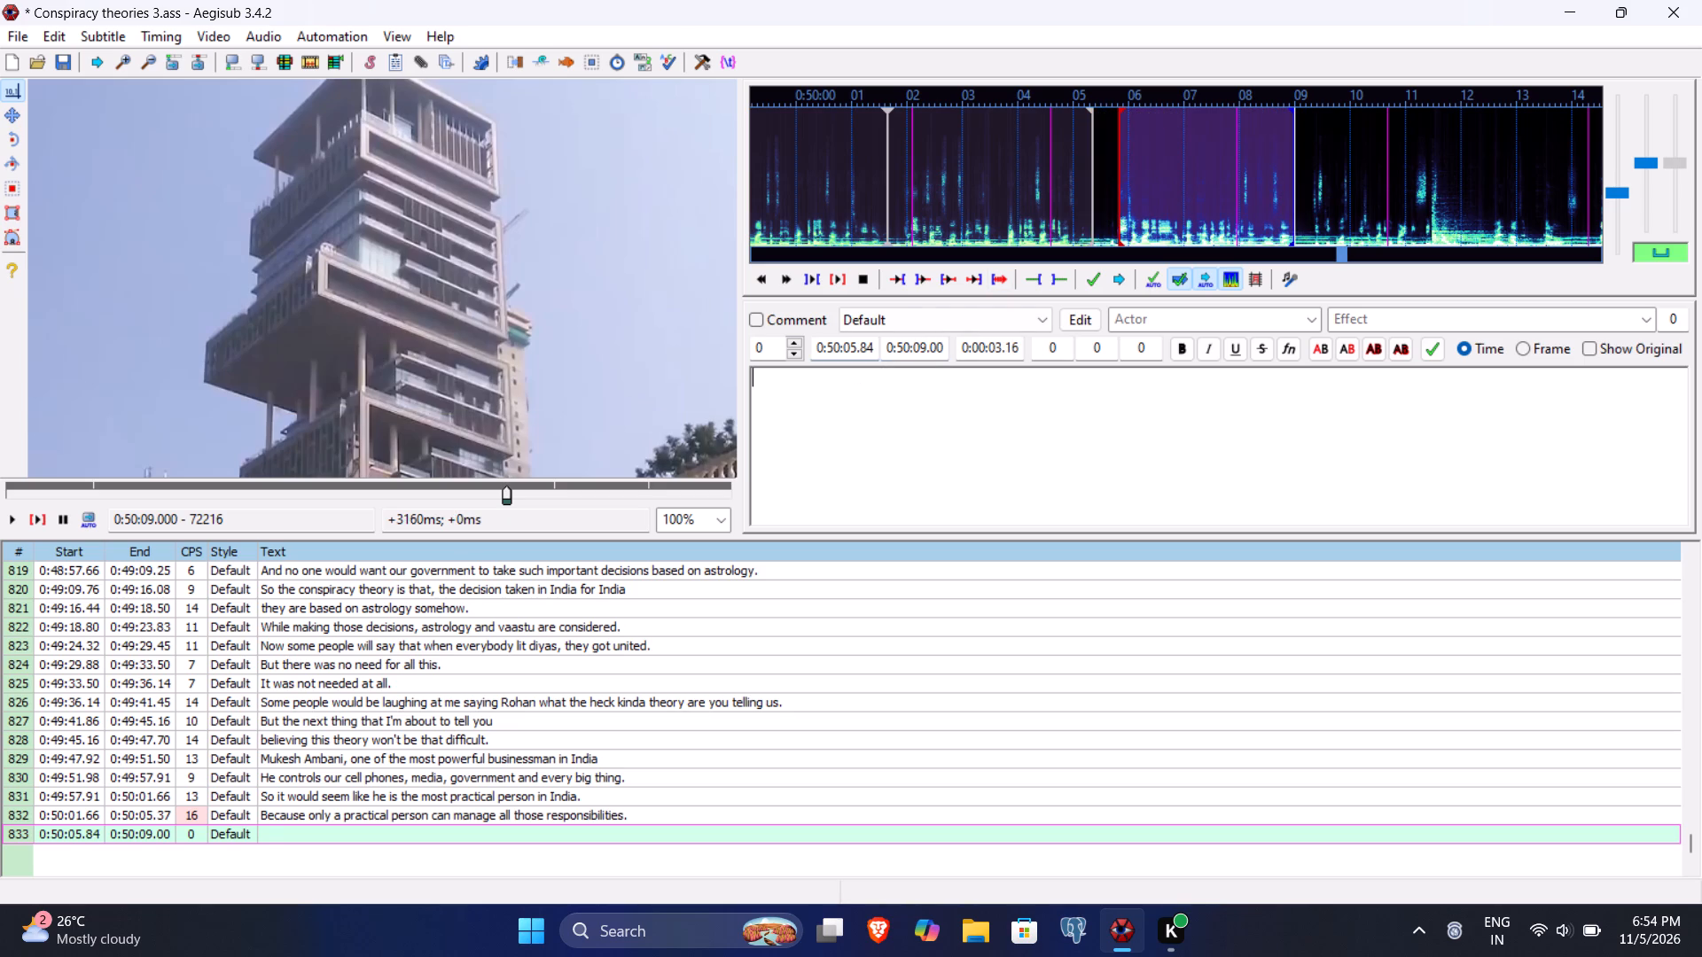
pyautogui.write('Mukesh AMba')
pyautogui.press('BackSpace')
pyautogui.press('BackSpace')
pyautogui.press('BackSpace')
pyautogui.write('mbani built his home of 27')
pyautogui.press('space')
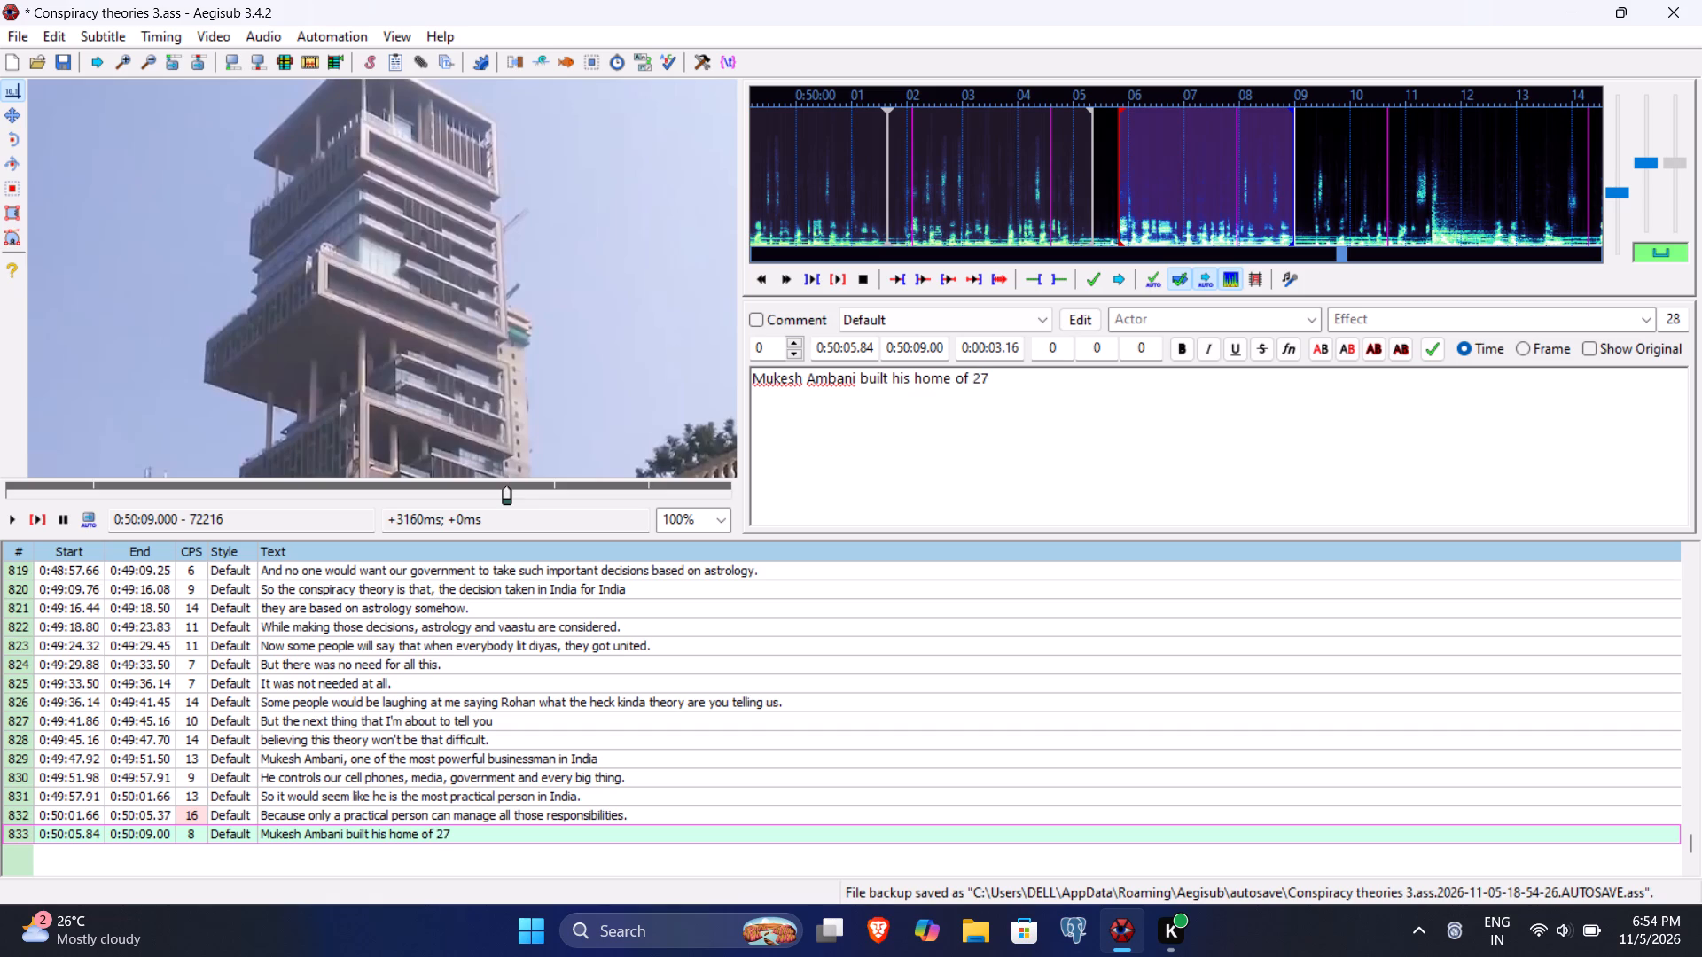
pyautogui.write('floors')
pyautogui.press('Return')
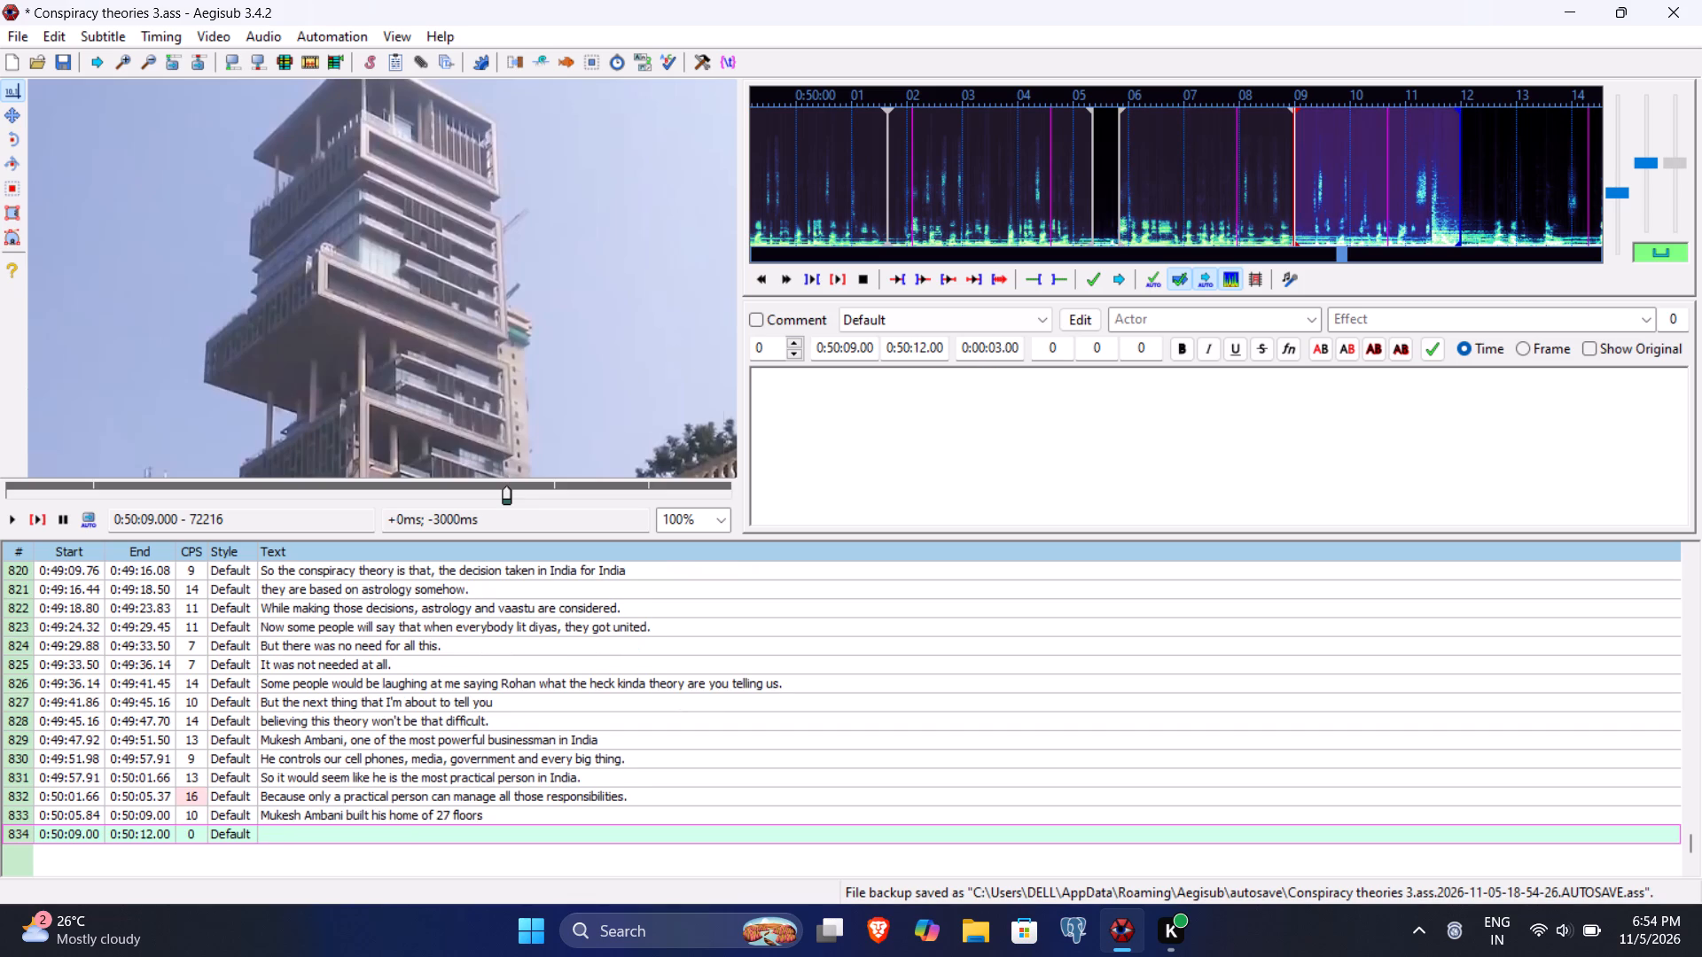
# Play line 834's segment and beyond, and set its end time to 0:50:13.87.
pyautogui.click(37, 517)
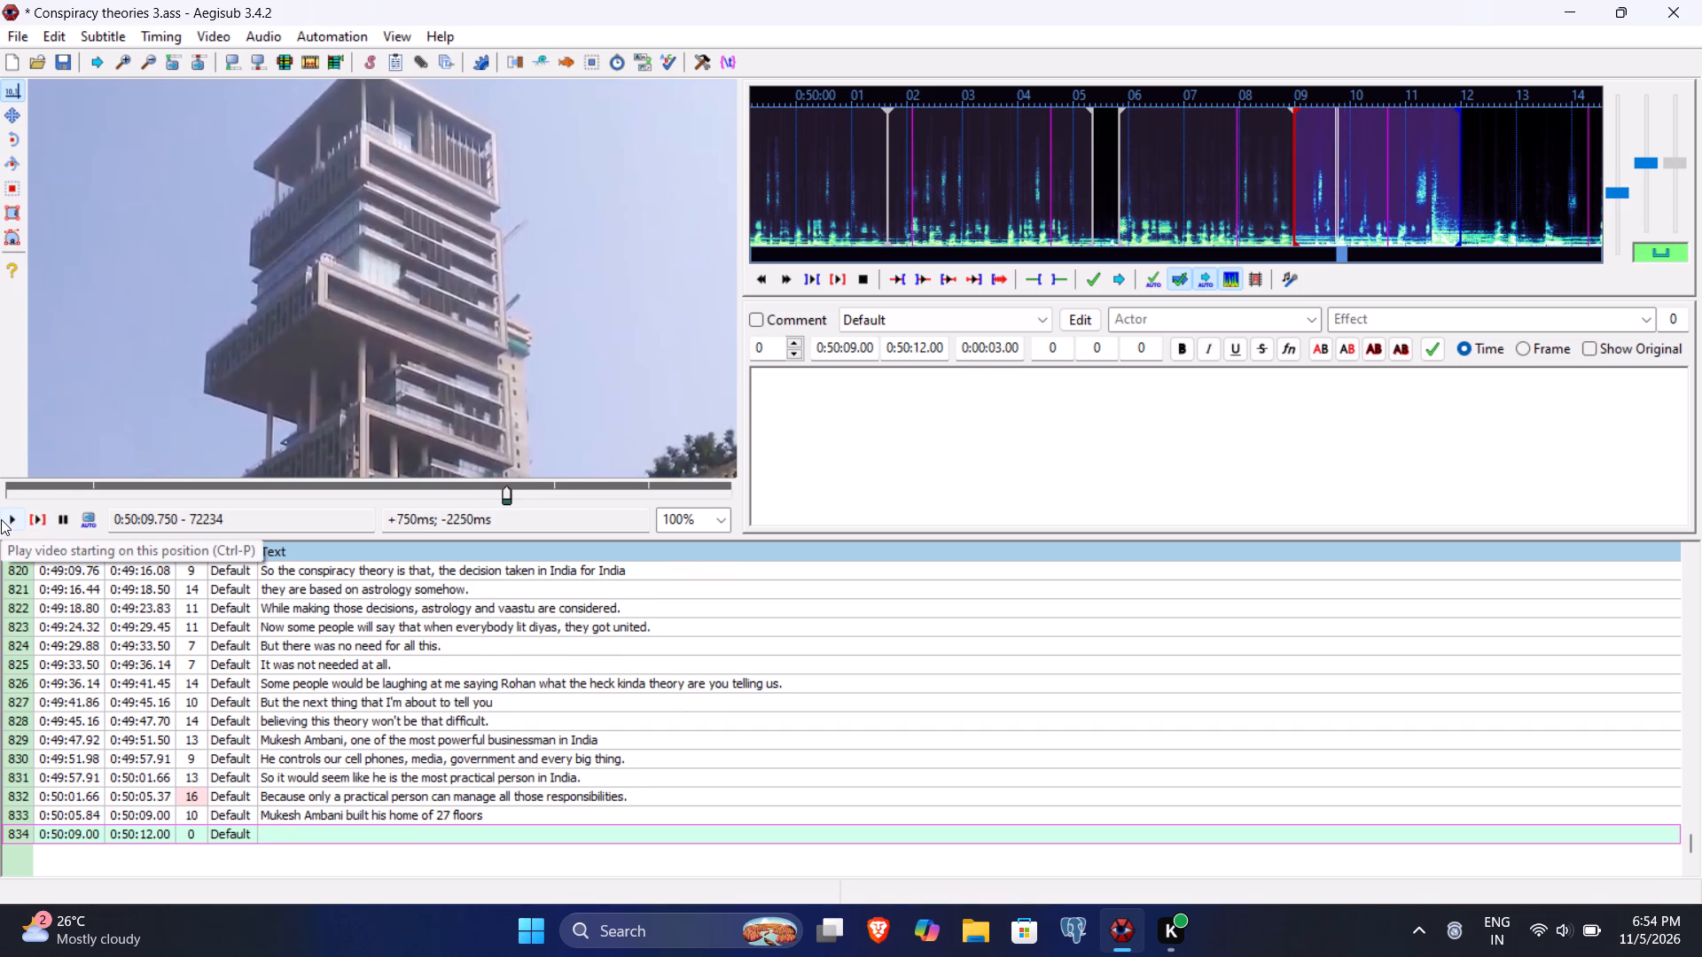
pyautogui.click(1, 519)
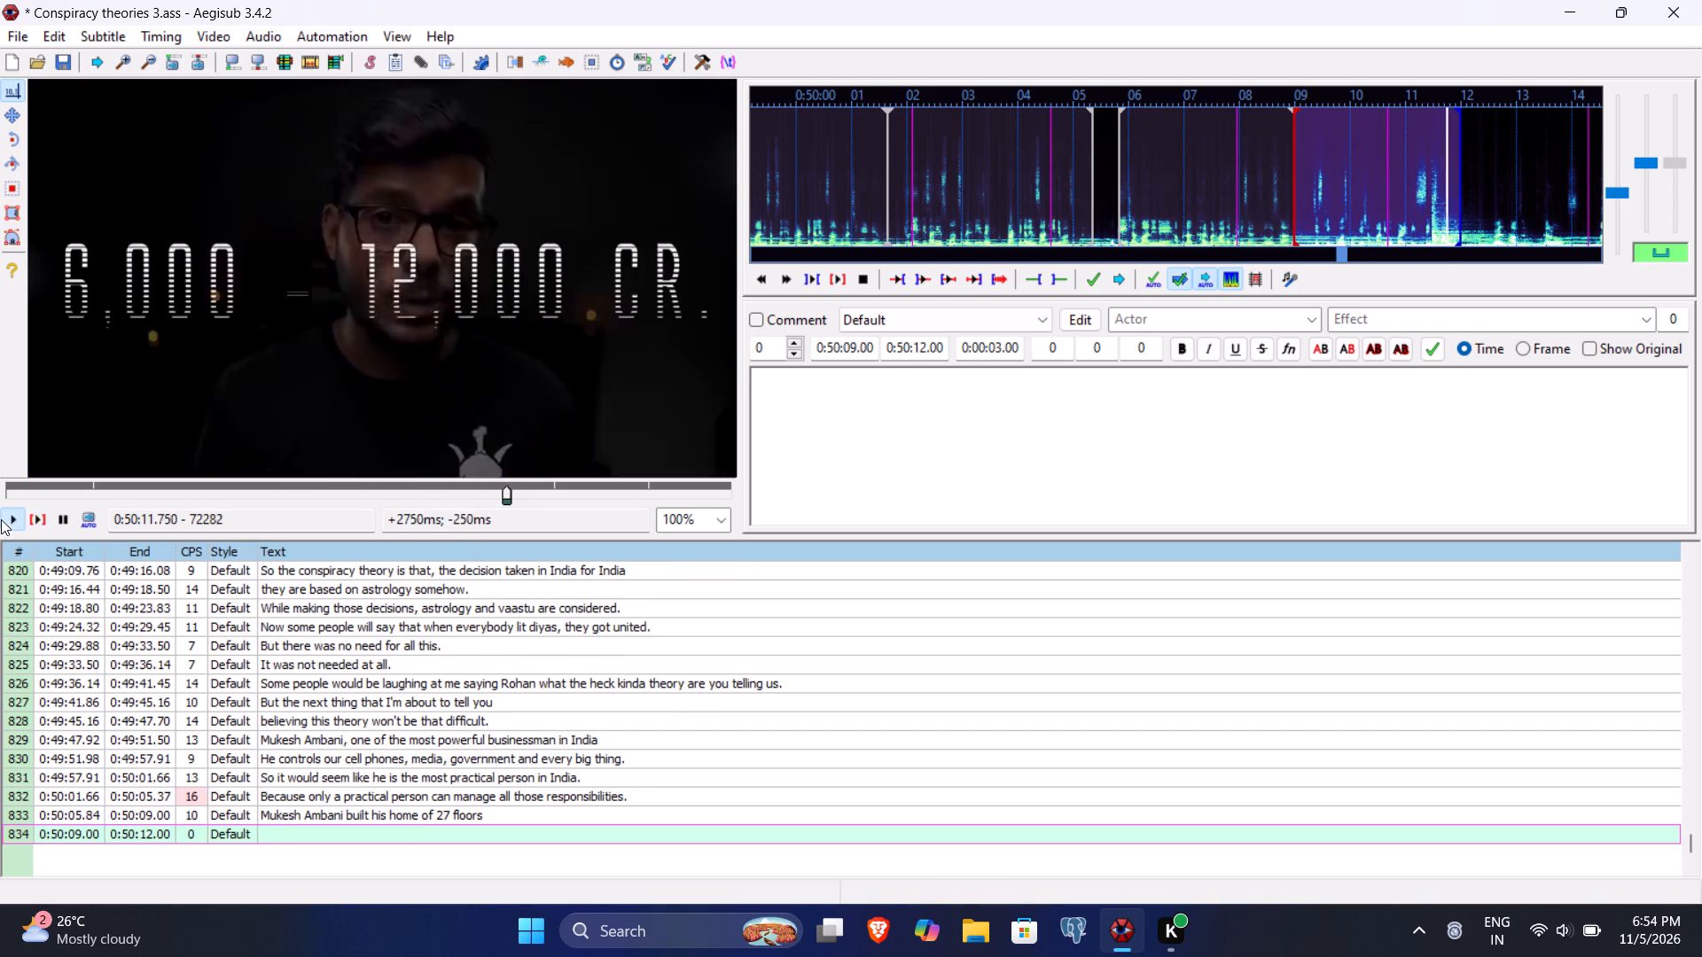
pyautogui.click(1, 519)
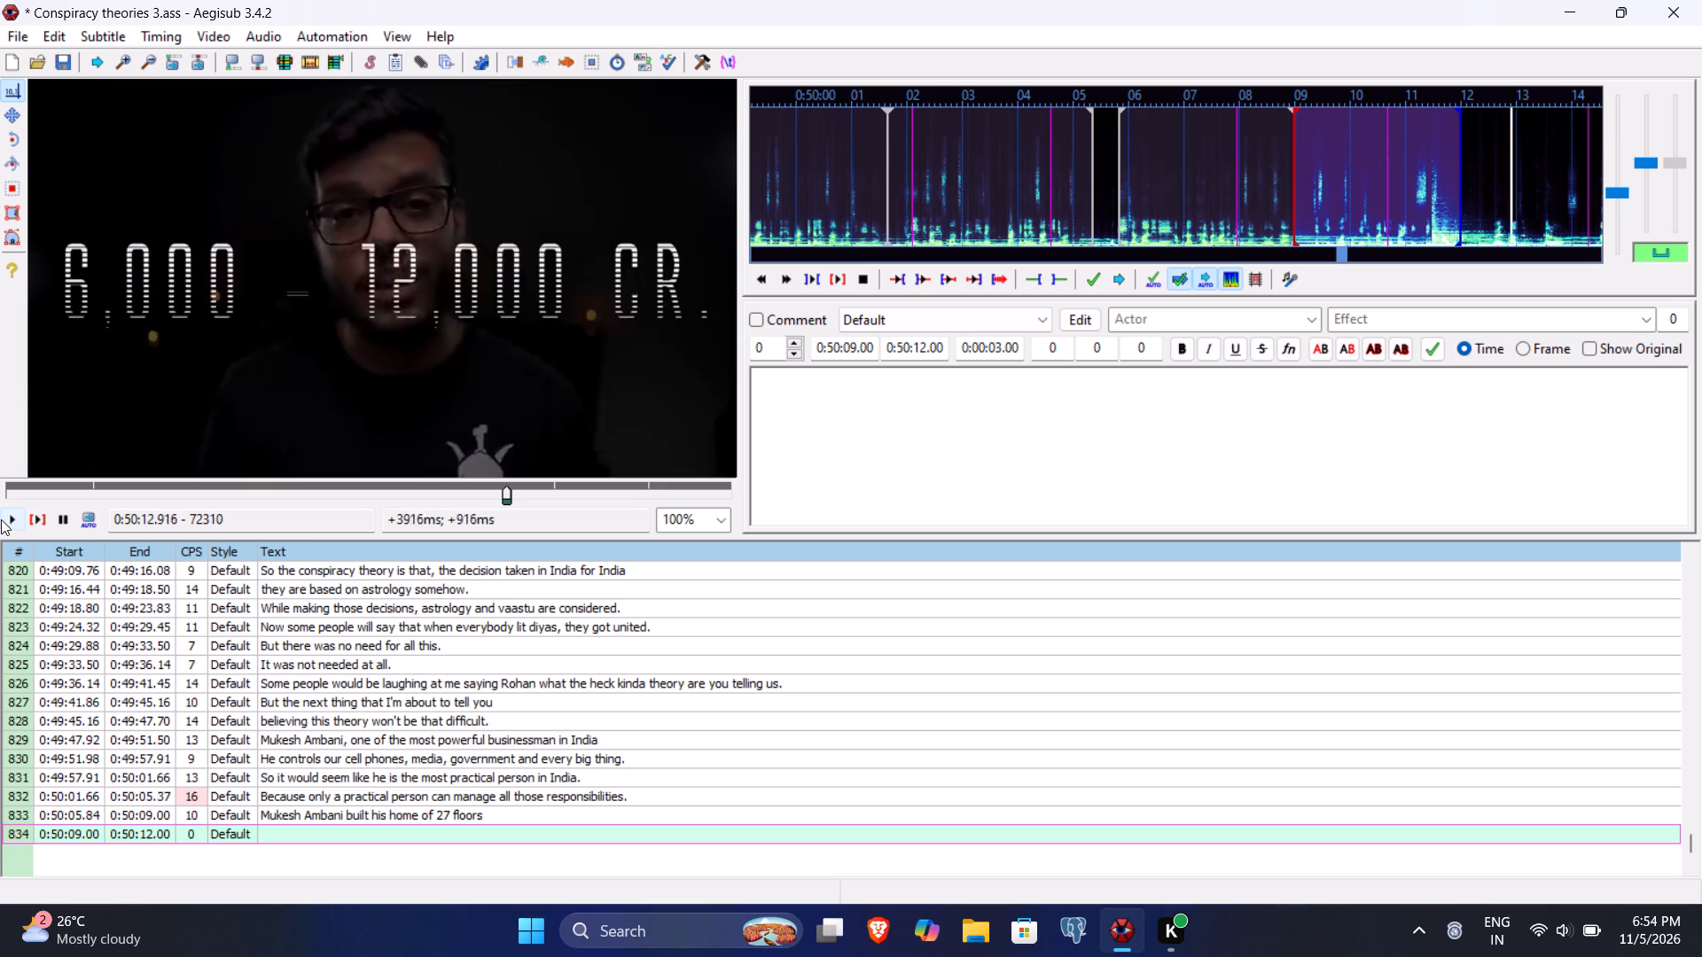
pyautogui.click(1, 519)
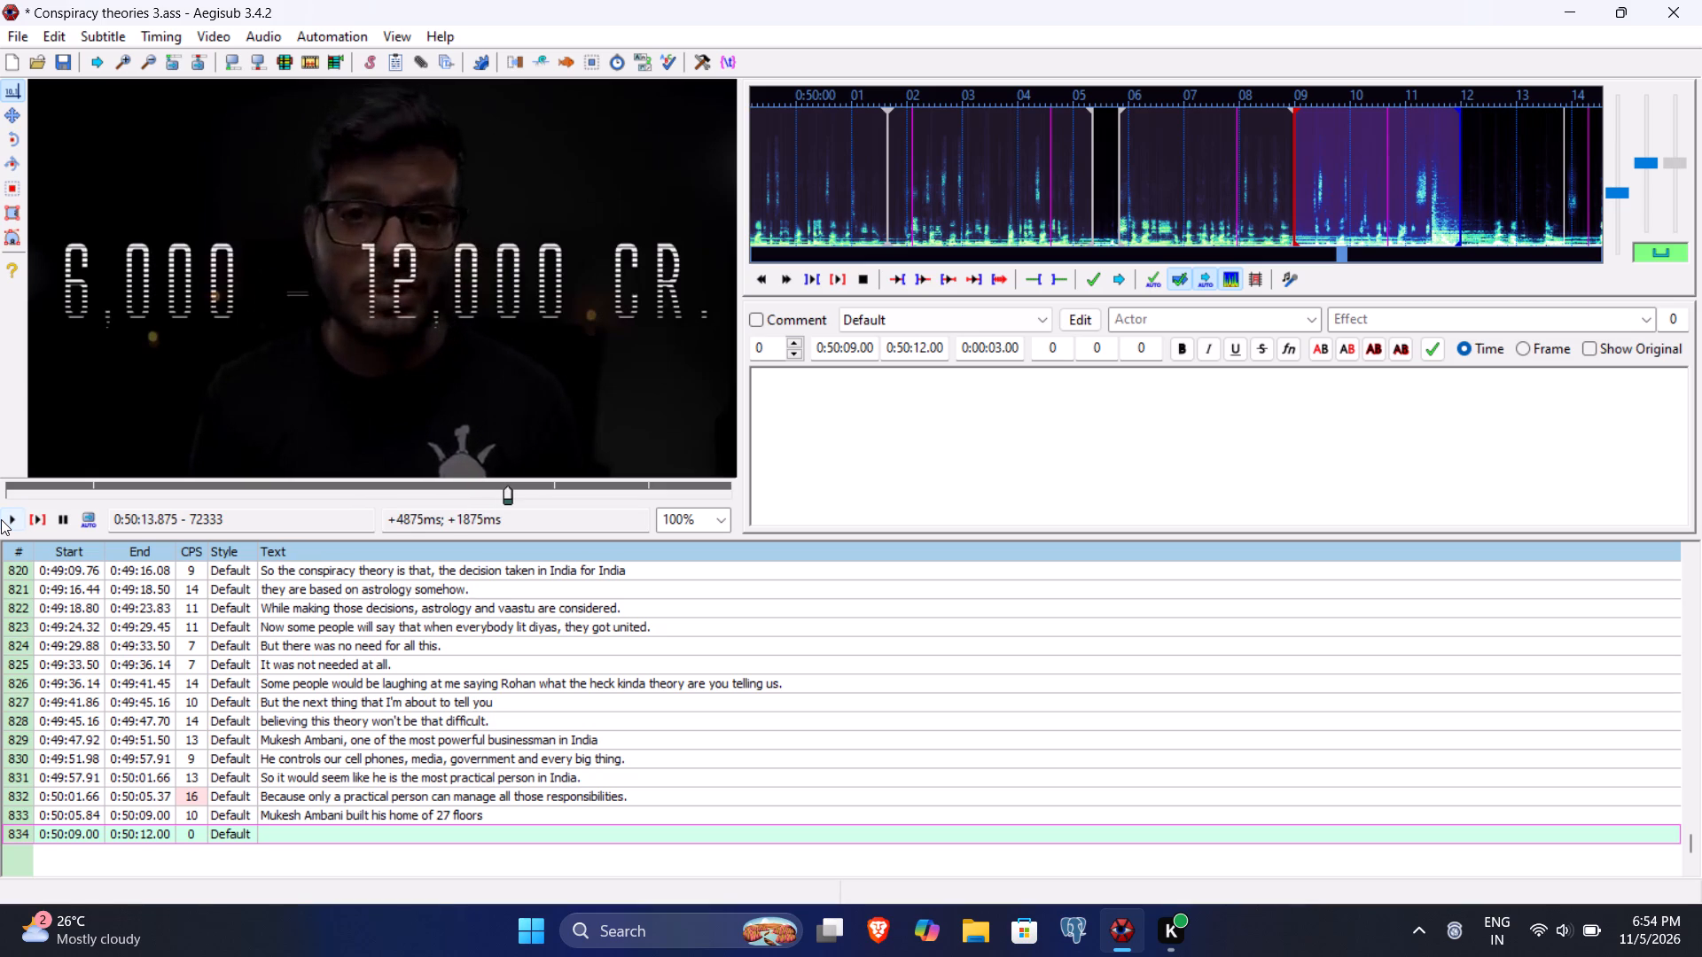
pyautogui.click(920, 349)
pyautogui.press('3')
pyautogui.write('86')
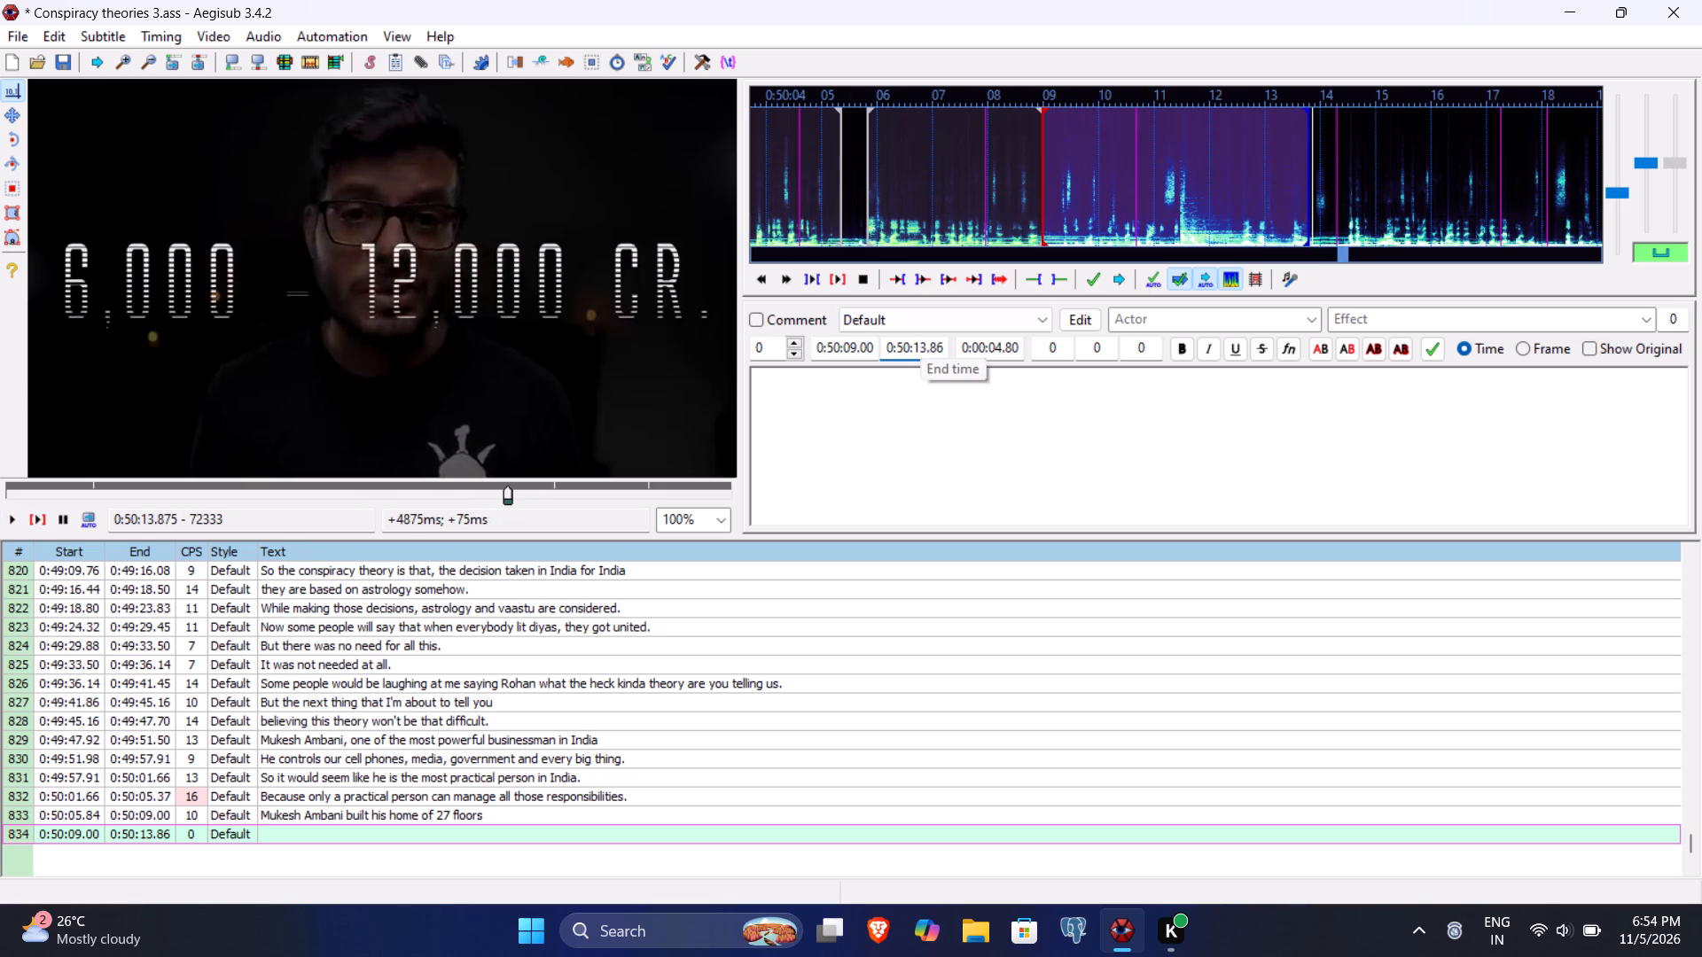
pyautogui.press('BackSpace')
pyautogui.press('7')
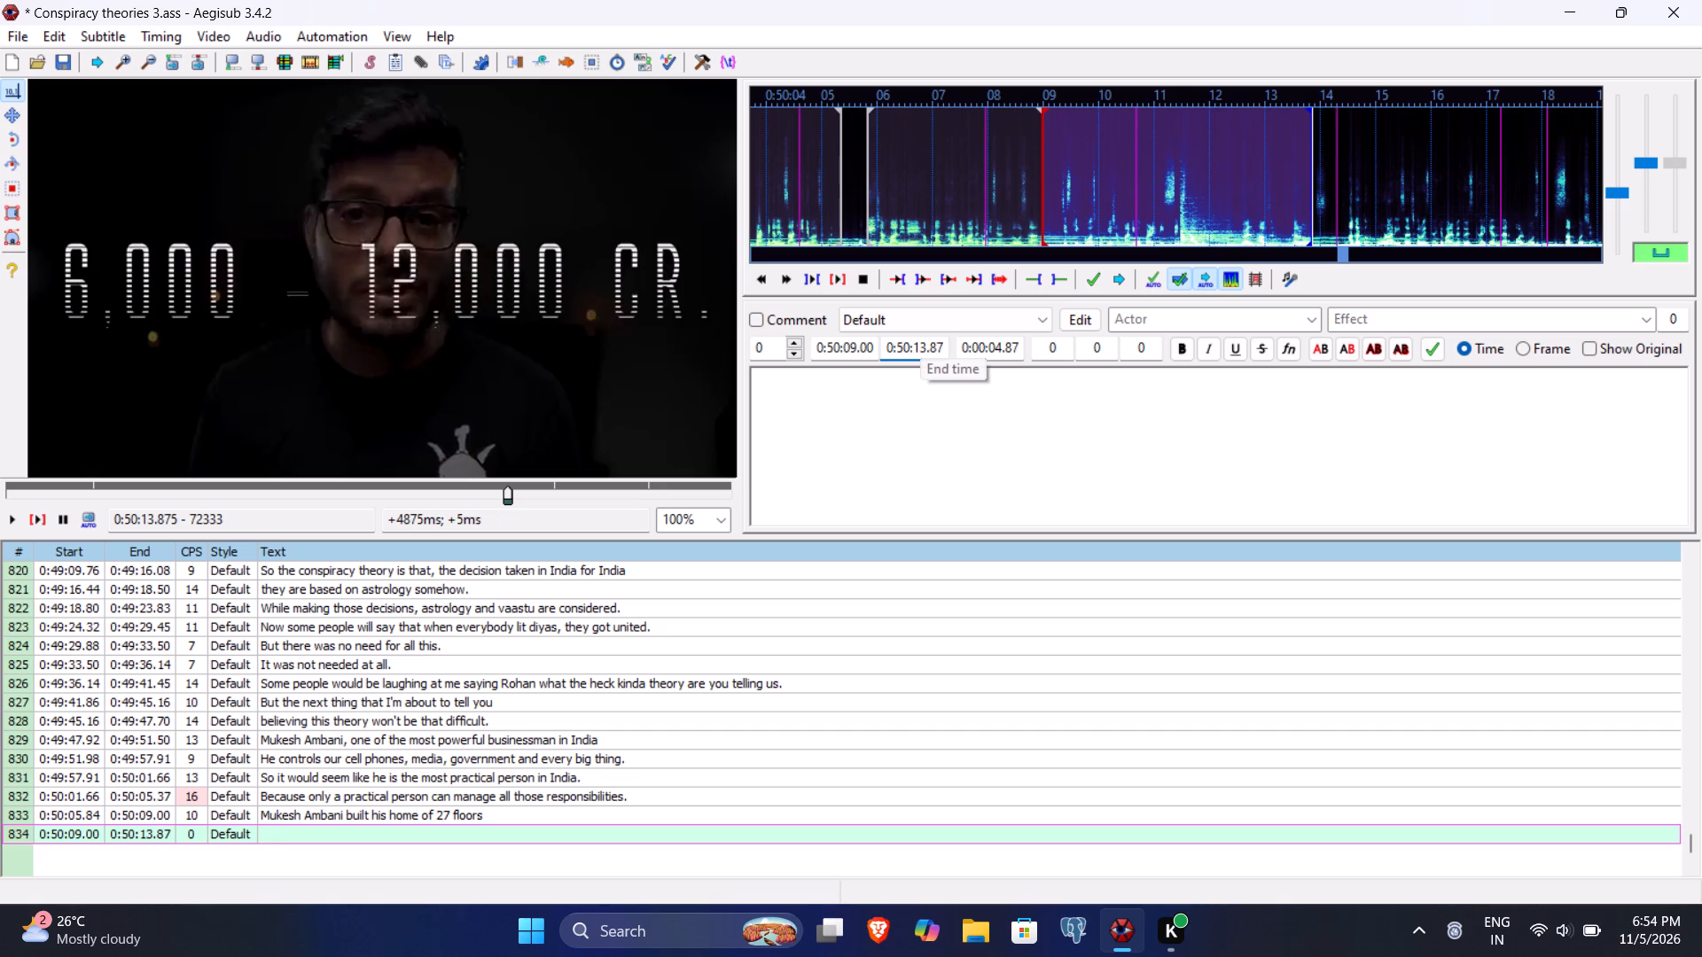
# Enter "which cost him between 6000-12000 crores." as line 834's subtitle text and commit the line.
pyautogui.click(875, 445)
pyautogui.press('w')
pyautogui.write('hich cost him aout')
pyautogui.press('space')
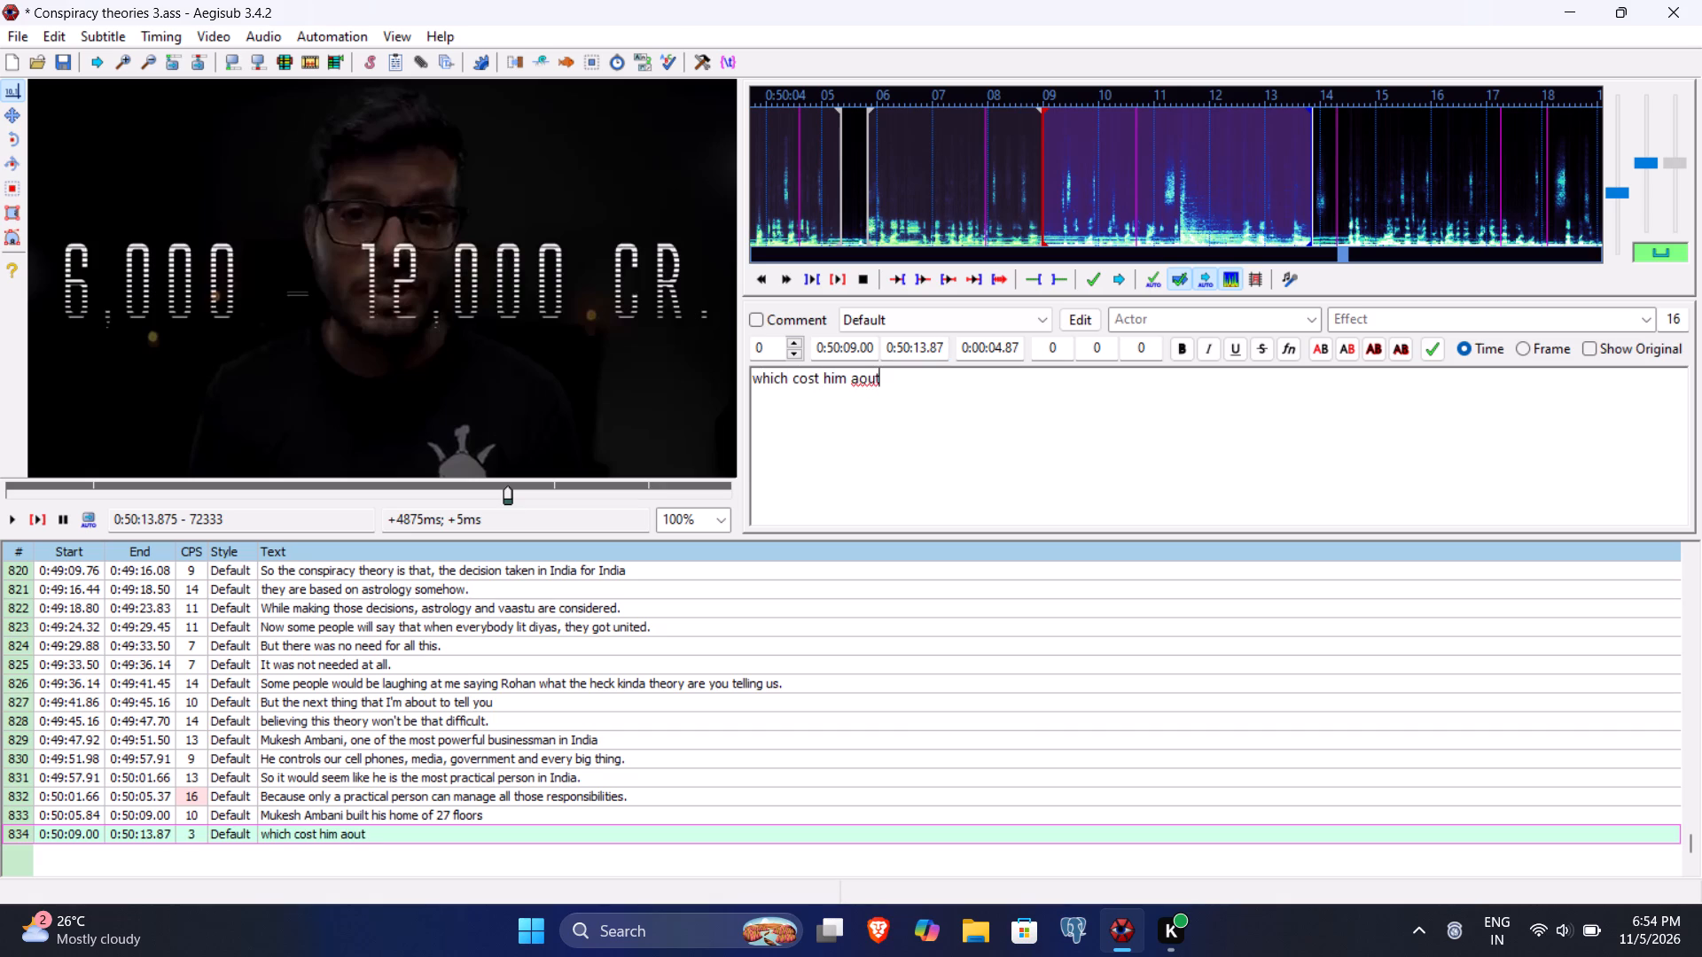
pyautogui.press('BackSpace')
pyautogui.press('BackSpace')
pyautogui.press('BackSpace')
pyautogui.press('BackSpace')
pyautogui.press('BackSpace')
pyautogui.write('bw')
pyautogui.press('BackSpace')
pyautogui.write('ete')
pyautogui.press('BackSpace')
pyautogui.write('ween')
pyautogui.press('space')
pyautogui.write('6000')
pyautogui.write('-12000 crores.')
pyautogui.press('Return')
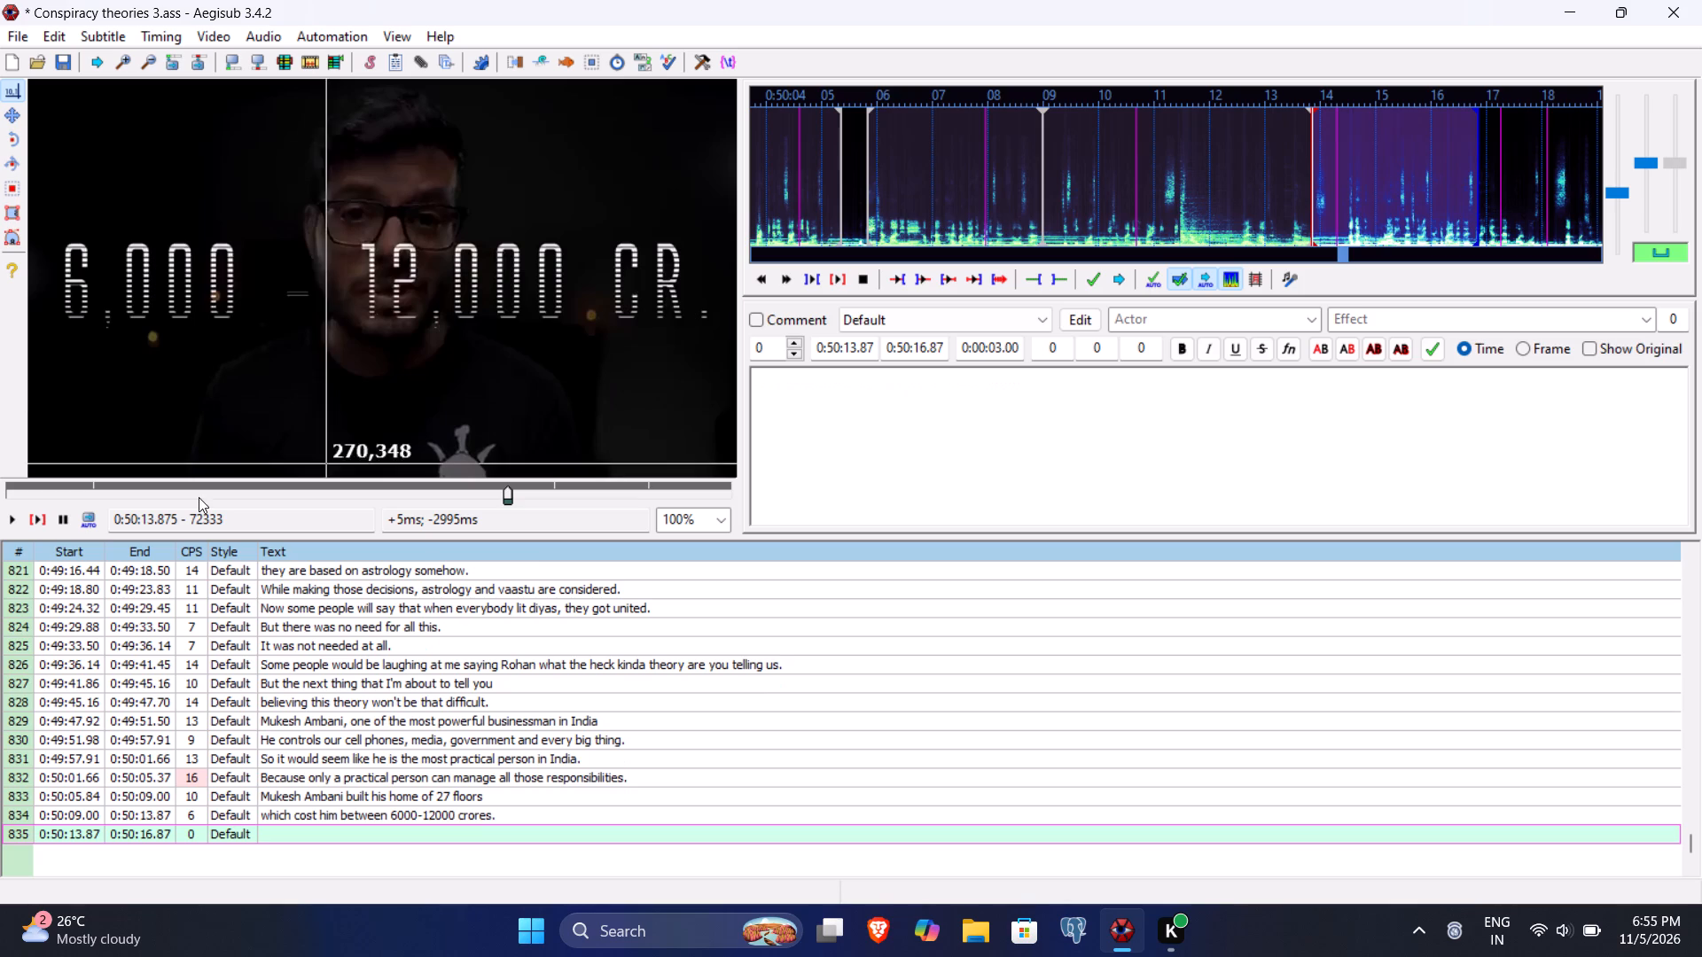
# Play line 835's segment and beyond, and set its end time to 0:50:19.16 and its start time to 0:50:14.32.
pyautogui.click(35, 515)
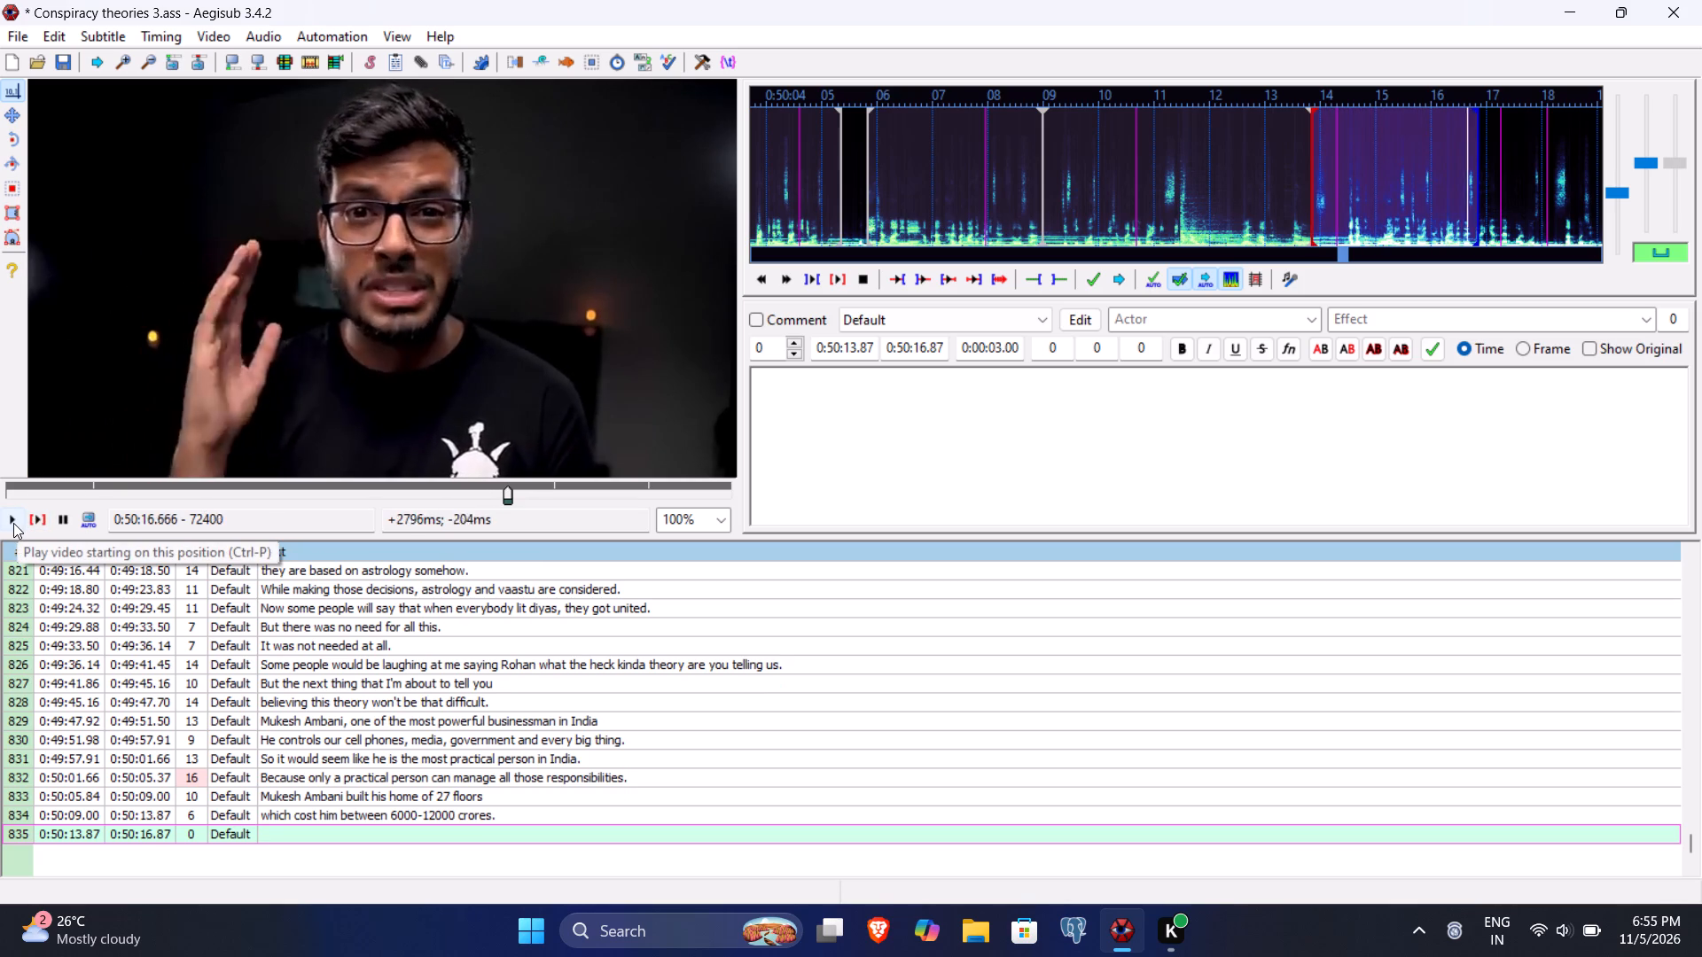
pyautogui.click(13, 523)
pyautogui.click(13, 523)
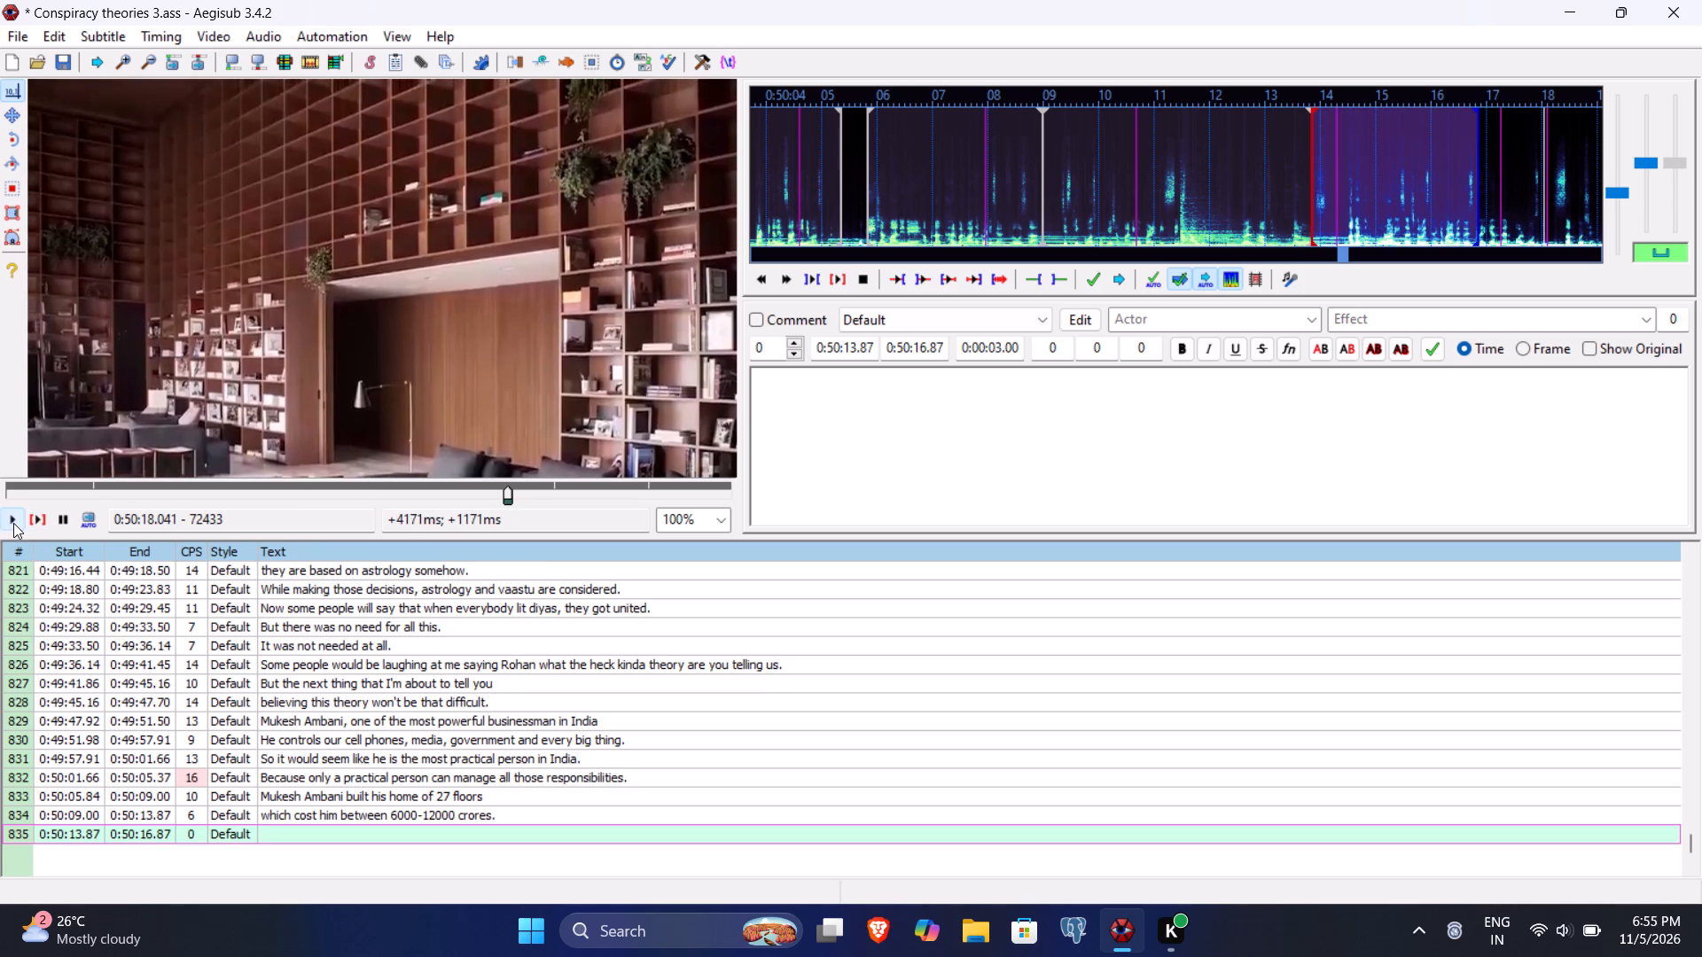
pyautogui.click(13, 523)
pyautogui.click(13, 523)
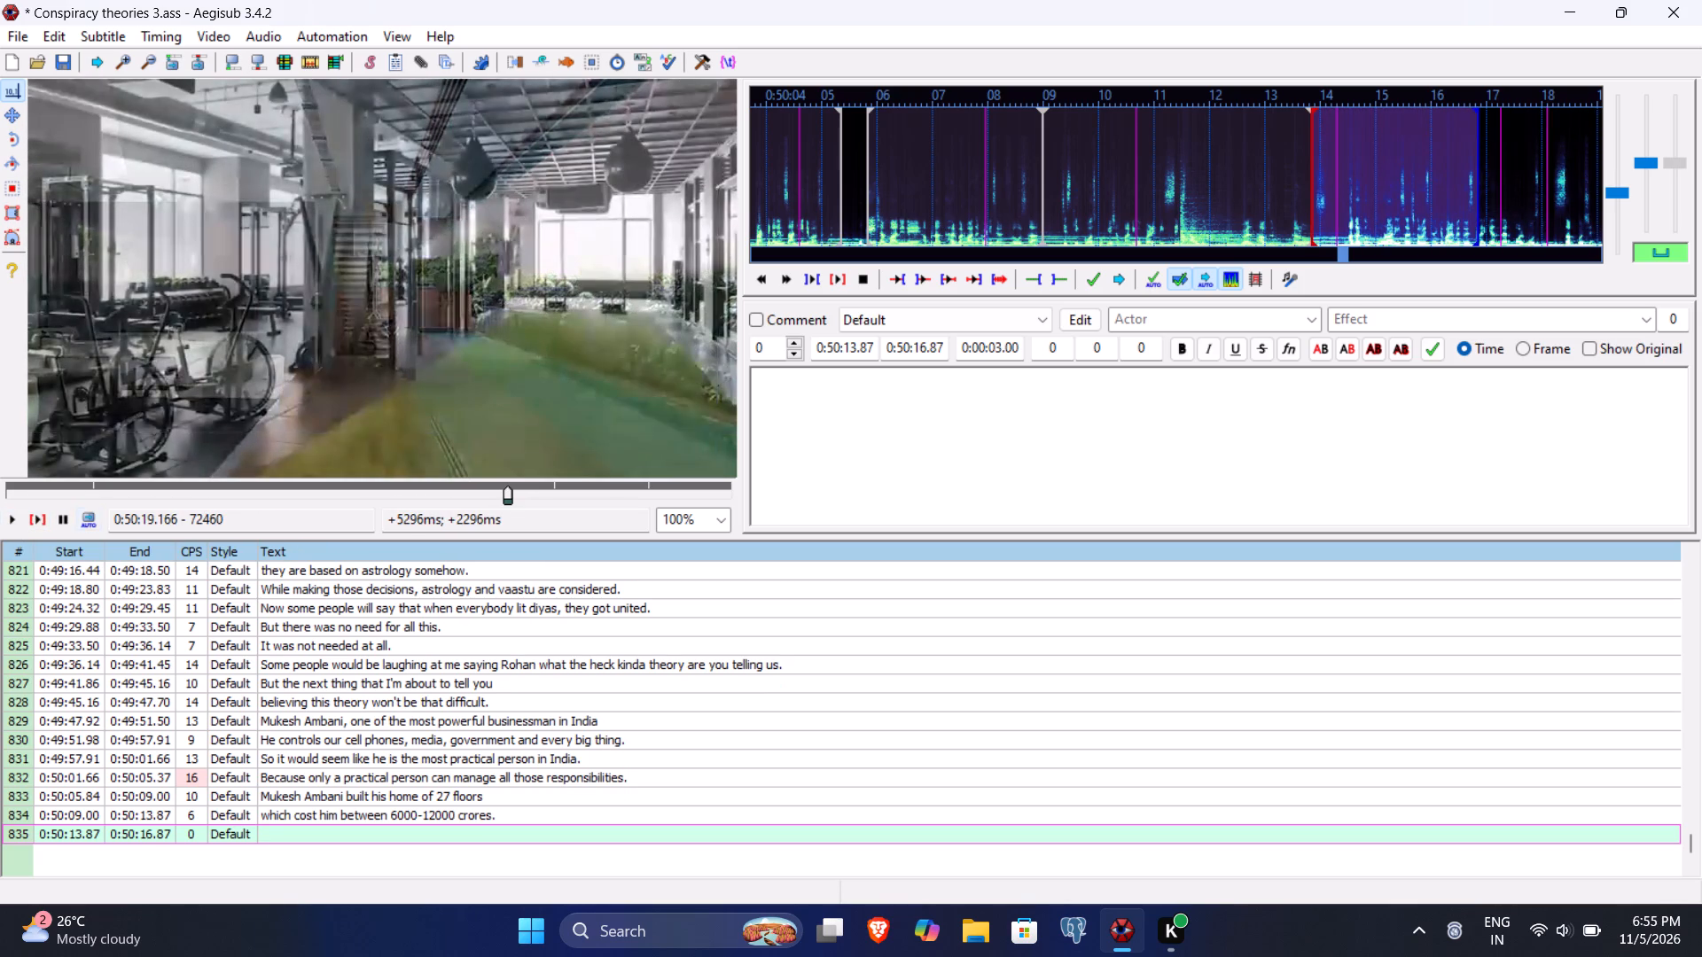
pyautogui.click(916, 356)
pyautogui.write('1916')
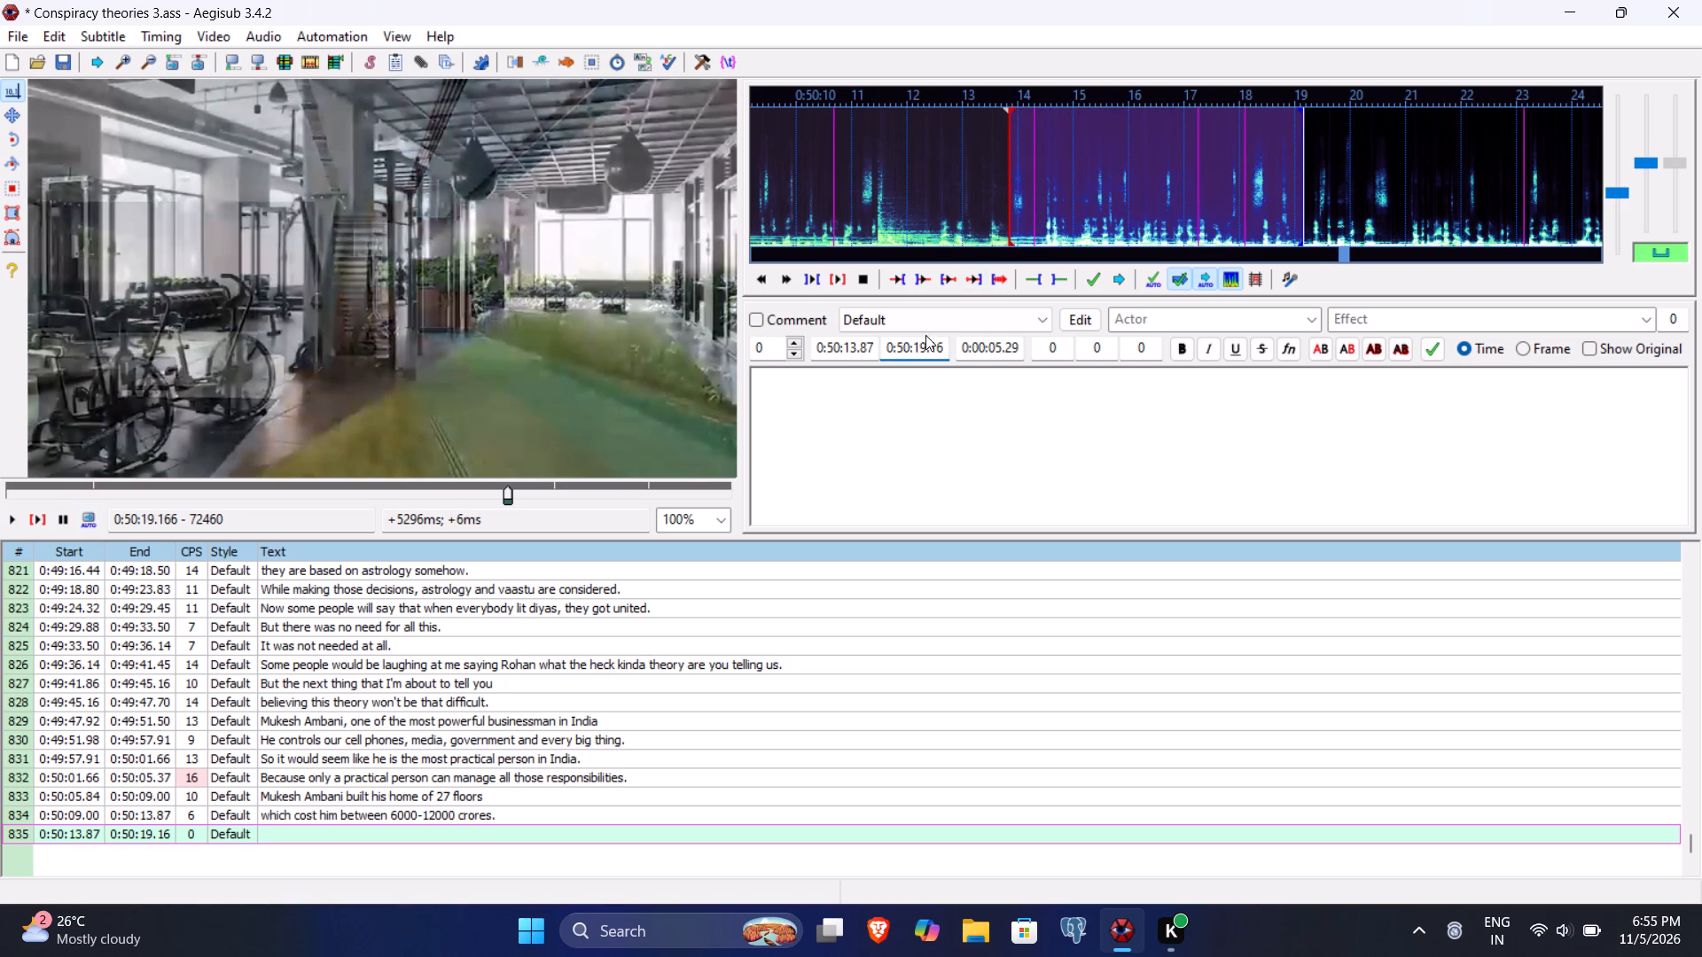
pyautogui.click(847, 354)
pyautogui.write('432')
# Enter "If you research about this house, you'll know this house has everything." as line 835's subtitle text and commit the line.
pyautogui.click(825, 426)
pyautogui.write('If you resea')
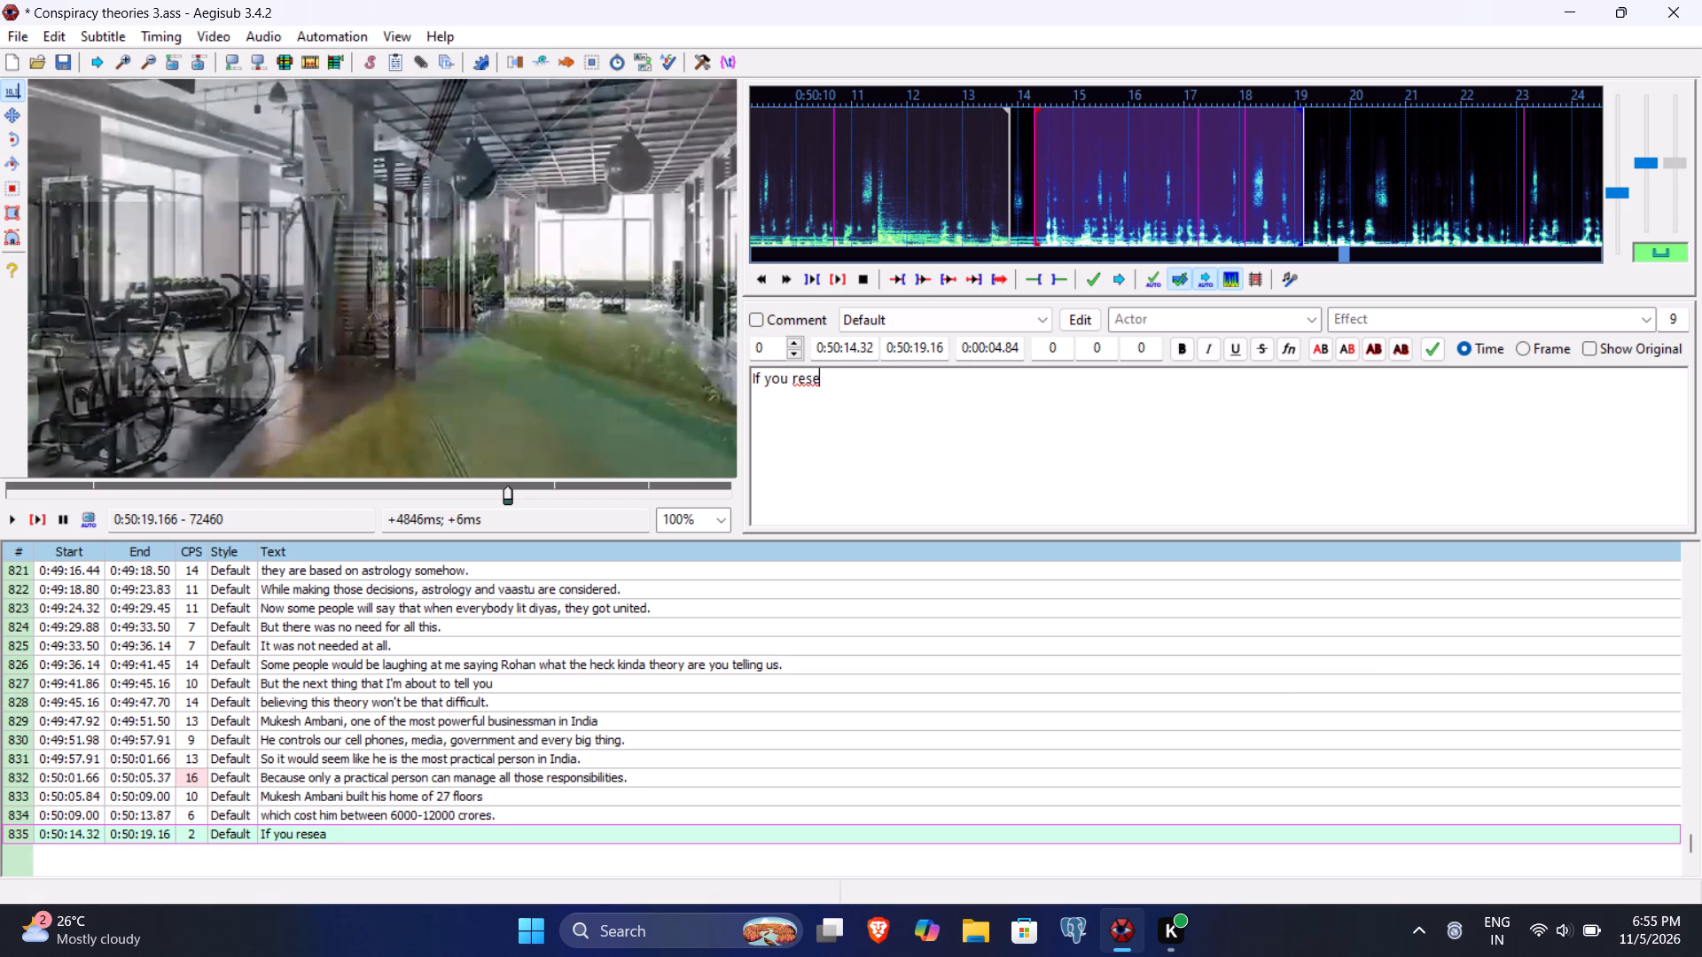
pyautogui.write('rch a')
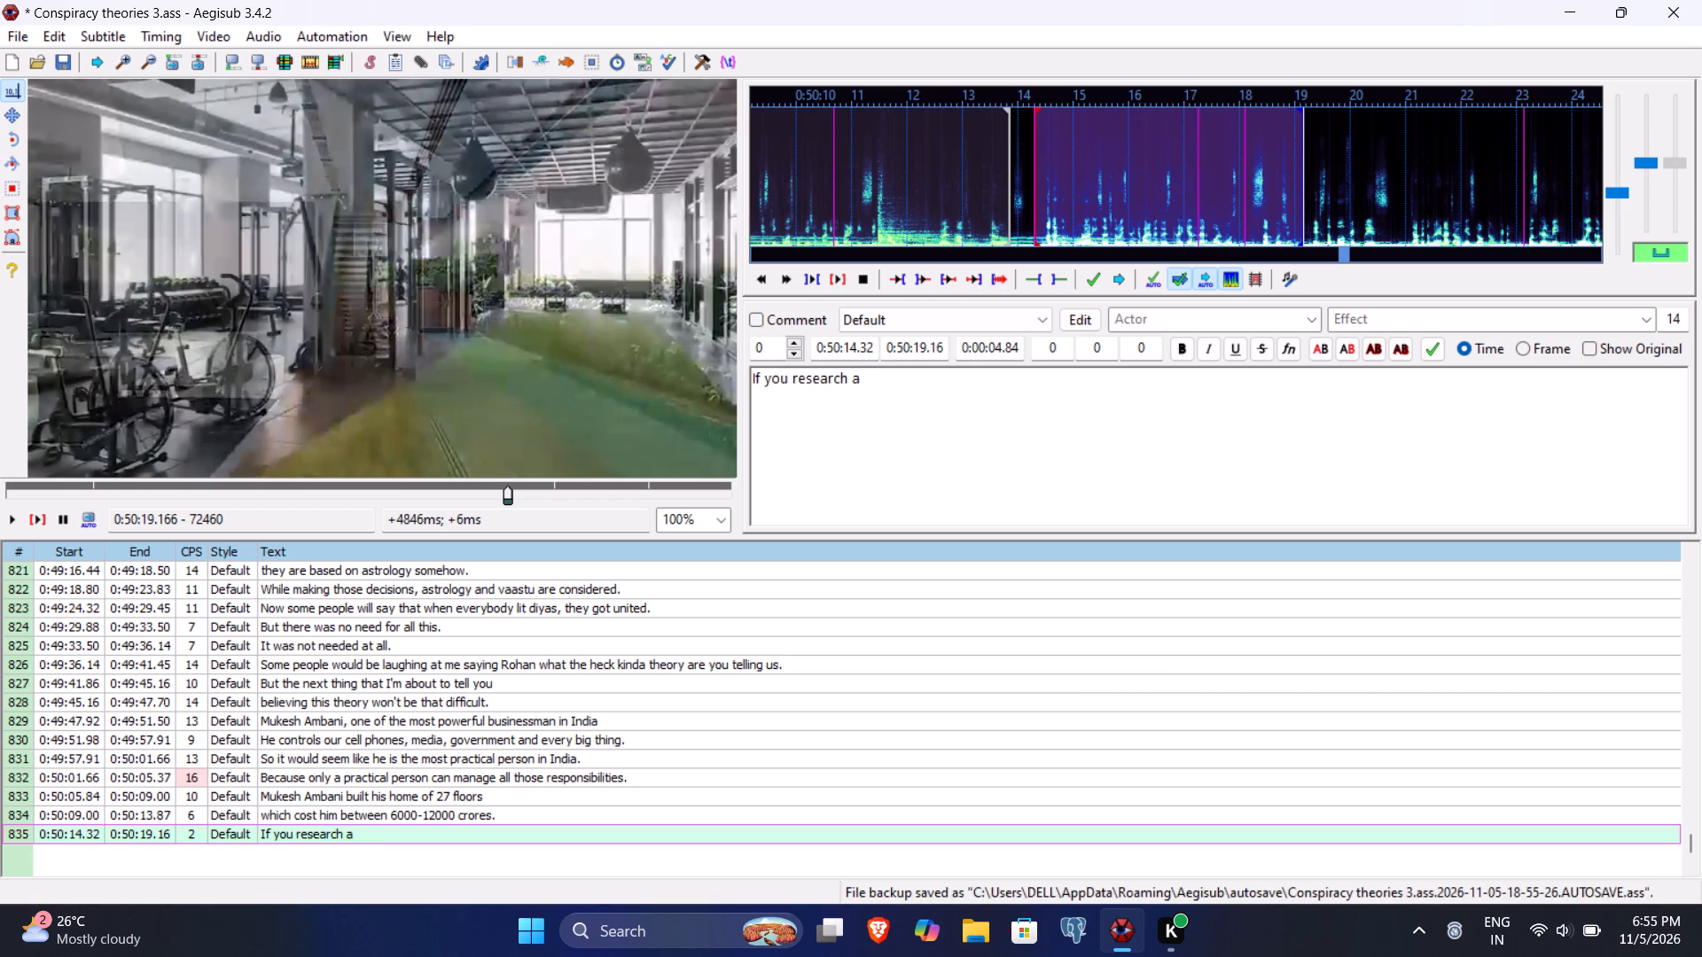
pyautogui.press('o')
pyautogui.press('BackSpace')
pyautogui.write('bout this house')
pyautogui.press('space')
pyautogui.press('BackSpace')
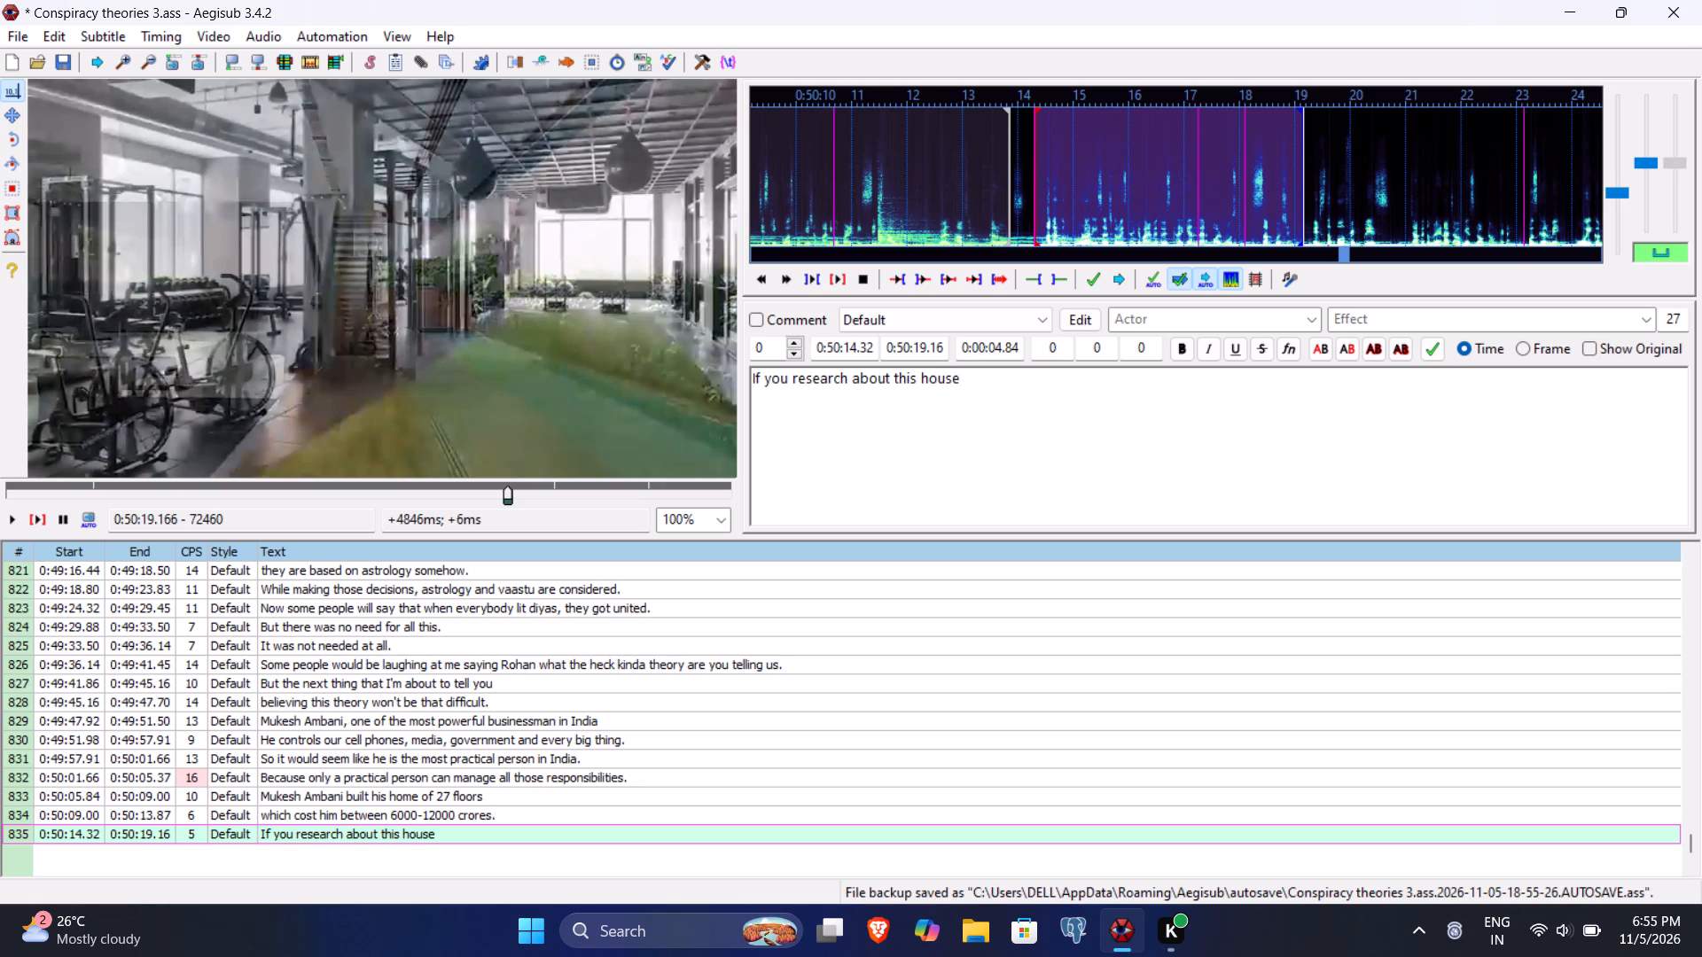
pyautogui.write(',')
pyautogui.press('space')
pyautogui.write("you'll know this house has everything")
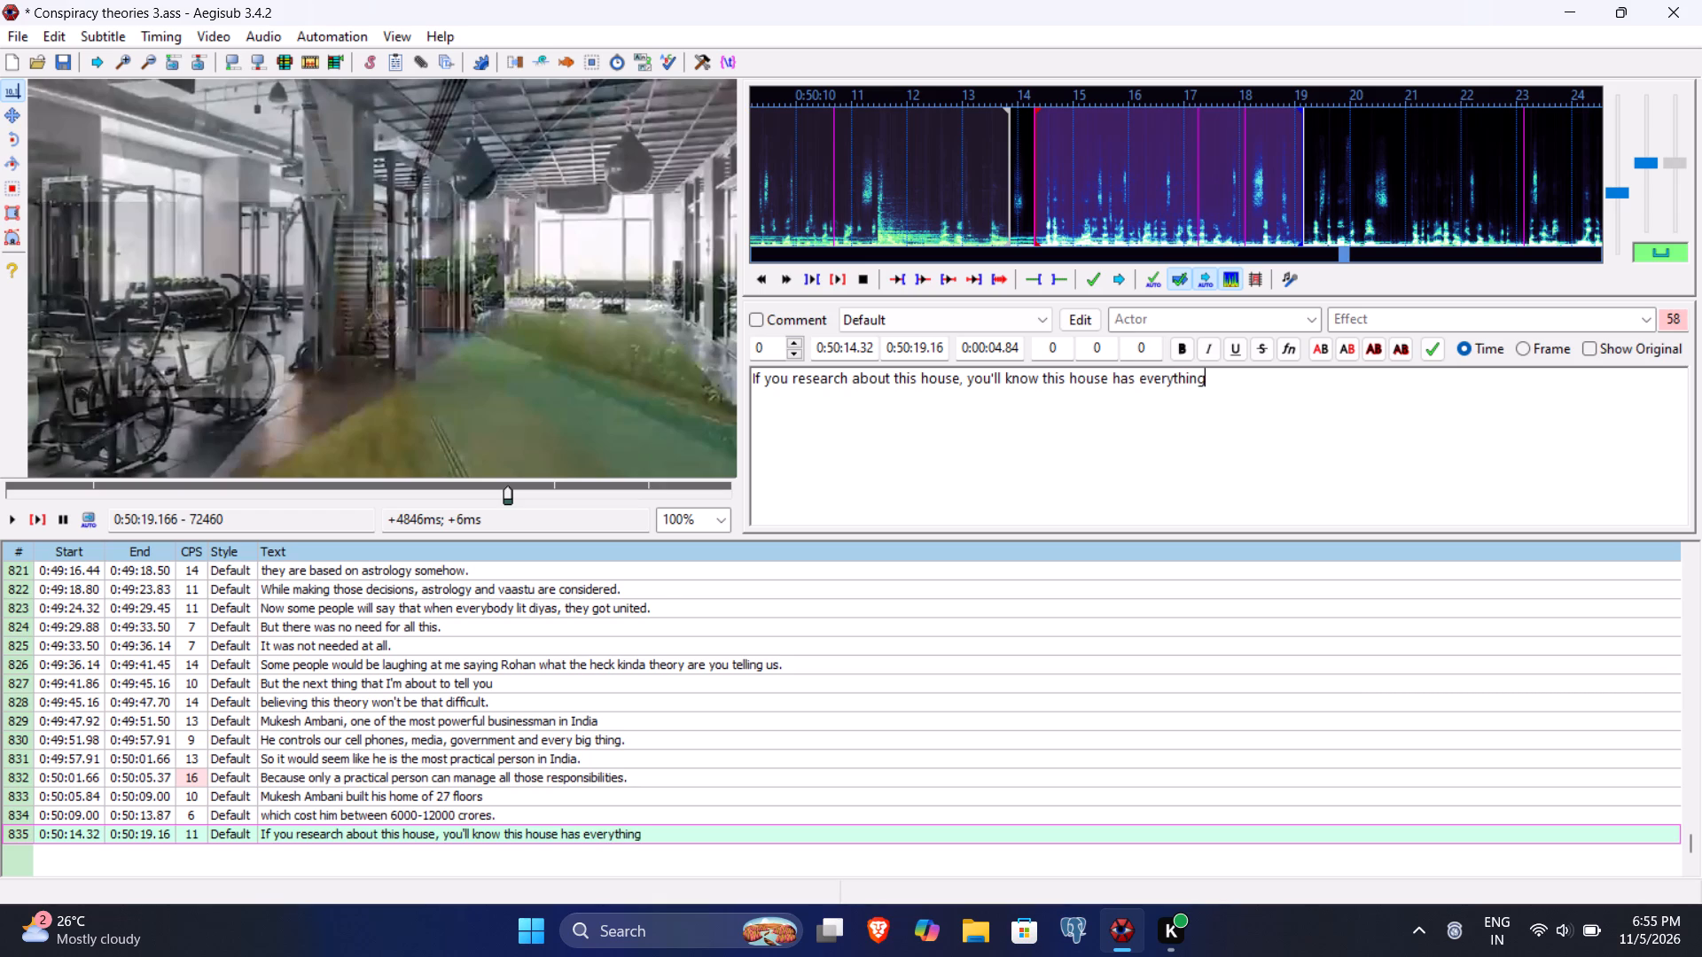
pyautogui.write('.')
pyautogui.press('Return')
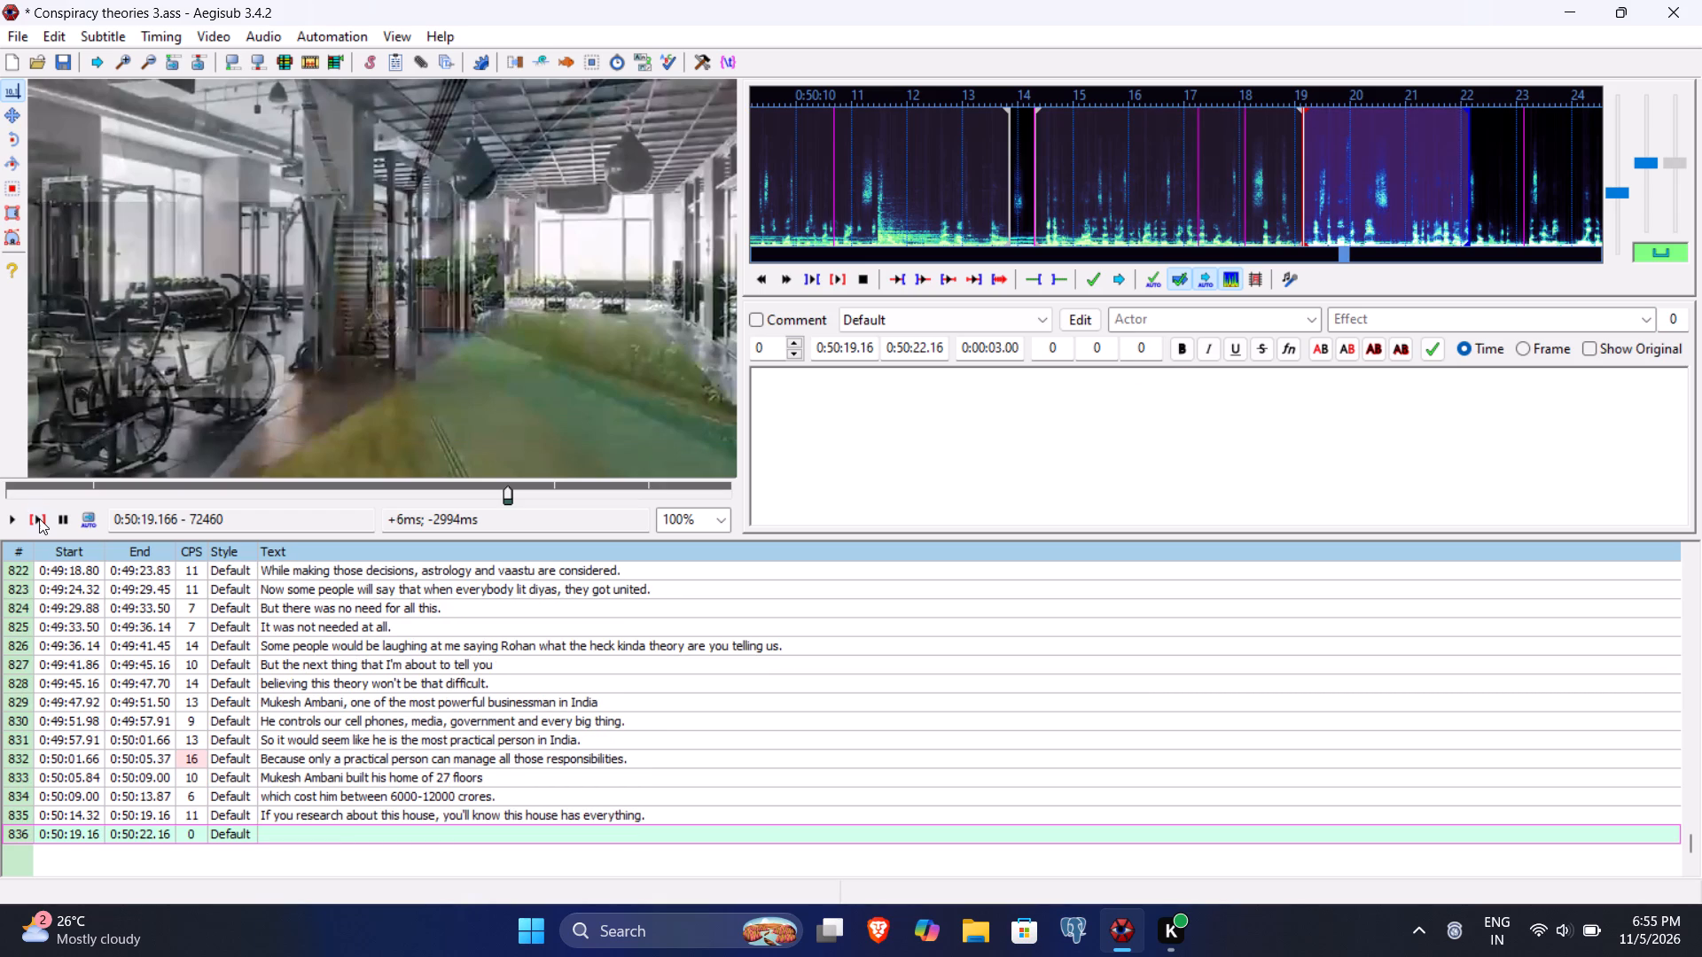
# Play line 836's segment and beyond, and set its end time to 0:50:23.04.
pyautogui.click(39, 522)
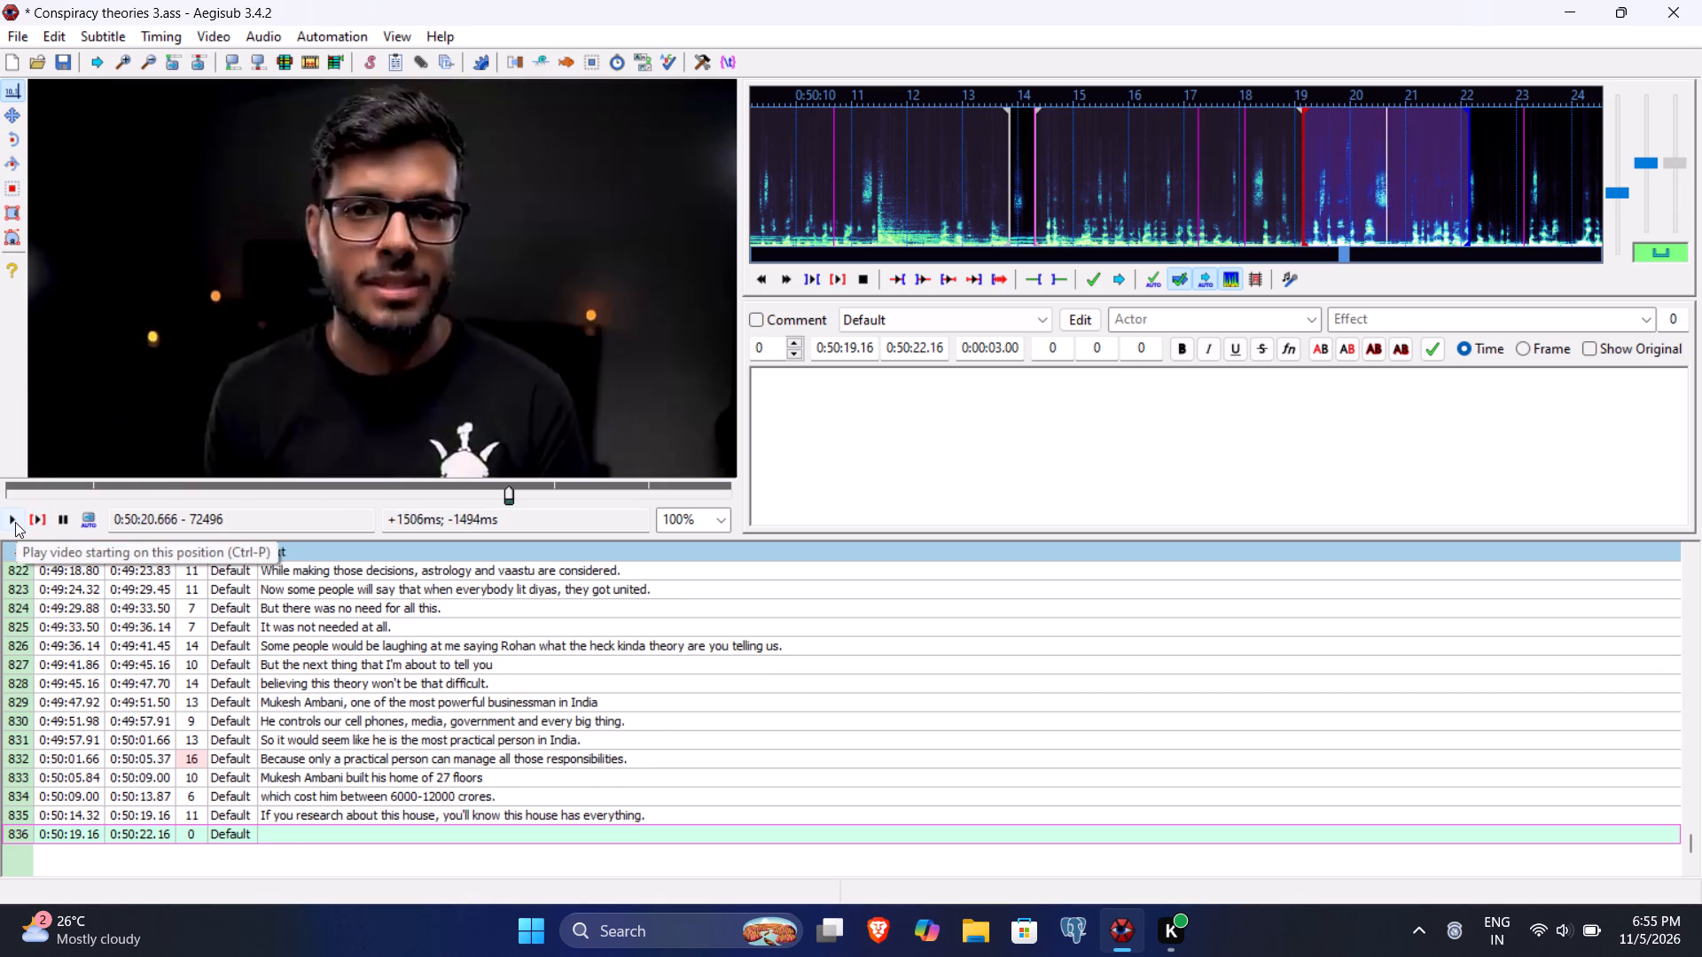
pyautogui.click(15, 522)
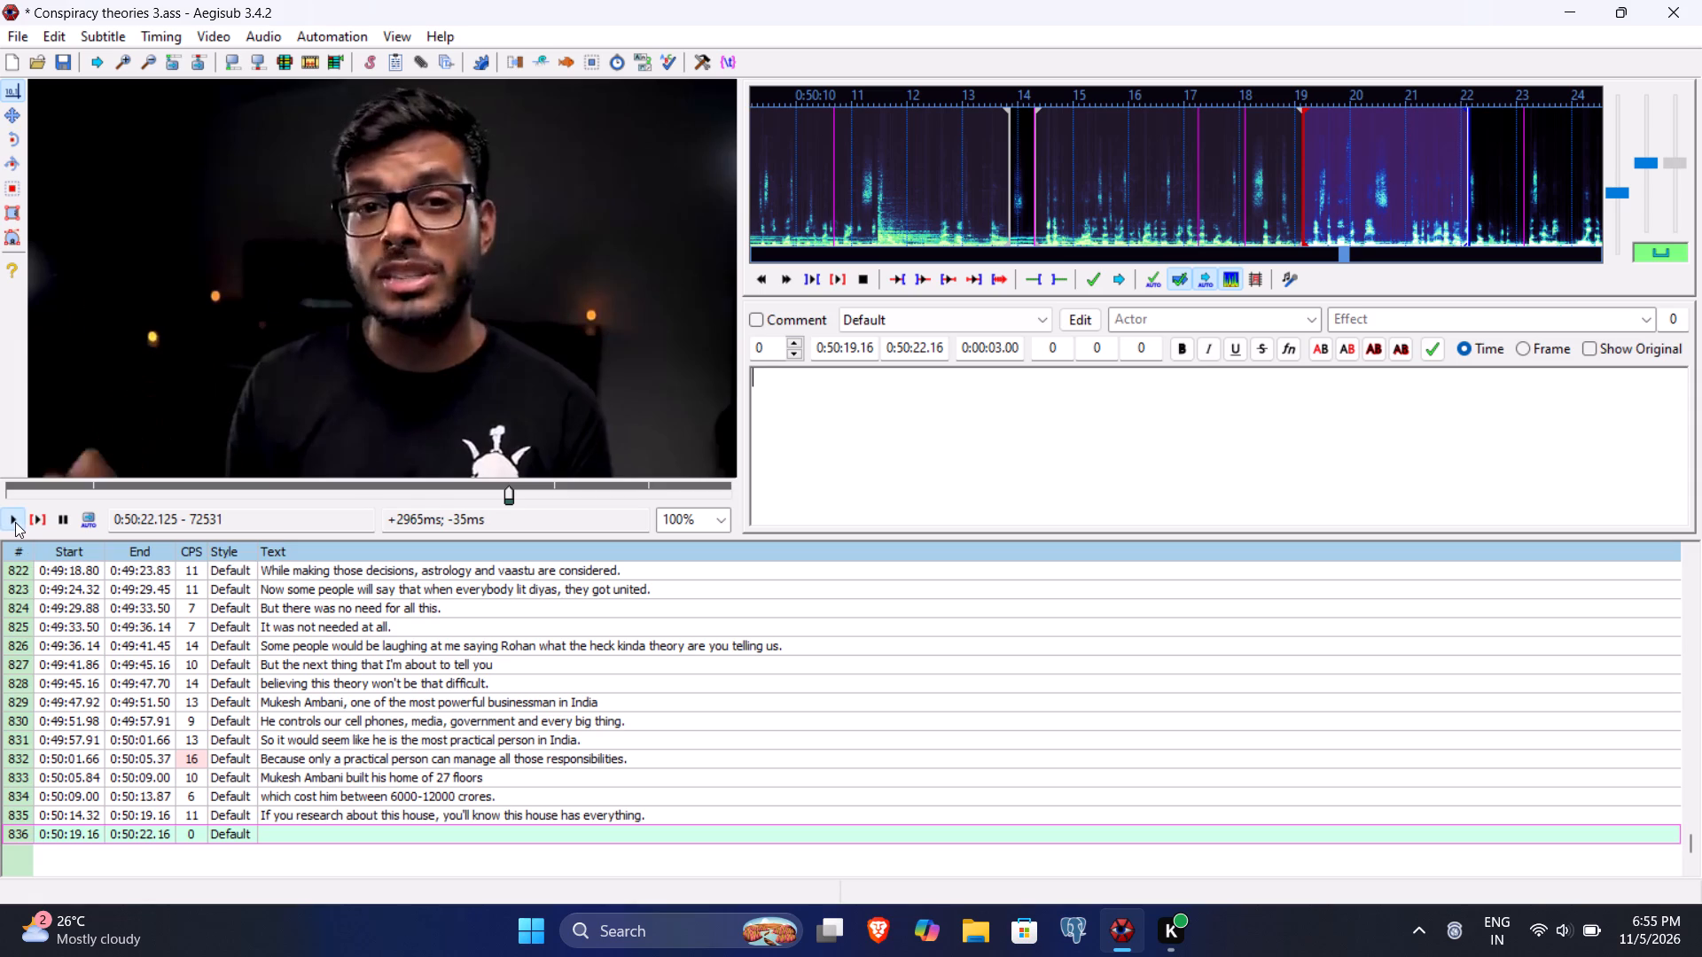
pyautogui.click(15, 522)
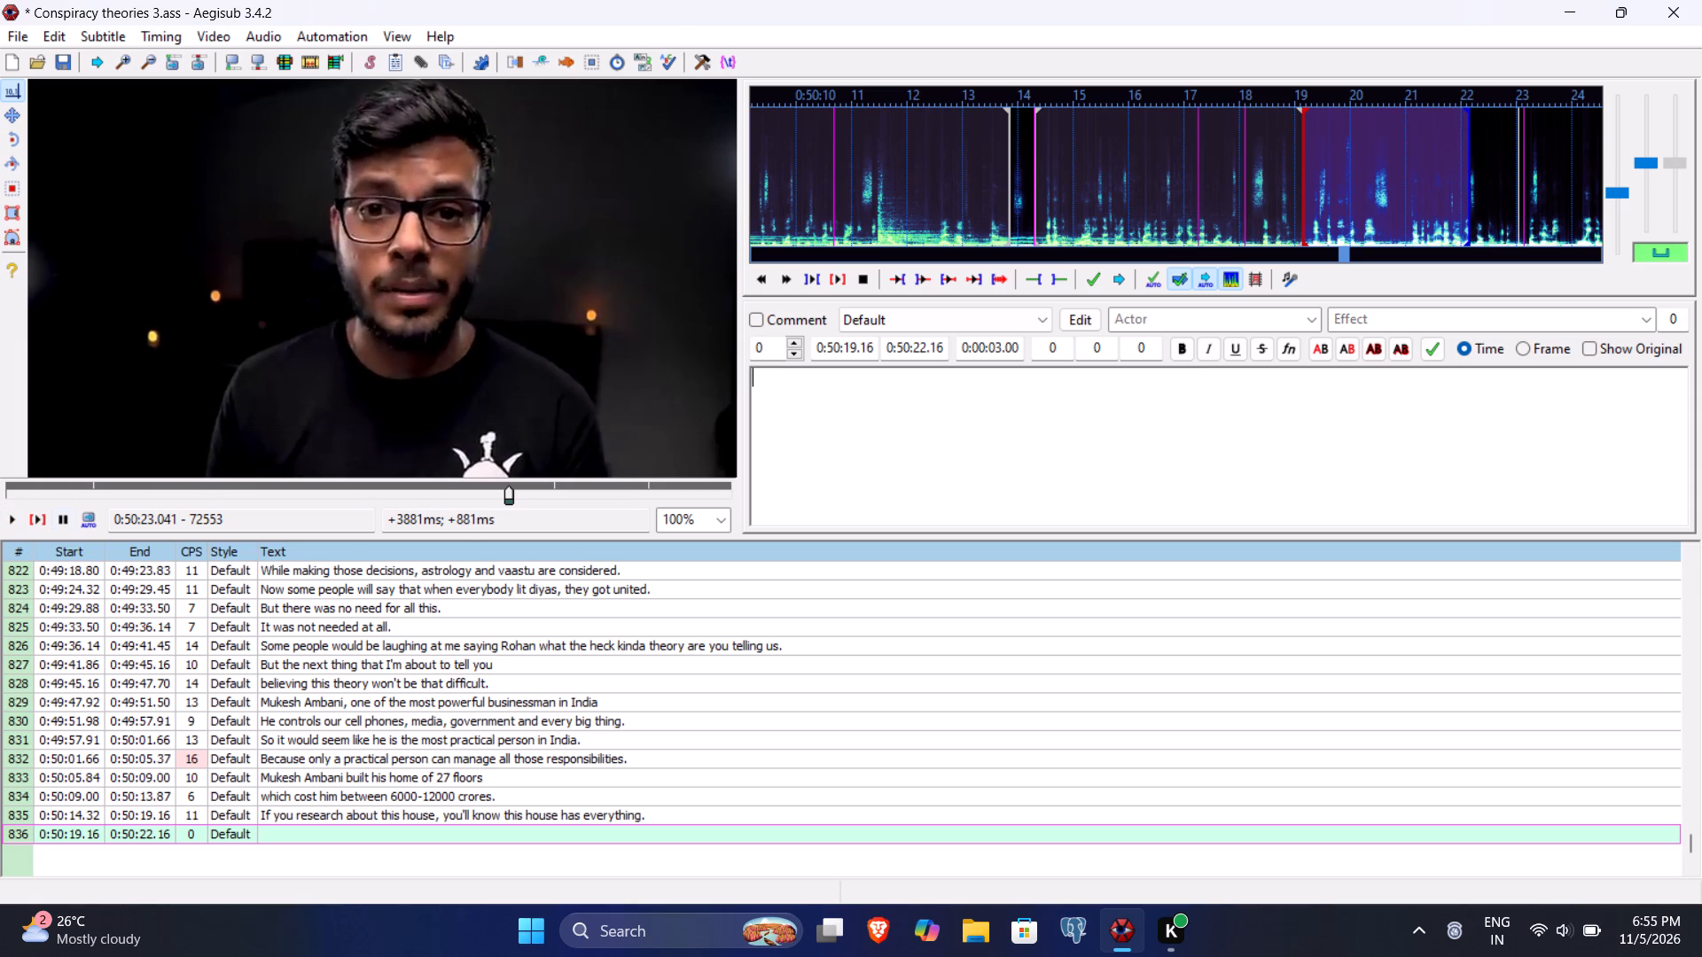
pyautogui.click(922, 349)
pyautogui.press('3')
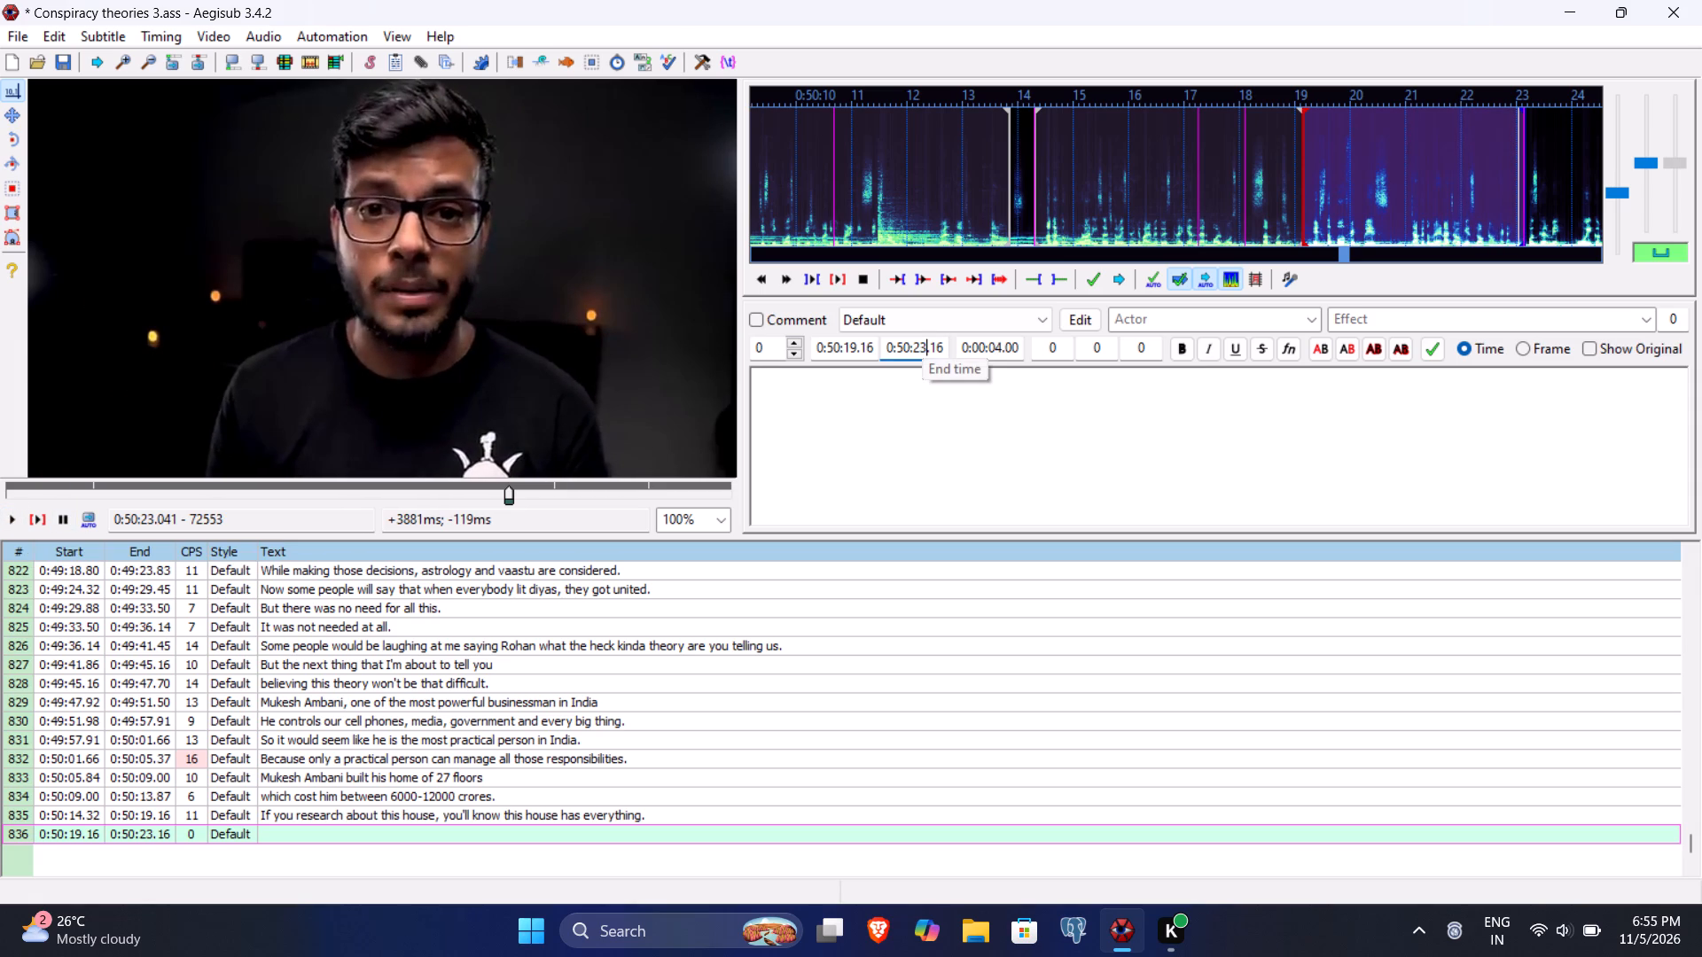
pyautogui.write('04')
# Enter "It's the perfect place where you would like to be in this lock down." as line 836's subtitle text and save the file.
pyautogui.click(896, 421)
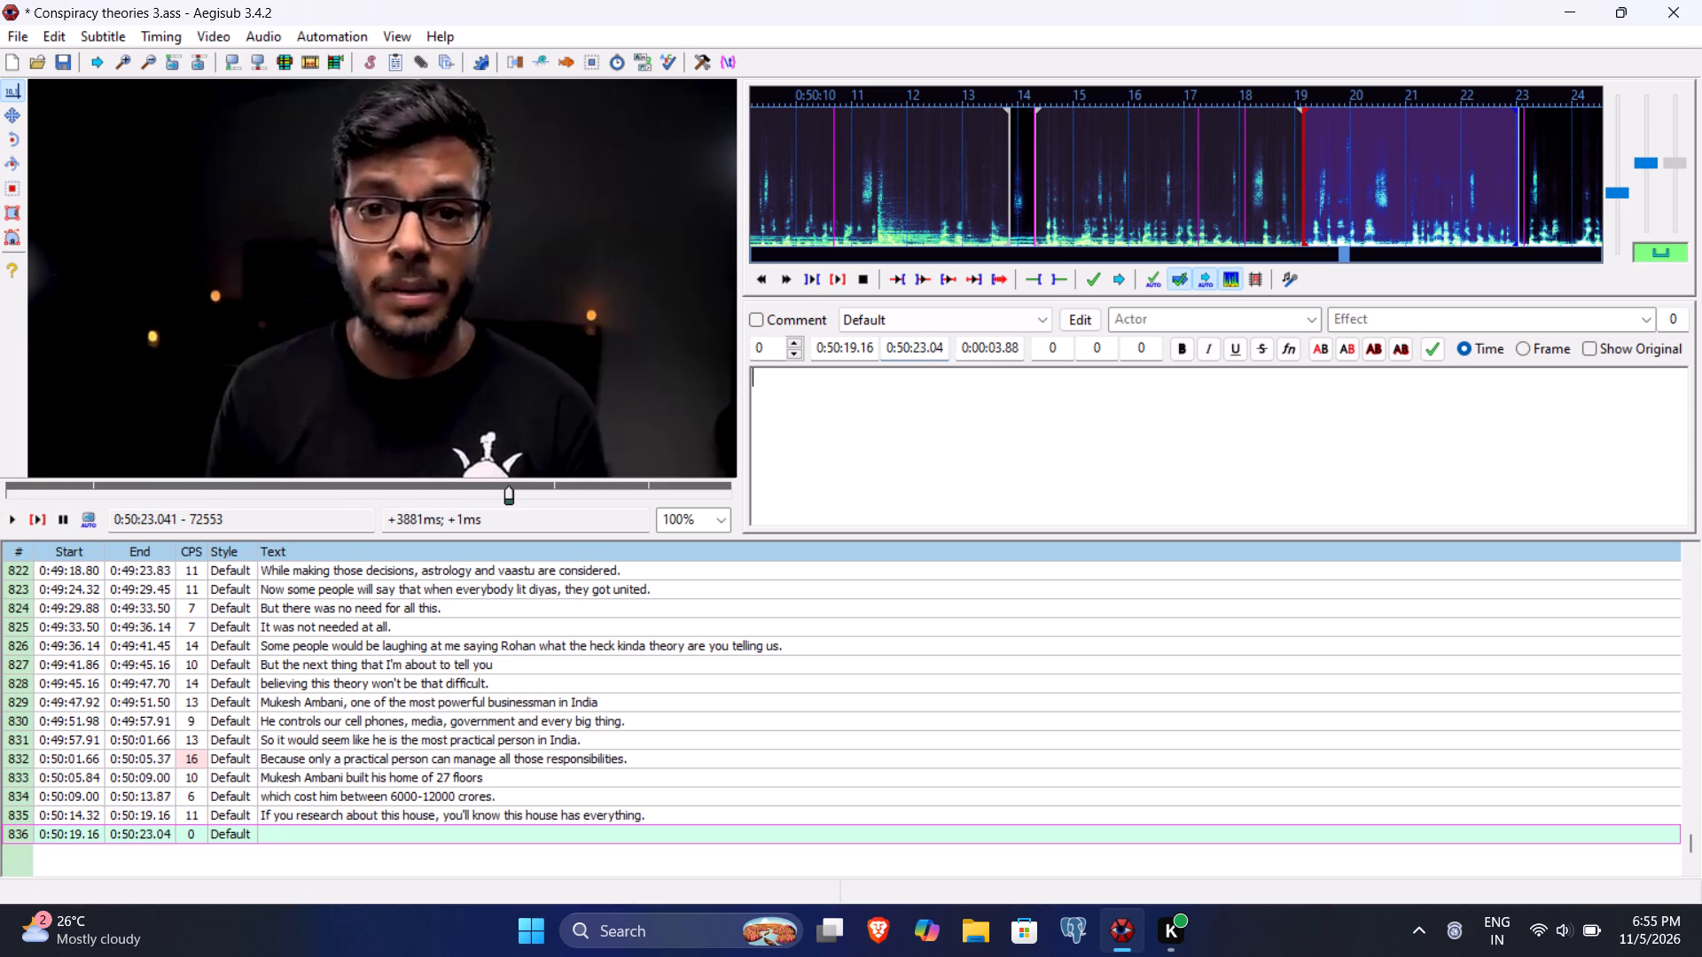
pyautogui.write("It's the perfect ple")
pyautogui.press('BackSpace')
pyautogui.write('ace where you would like to be in this d')
pyautogui.press('BackSpace')
pyautogui.write('lc')
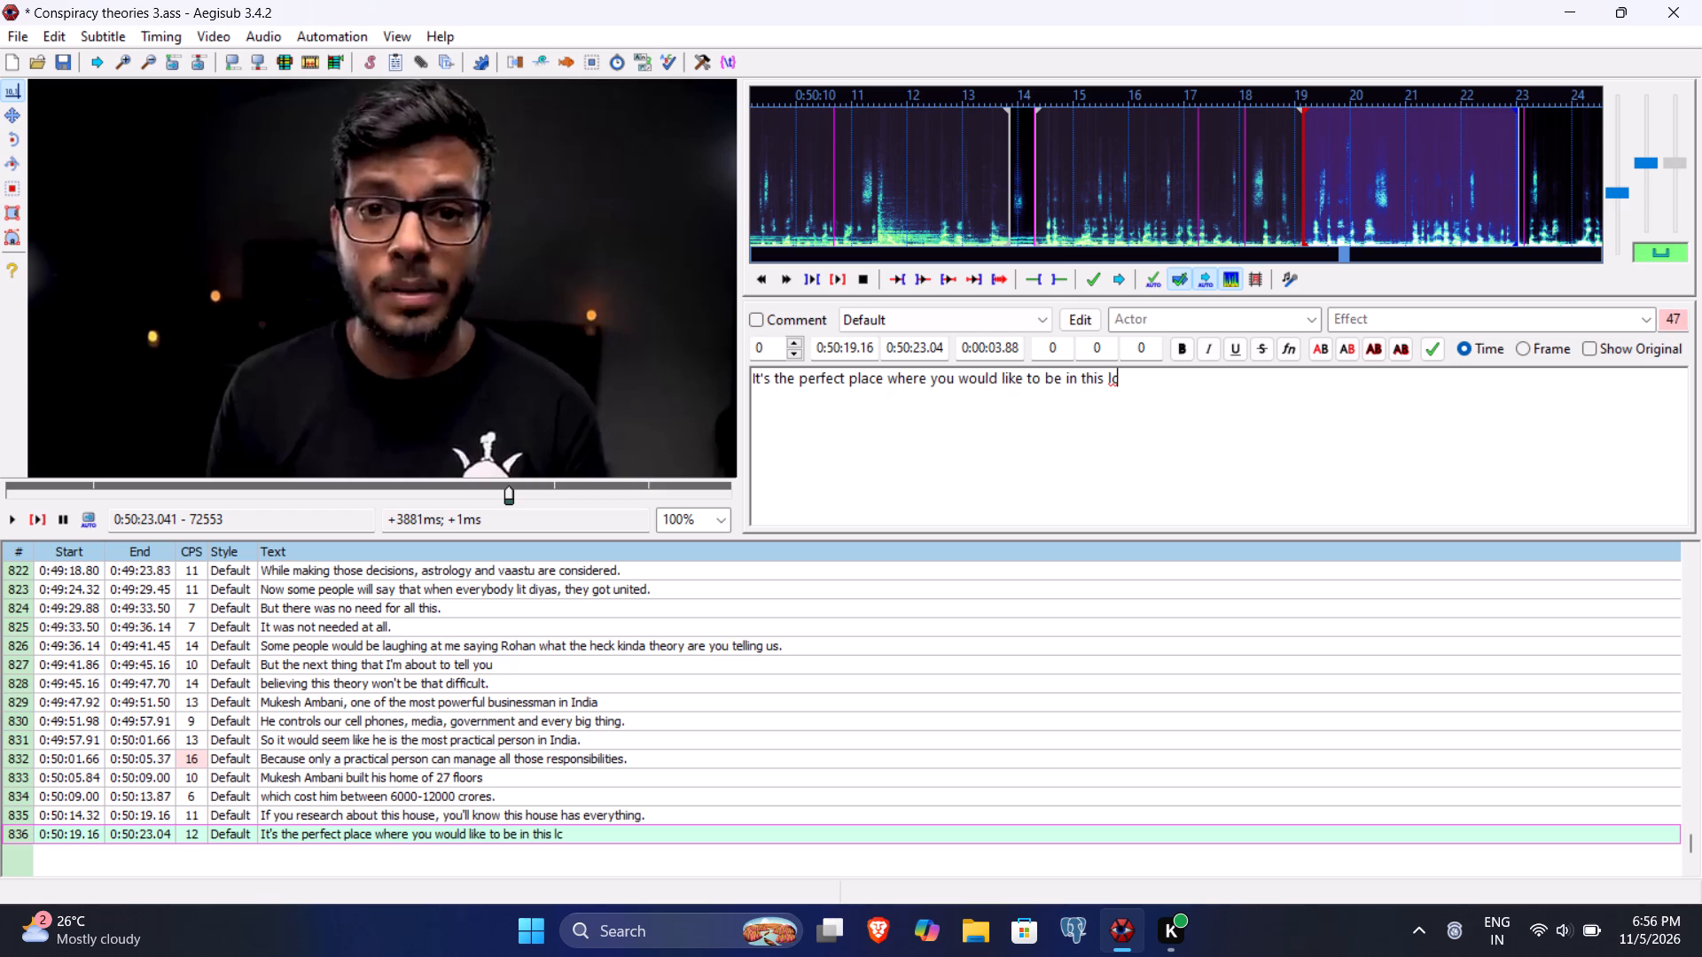
pyautogui.press('BackSpace')
pyautogui.write('ock do')
pyautogui.write('wn.')
pyautogui.hotkey('ctrl', 's')
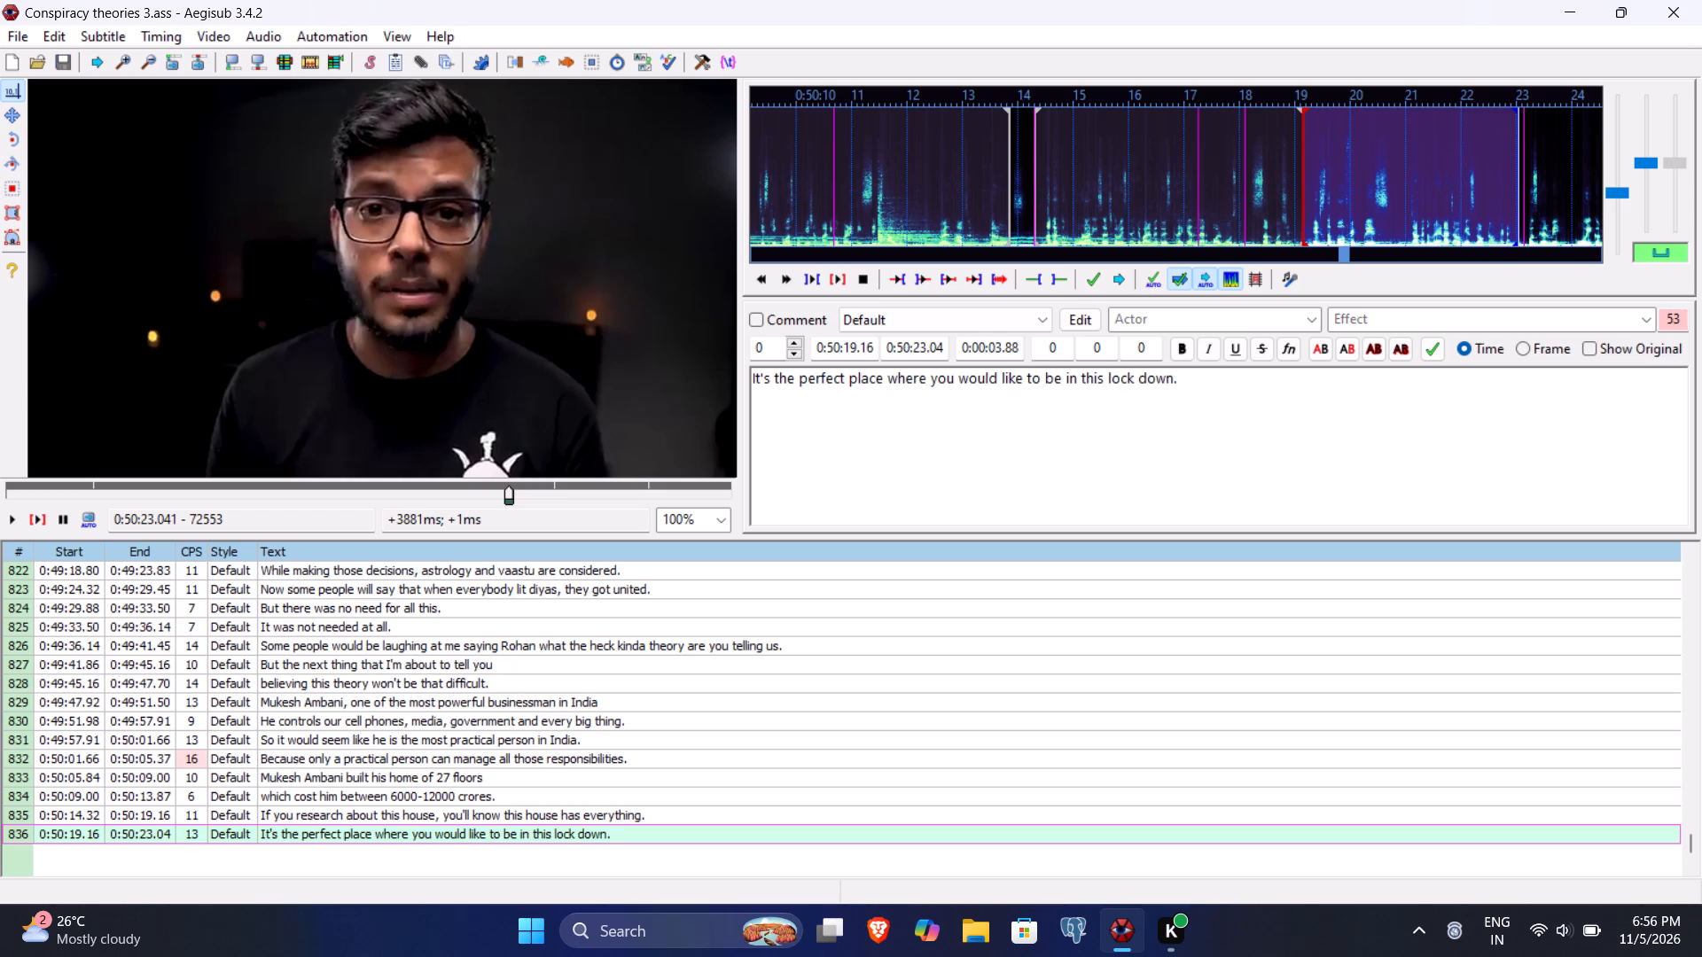